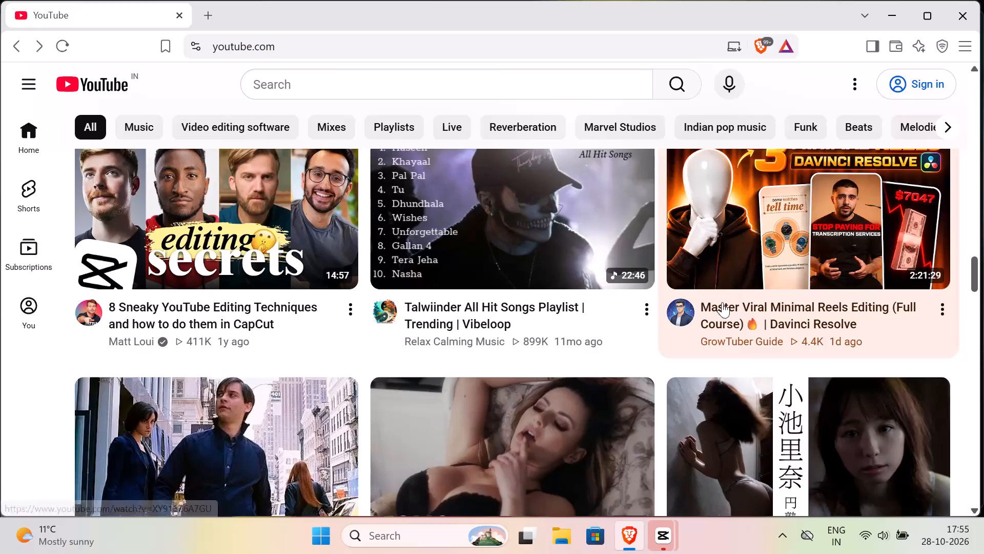
Close the Brave browser window and show the desktop.
left_click(971, 21)
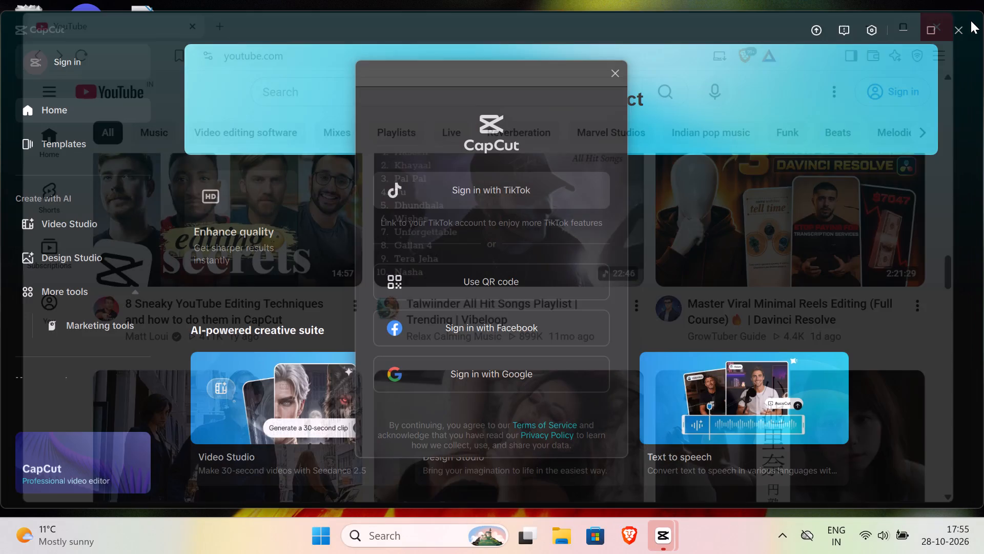
left_click(983, 553)
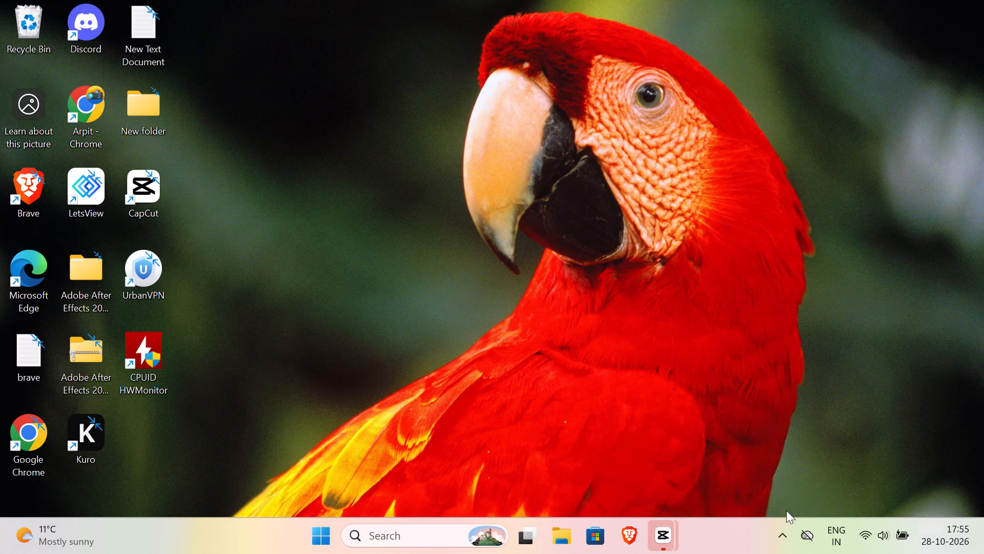
Launch Chrome from the profile shortcut on the desktop, search Google for "yt" and open the YouTube site.
double_click(77, 105)
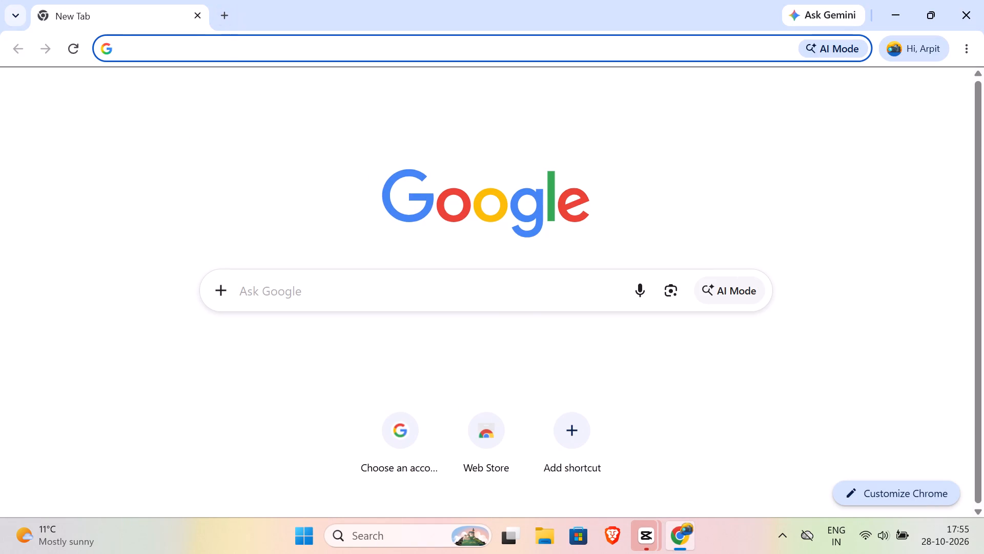
left_click(228, 48)
type("yt")
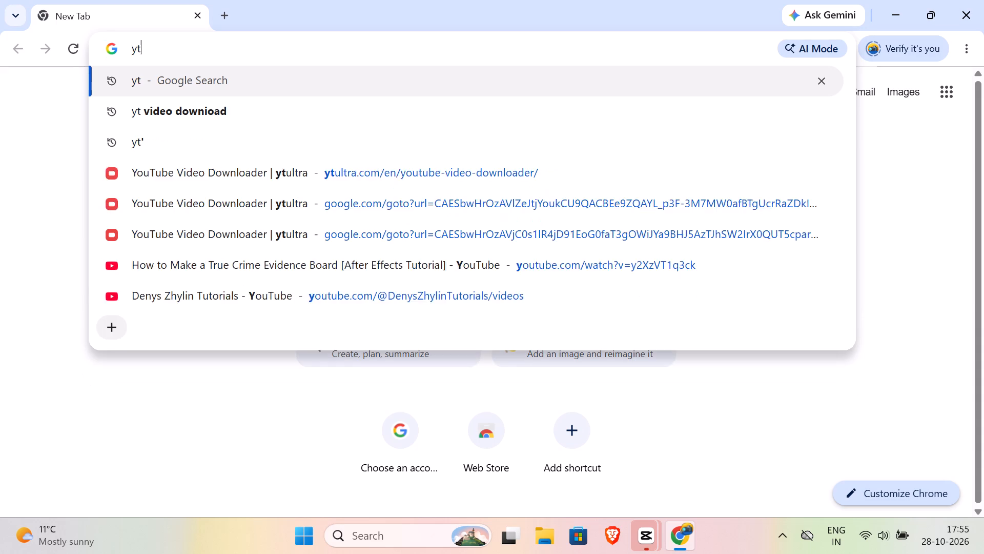
key("Return")
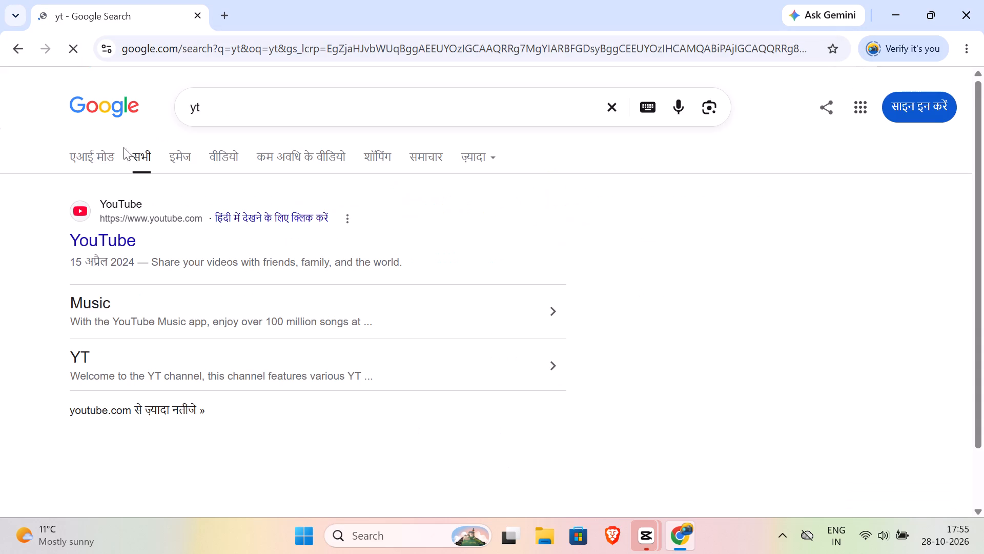
left_click(117, 235)
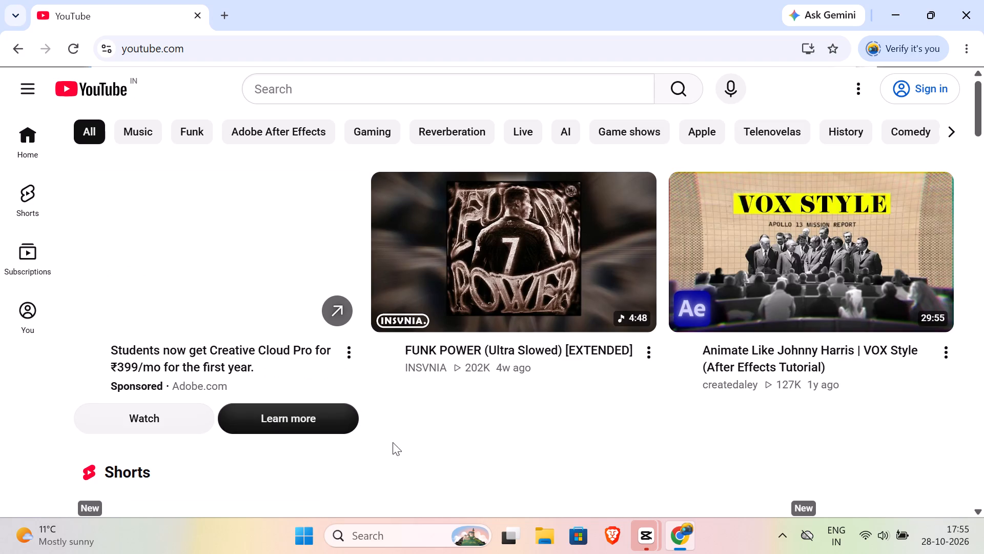
Browse the YouTube home feed's recommended videos and Shorts for something relevant to video editing.
scroll(380, 441, "down", 3)
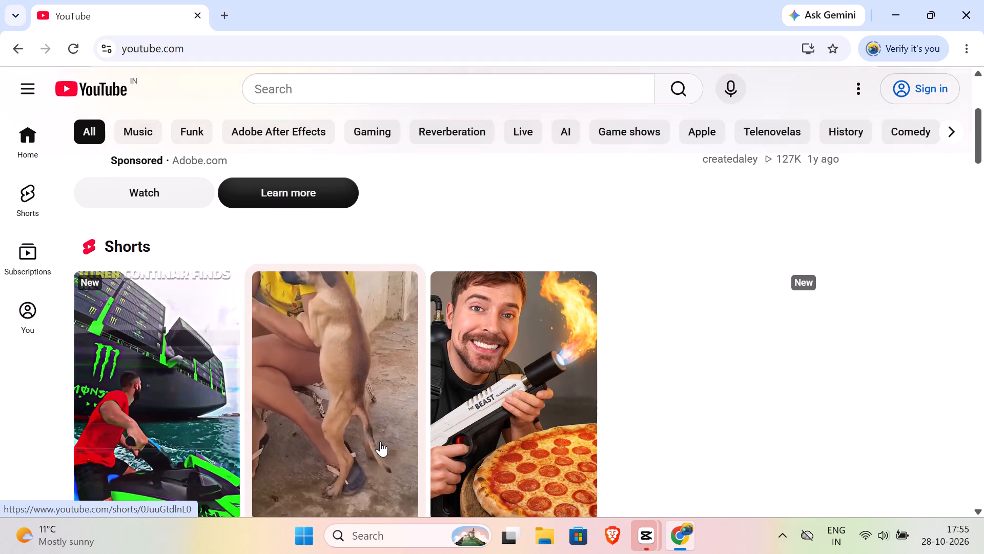
scroll(380, 441, "down", 4)
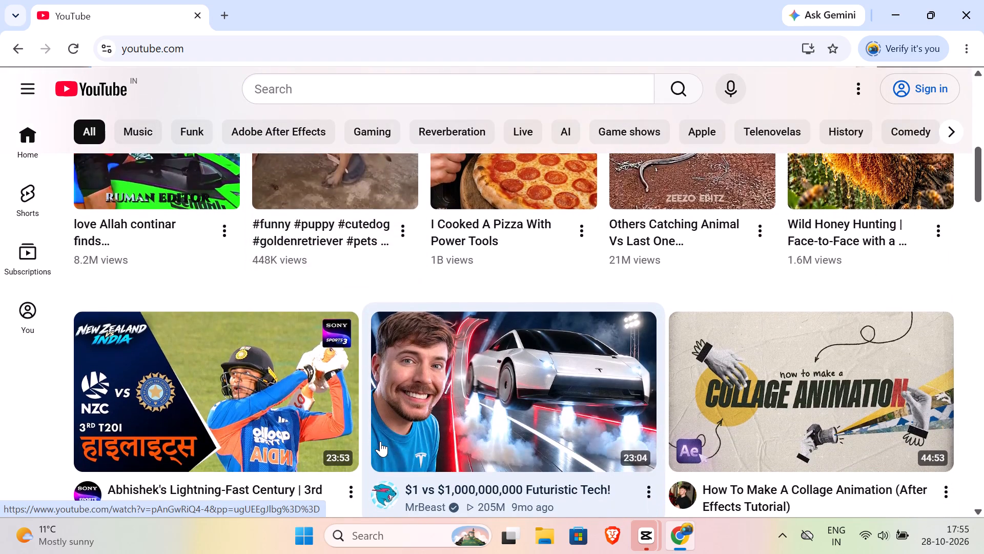
scroll(380, 441, "down", 5)
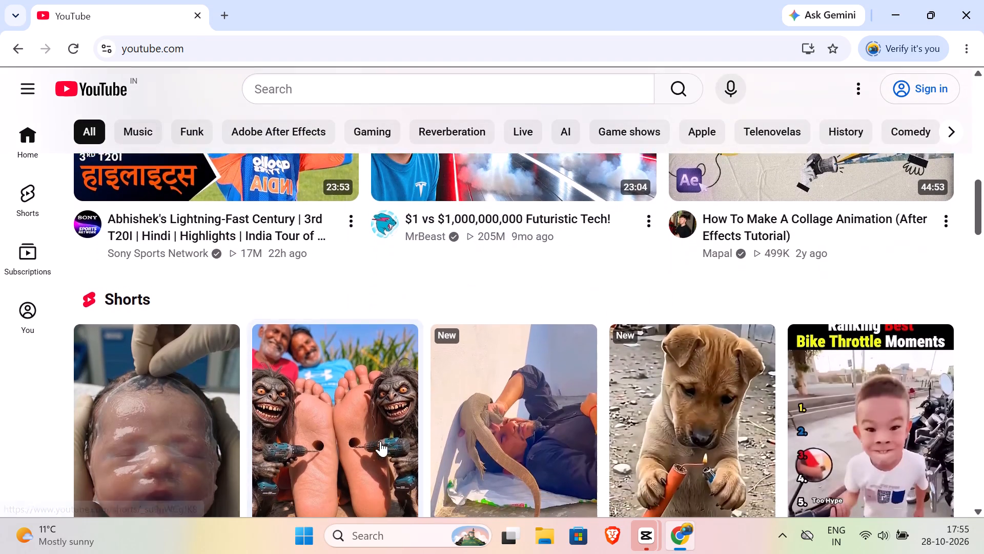
scroll(380, 441, "down", 7)
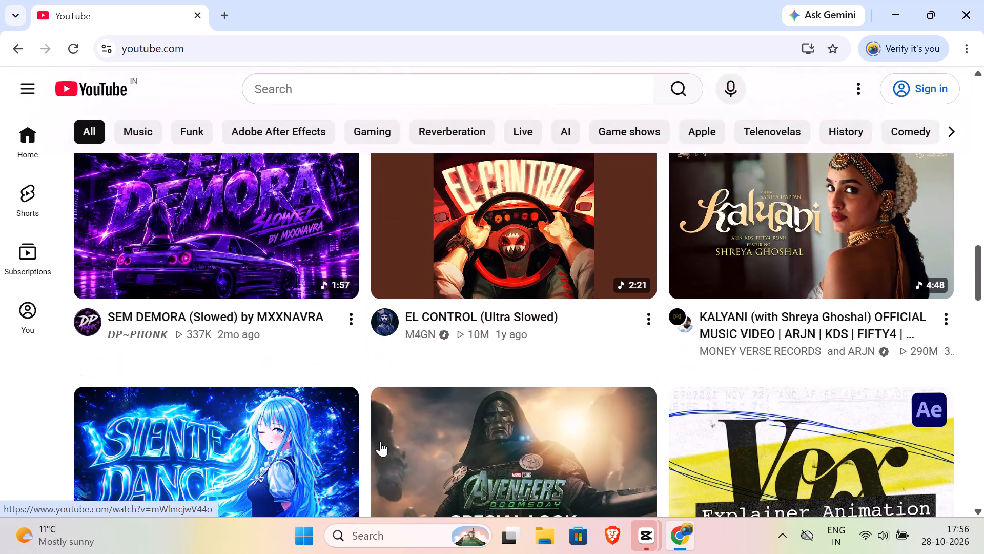
scroll(380, 441, "down", 6)
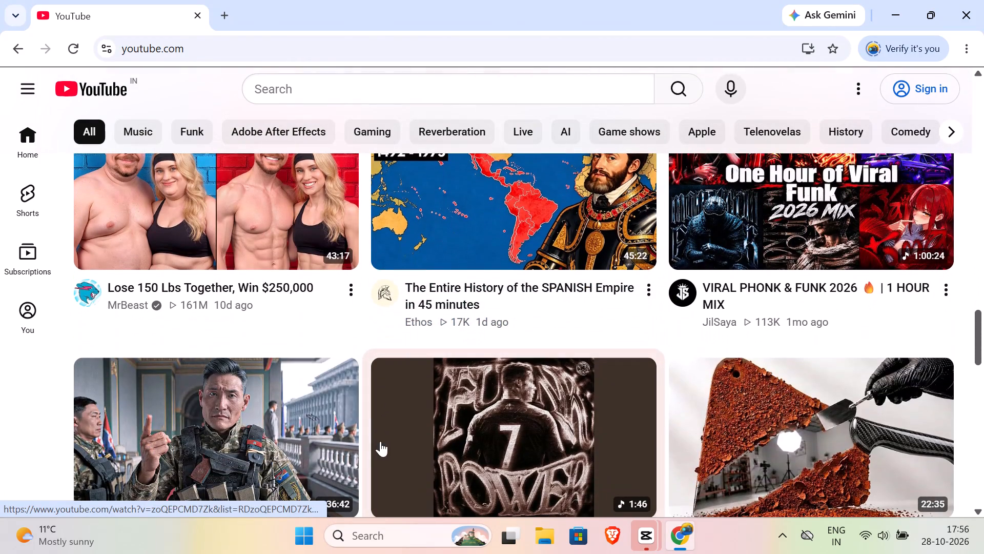
Search YouTube for "cap cut editing".
left_click(277, 92)
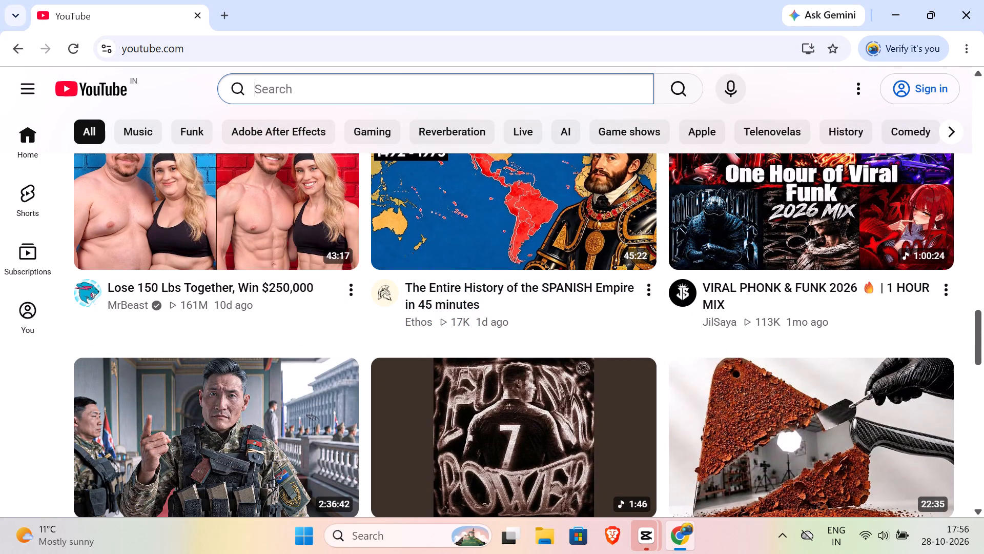
type("cap")
key("space")
type("cut")
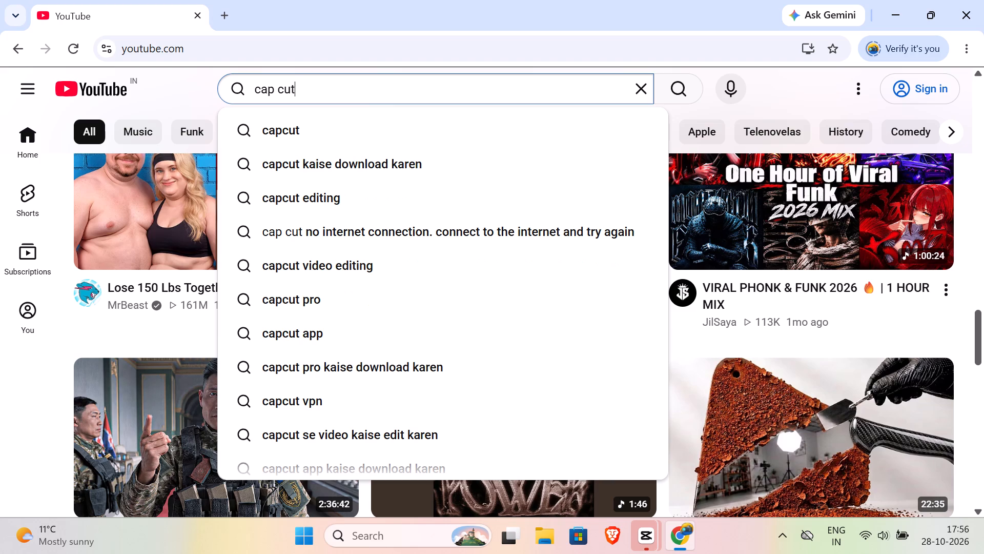
key("space")
type("editi")
type("nh")
key("BackSpace")
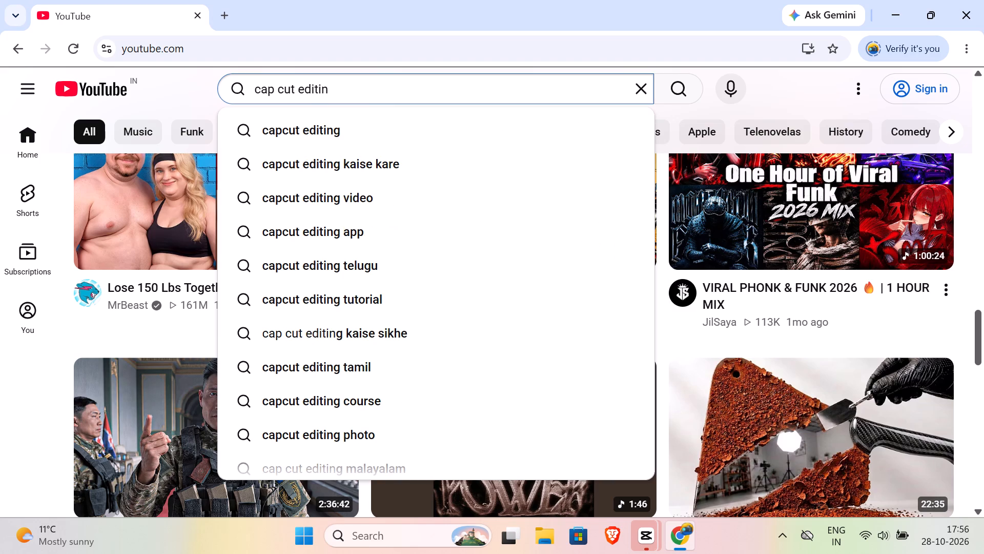
key("g")
key("Return")
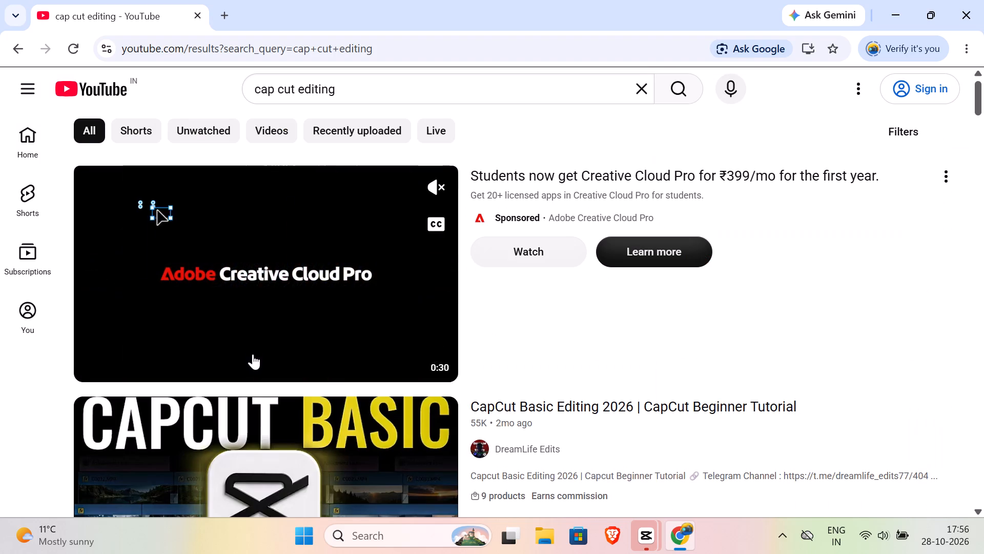
Look through the CapCut editing search results for a suitable tutorial.
scroll(253, 353, "down", 8)
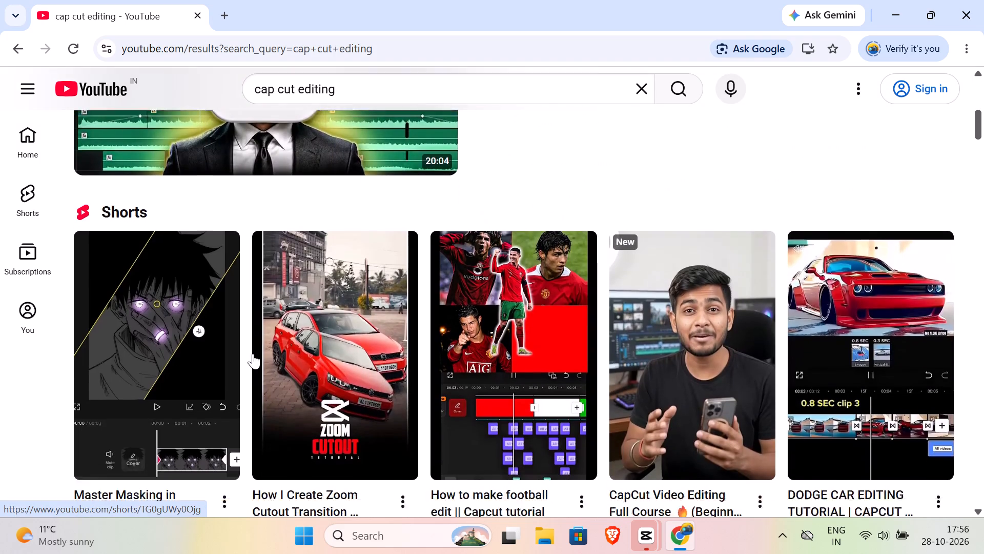
scroll(253, 353, "down", 9)
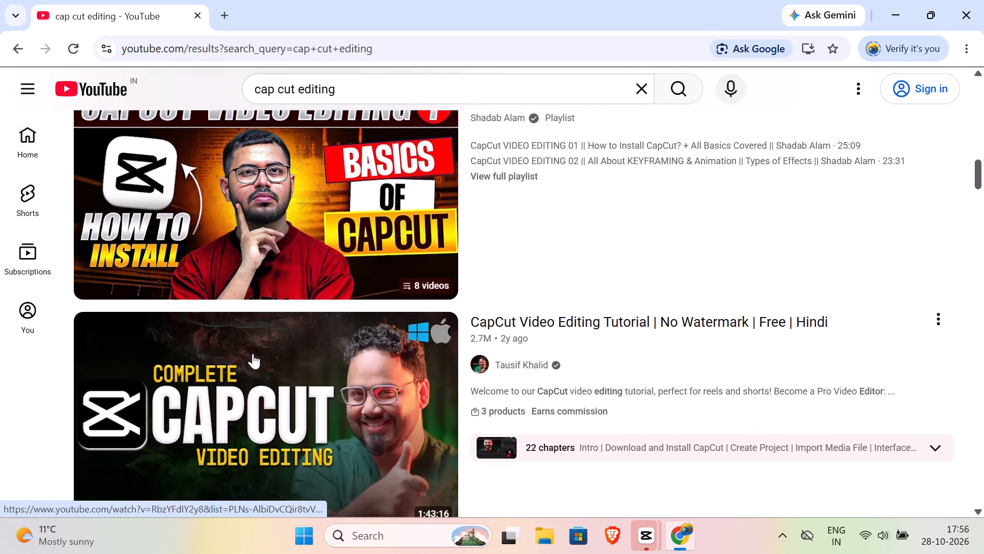
scroll(253, 353, "down", 9)
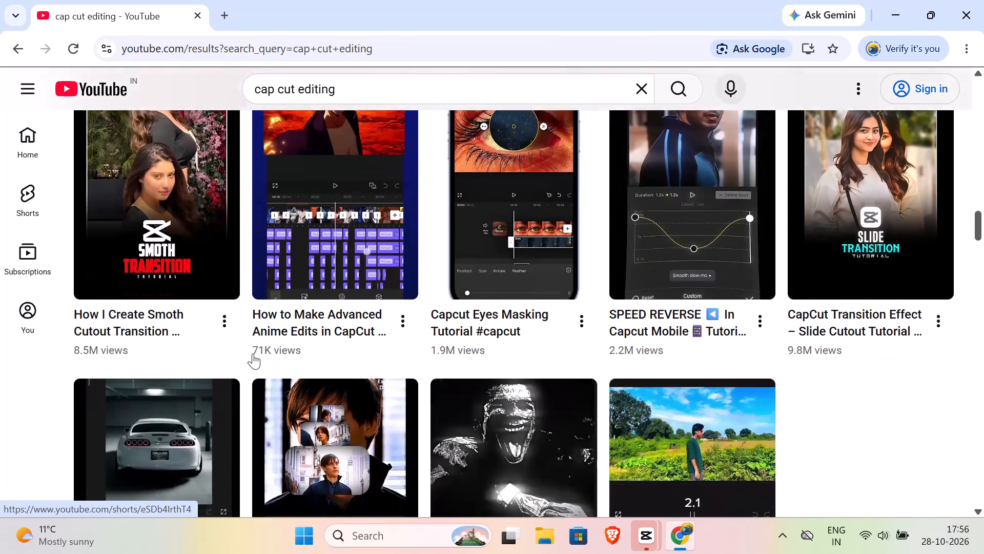
scroll(253, 353, "down", 6)
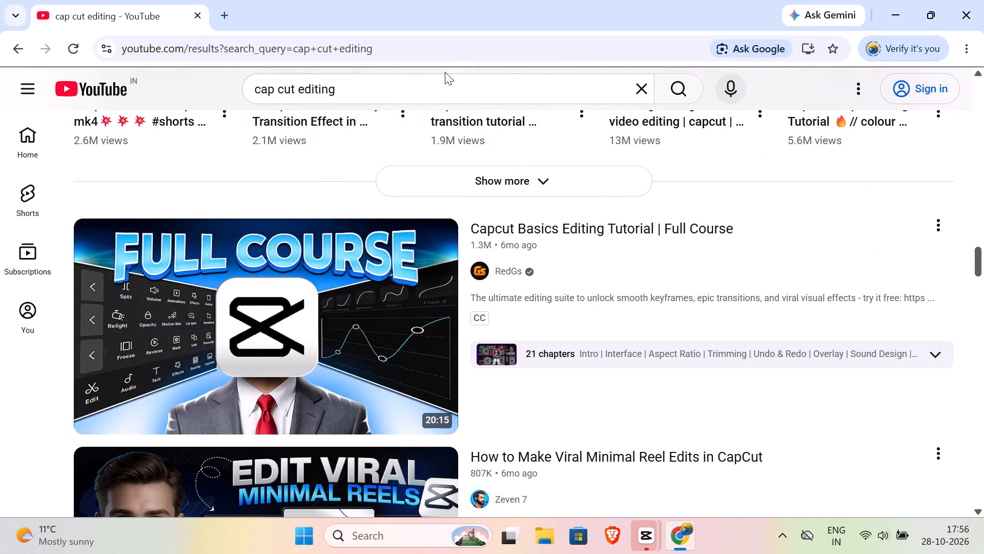
Replace the YouTube search query with "commentry editing" and run the search.
left_click(379, 93)
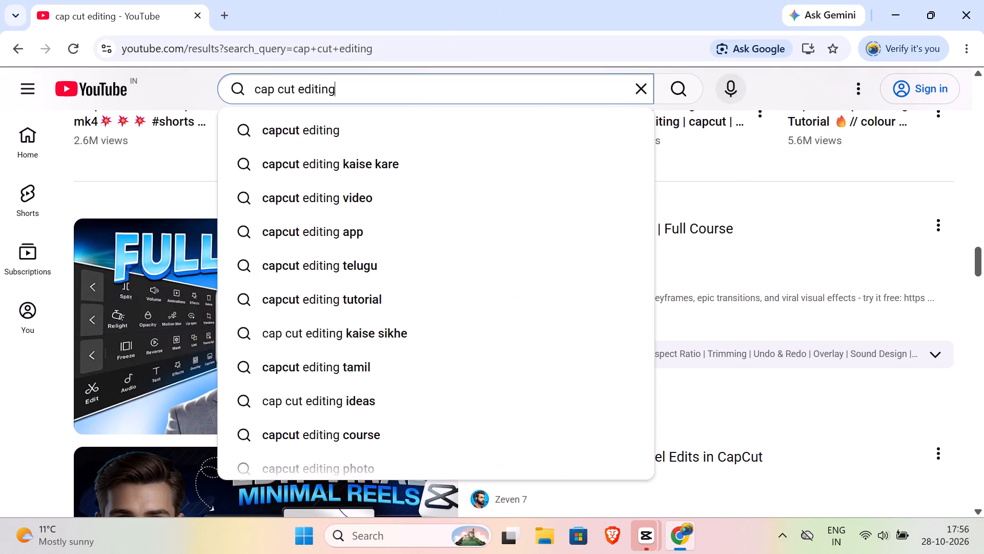
key("BackSpace")
key("BackSpace")
key("BackSpace")
key("BackSpace")
key("BackSpace")
key("BackSpace")
key("BackSpace")
key("BackSpace")
key("BackSpace")
key("BackSpace")
key("BackSpace")
key("BackSpace")
key("BackSpace")
key("BackSpace")
key("BackSpace")
key("BackSpace")
key("BackSpace")
key("BackSpace")
key("BackSpace")
key("BackSpace")
key("BackSpace")
key("BackSpace")
key("BackSpace")
key("BackSpace")
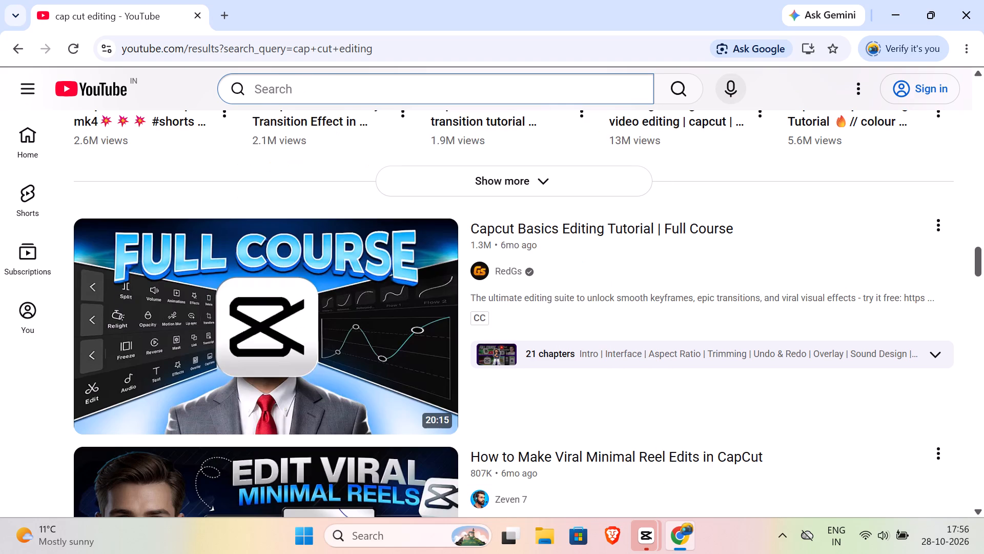
type("commentry")
key("space")
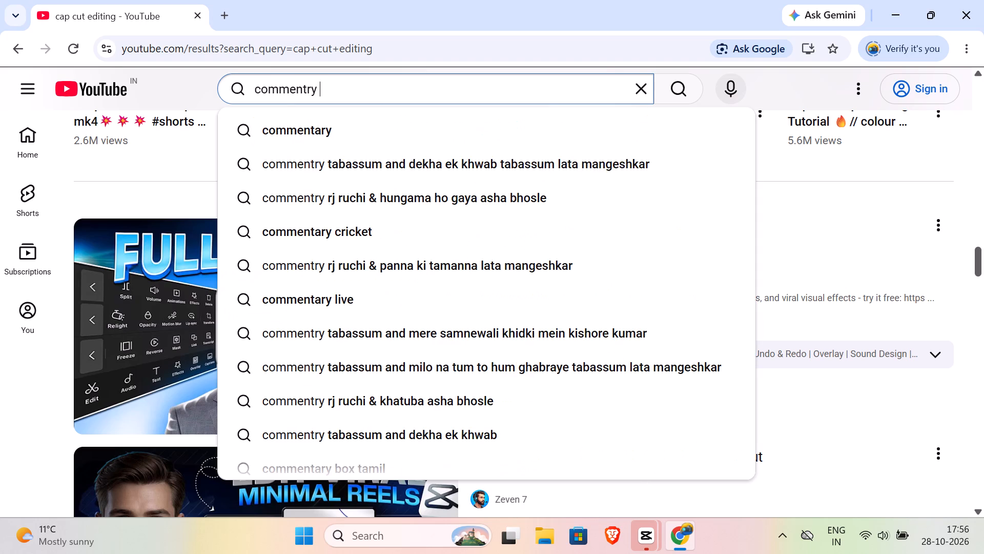
type("editing")
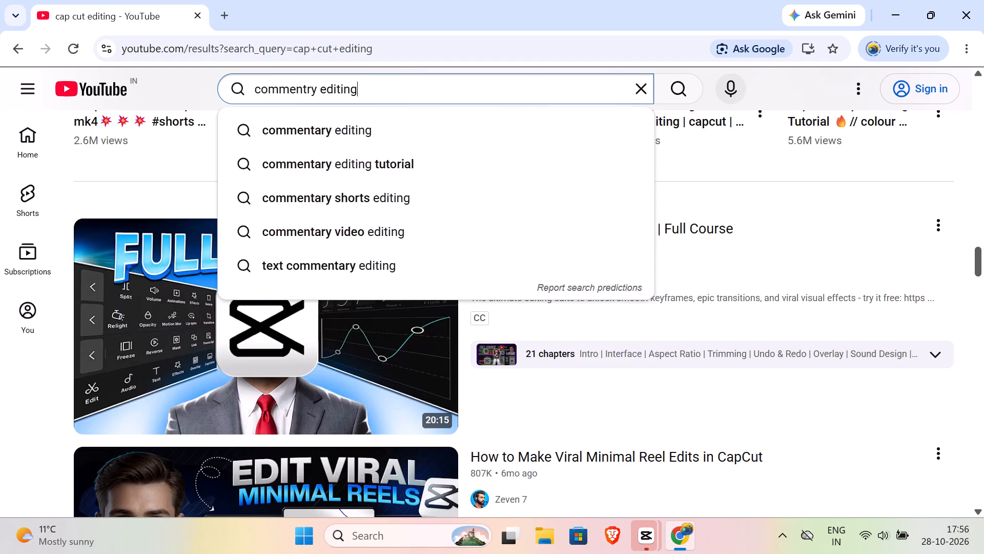
key("Return")
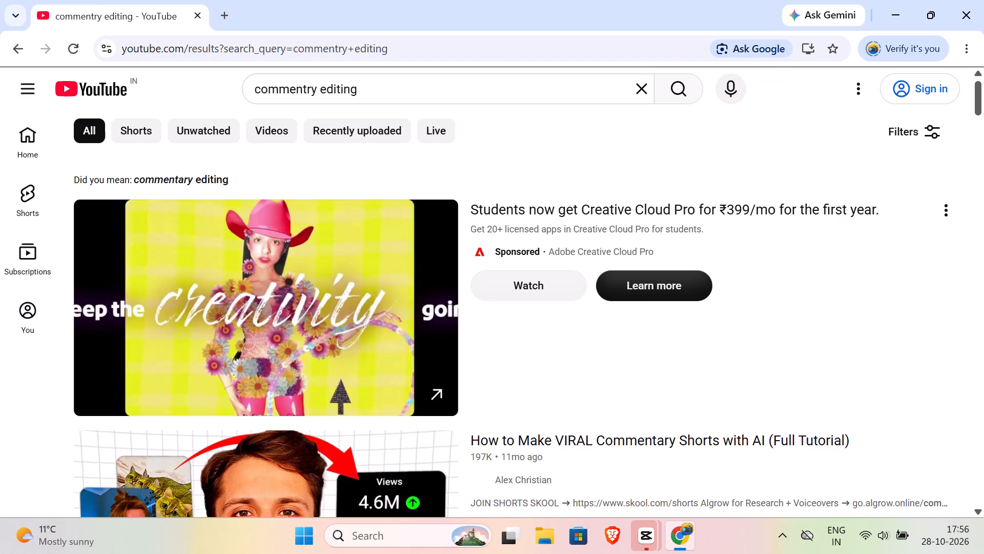
scroll(340, 316, "down", 6)
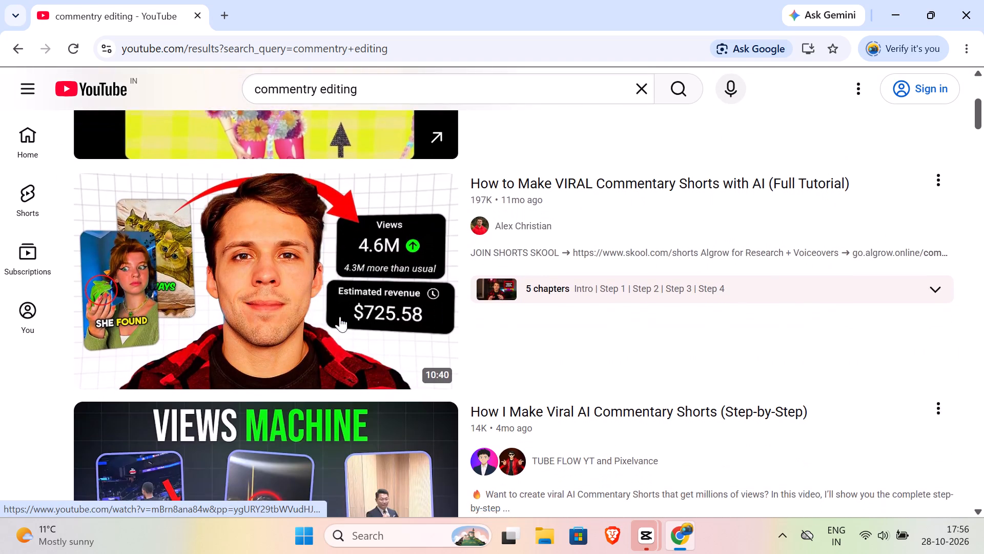
scroll(340, 316, "down", 1)
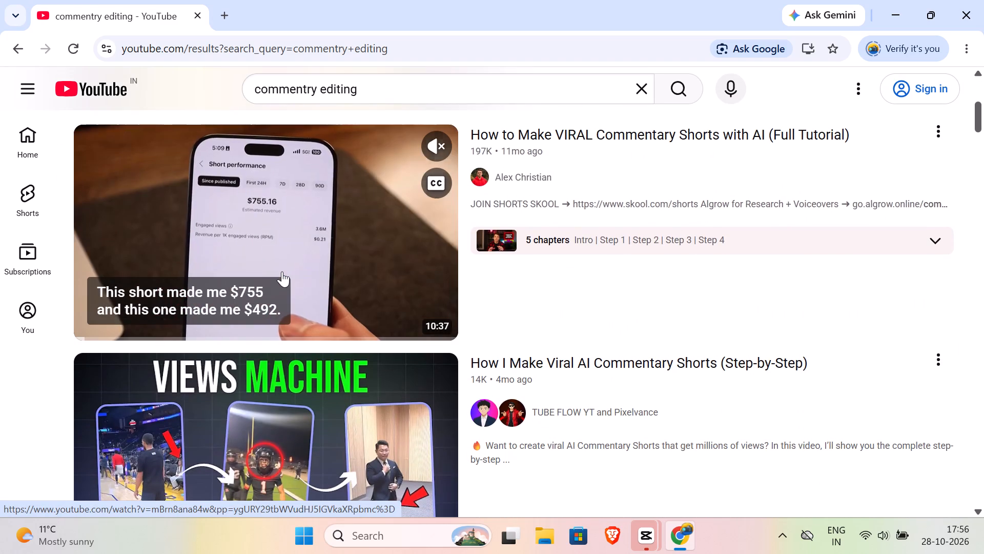
scroll(282, 271, "down", 3)
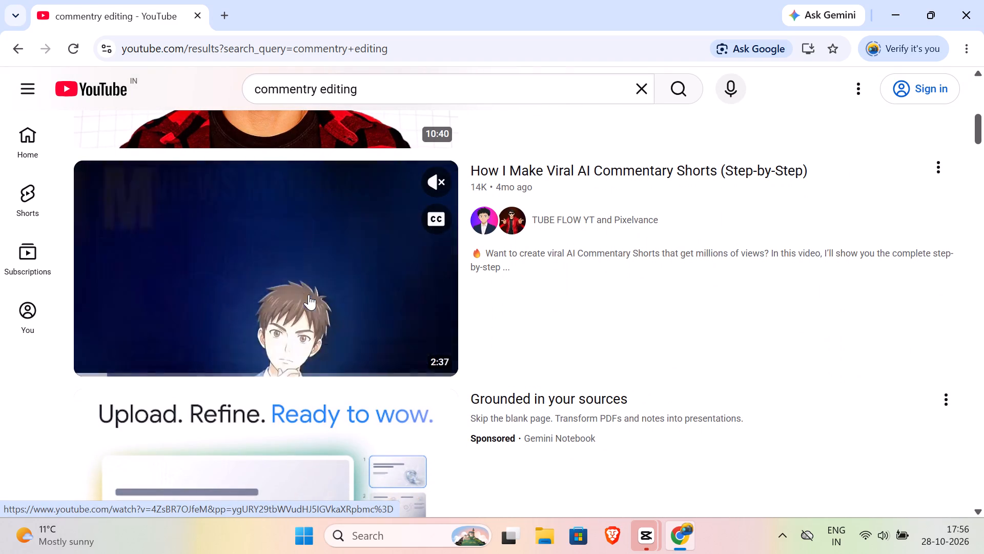
scroll(309, 294, "down", 2)
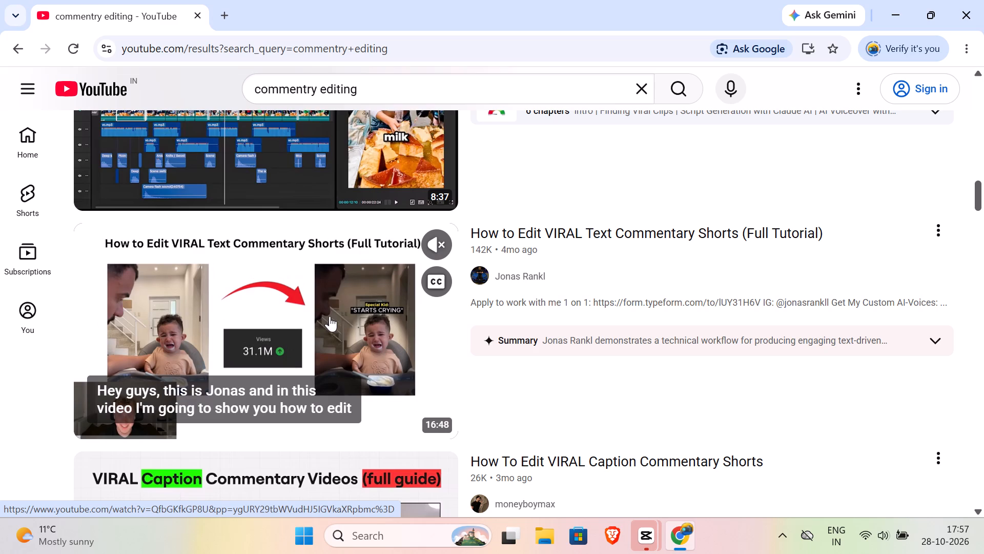
Open the video "How to Edit VIRAL Text Commentary Shorts (Full Tutorial)" and pause playback.
left_click(334, 302)
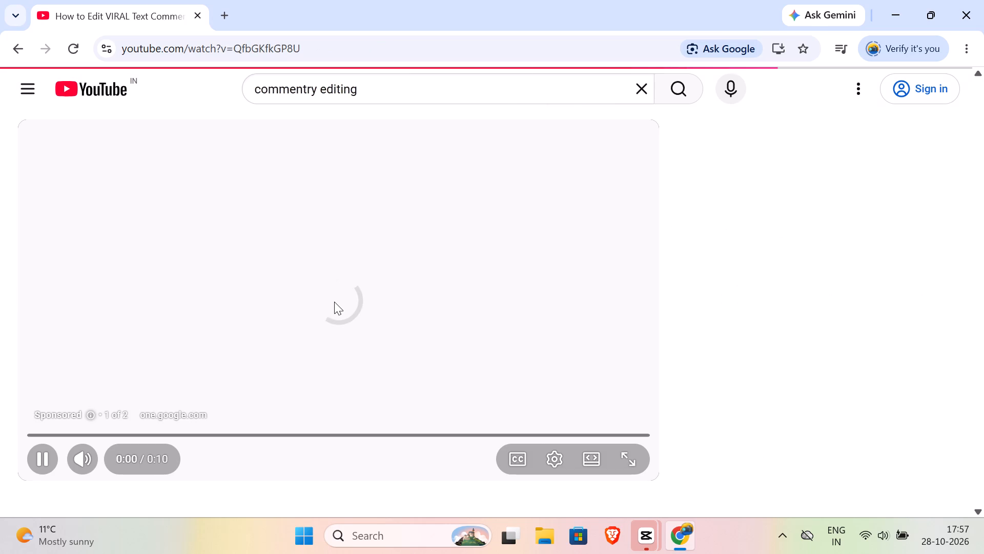
key("space")
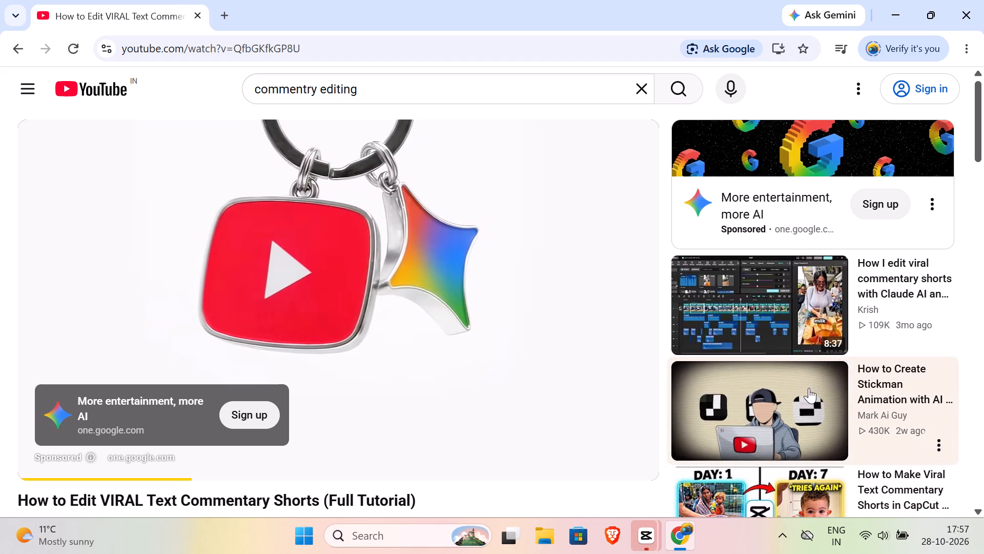
Turn off Bluetooth in the Windows quick settings.
left_click(826, 553)
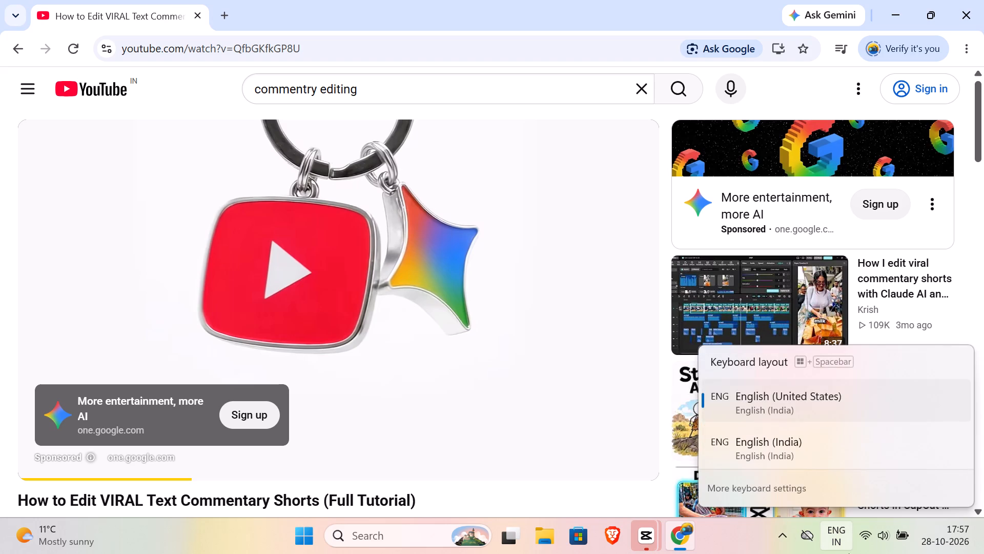
left_click(870, 553)
left_click_drag(898, 530, 904, 530)
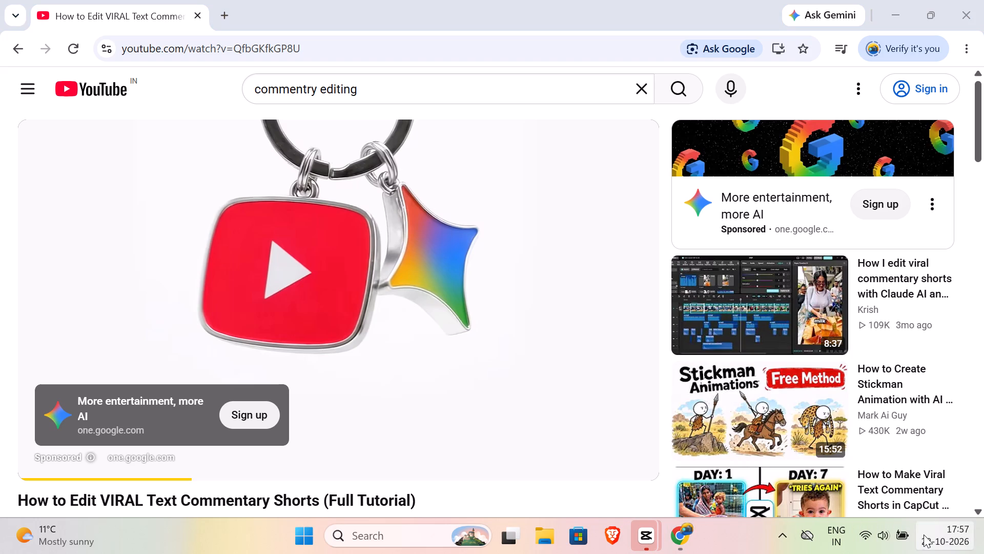
left_click(871, 531)
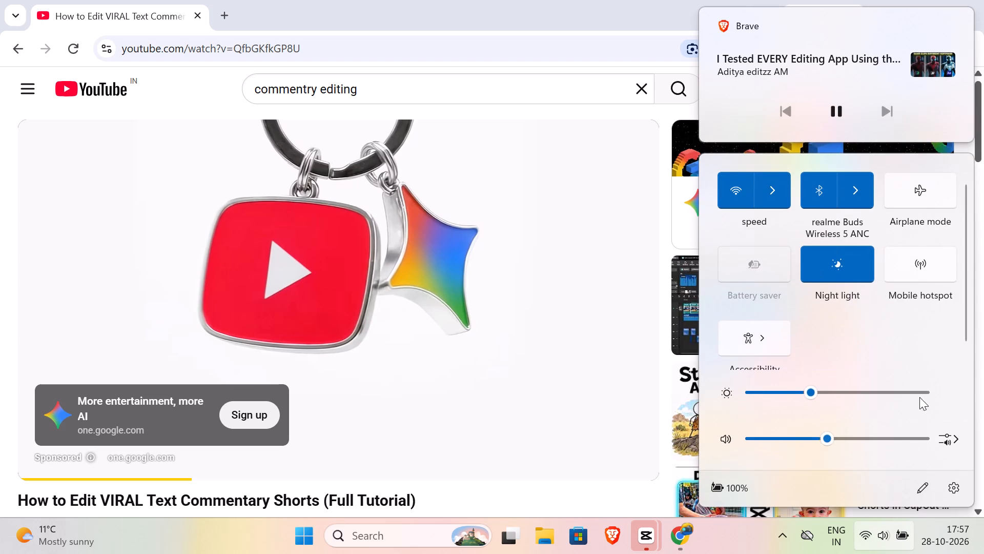
left_click(817, 181)
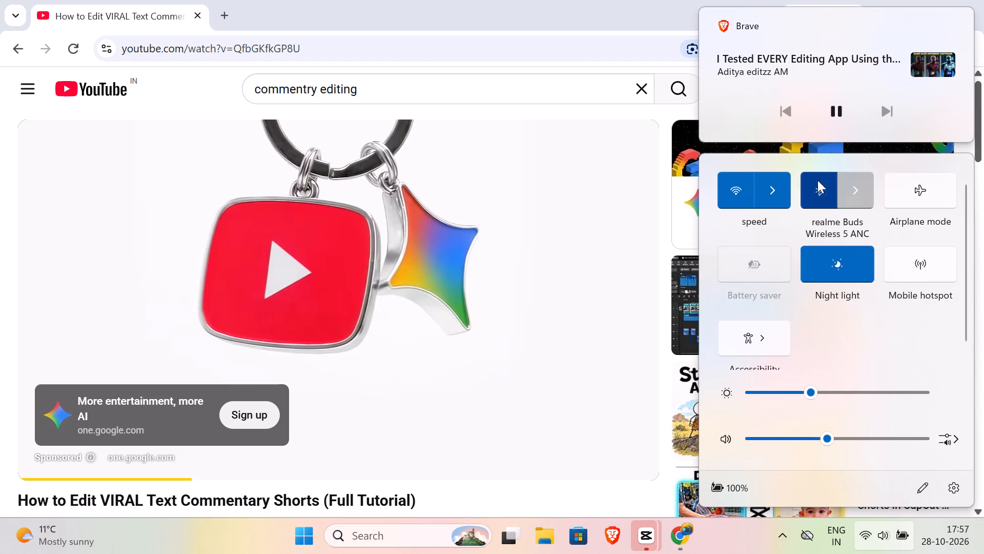
left_click(543, 0)
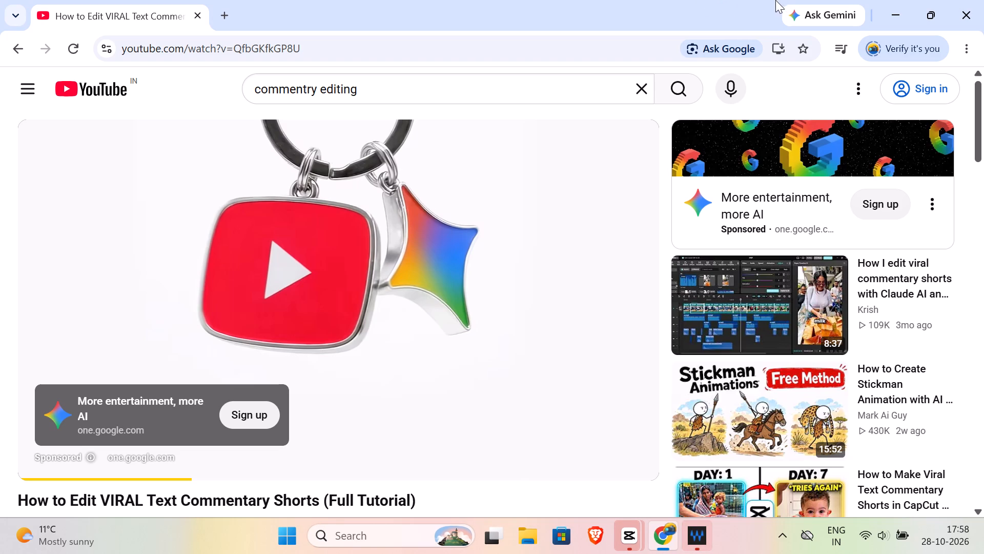
Resume playback of the tutorial page and skip the sponsored ad to start the actual video.
right_click_drag(776, 0, 668, 0)
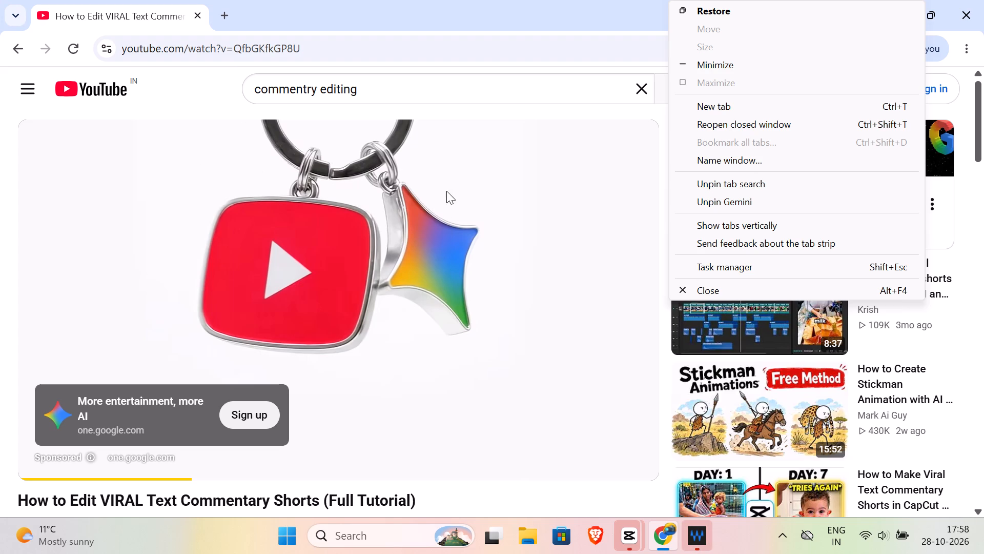
left_click(469, 28)
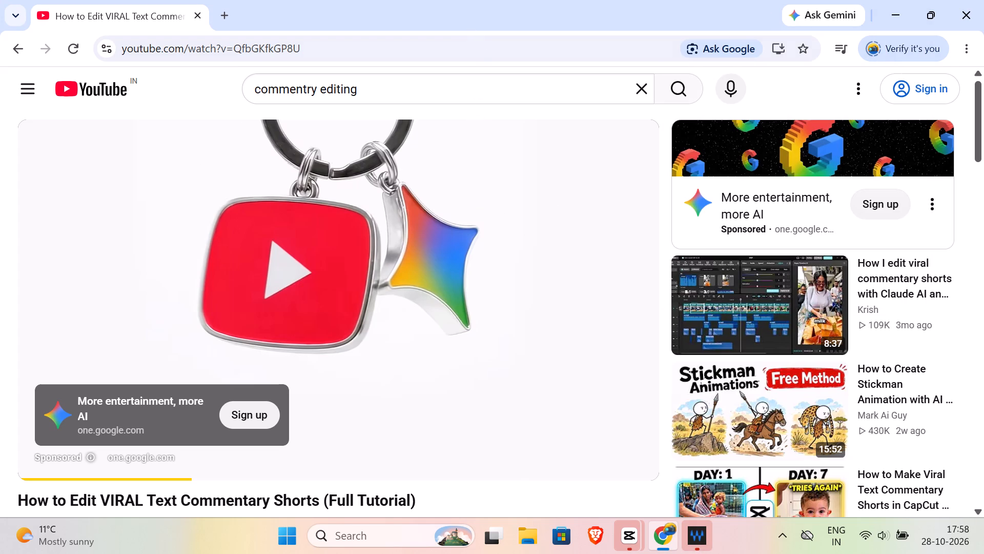
left_click(481, 138)
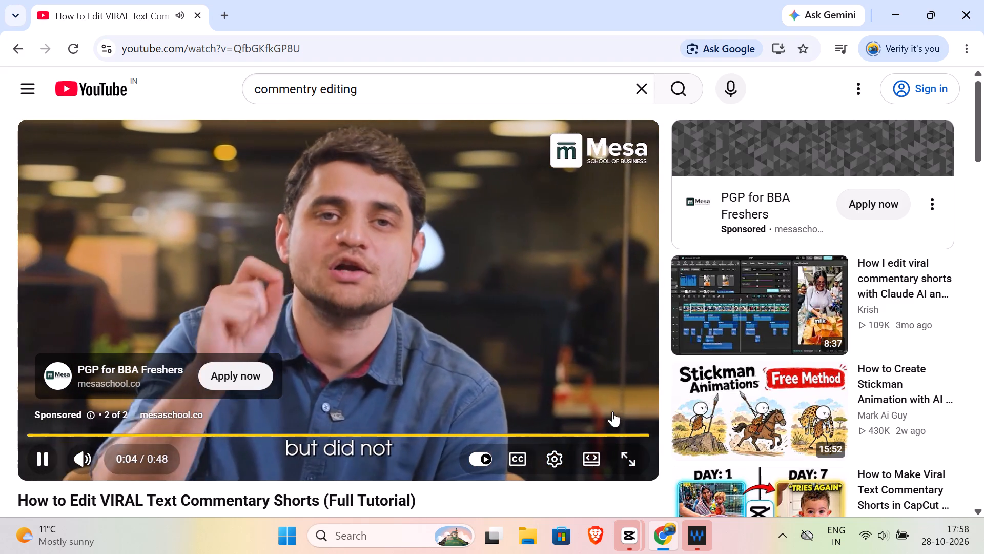
left_click(612, 411)
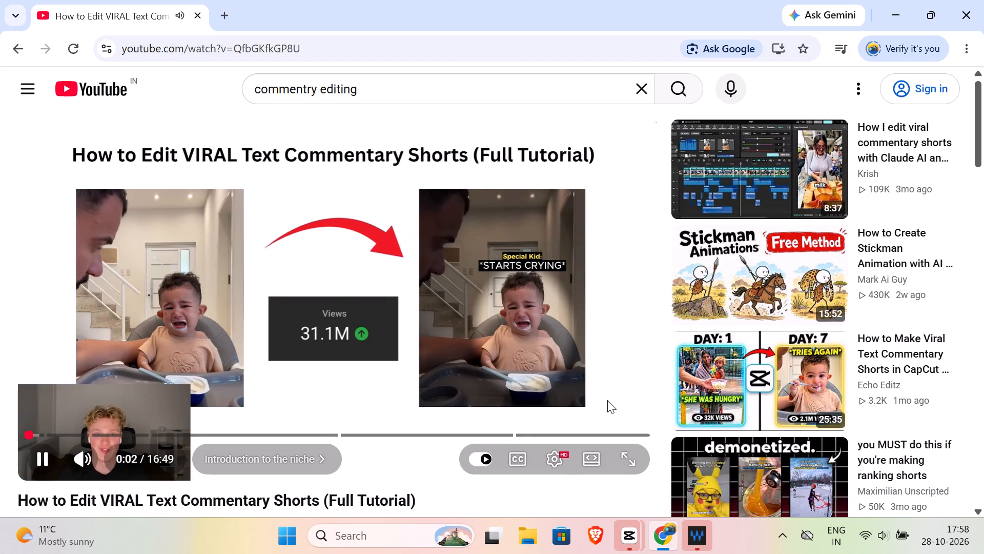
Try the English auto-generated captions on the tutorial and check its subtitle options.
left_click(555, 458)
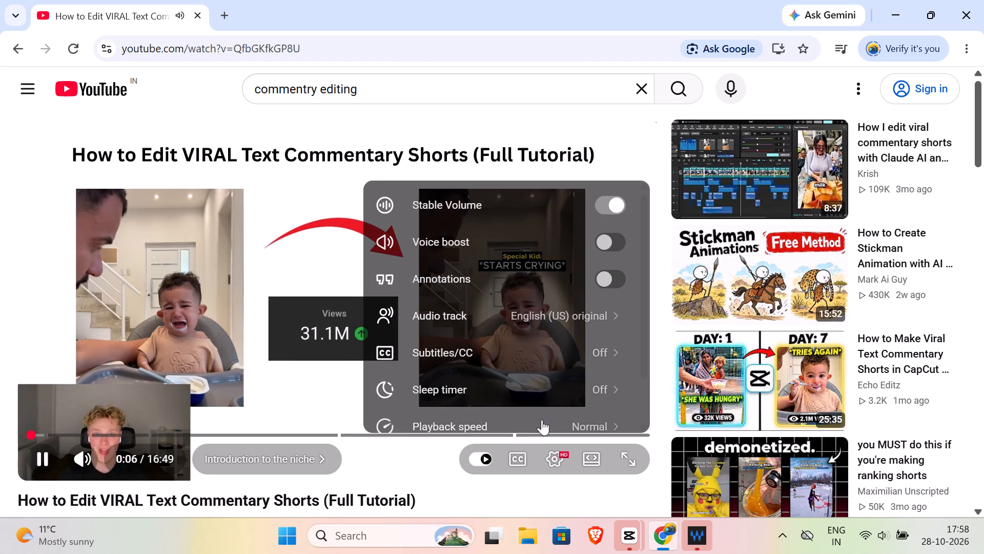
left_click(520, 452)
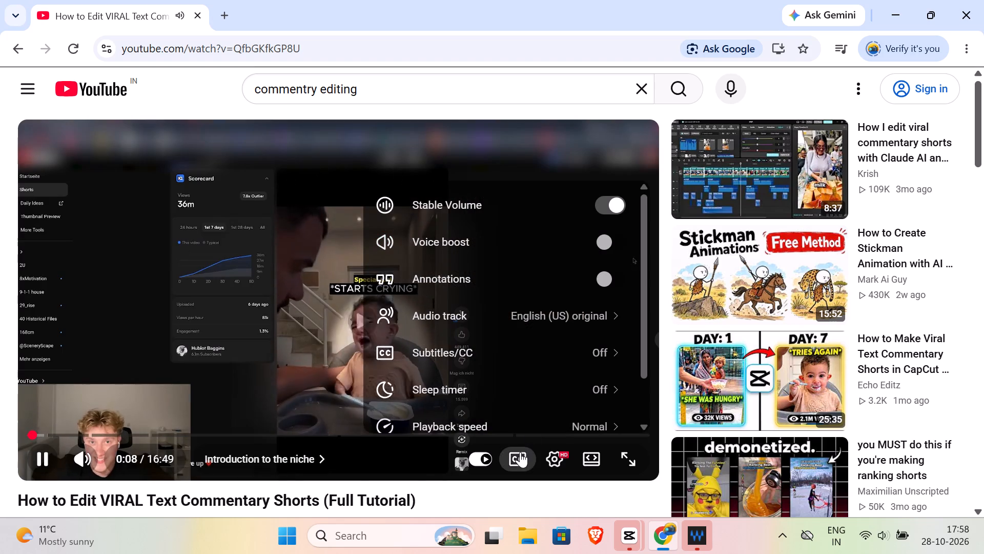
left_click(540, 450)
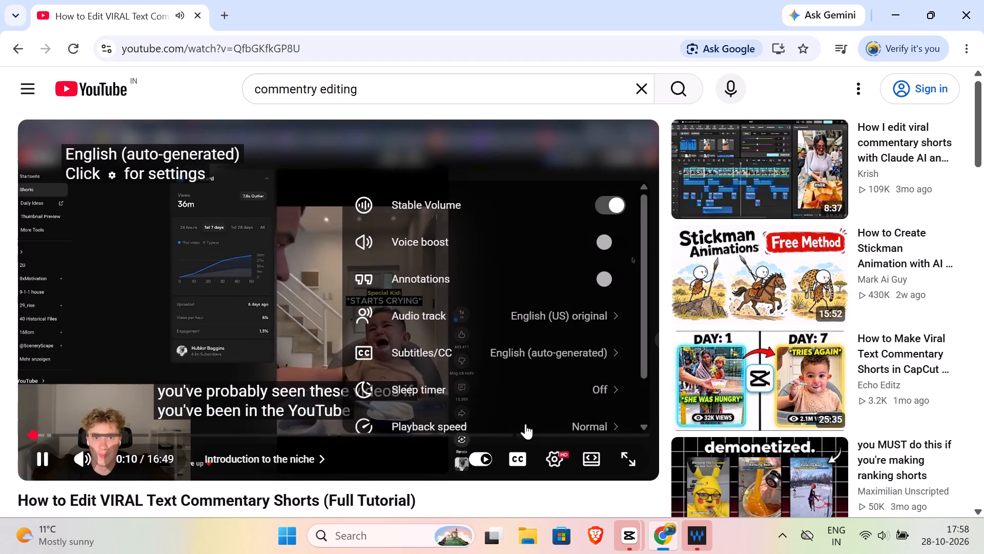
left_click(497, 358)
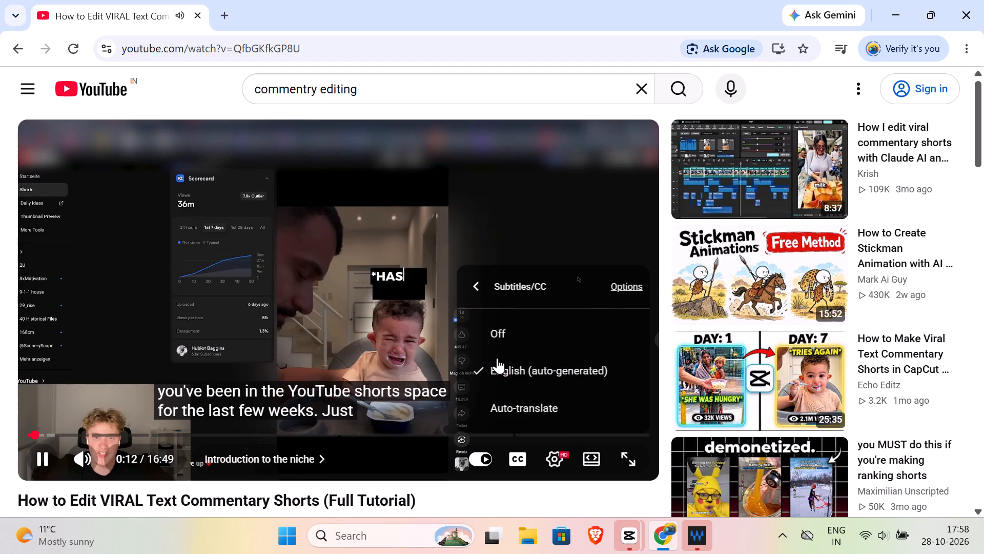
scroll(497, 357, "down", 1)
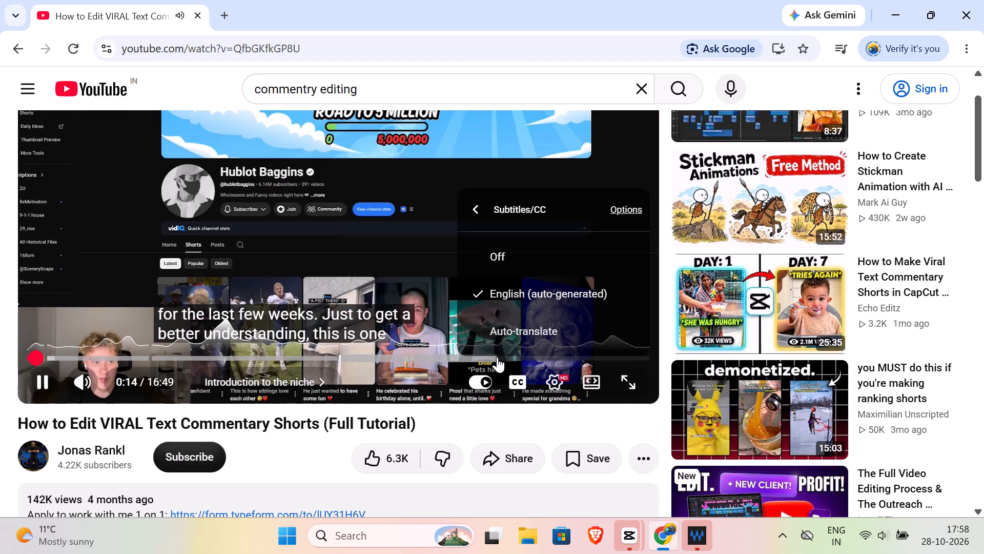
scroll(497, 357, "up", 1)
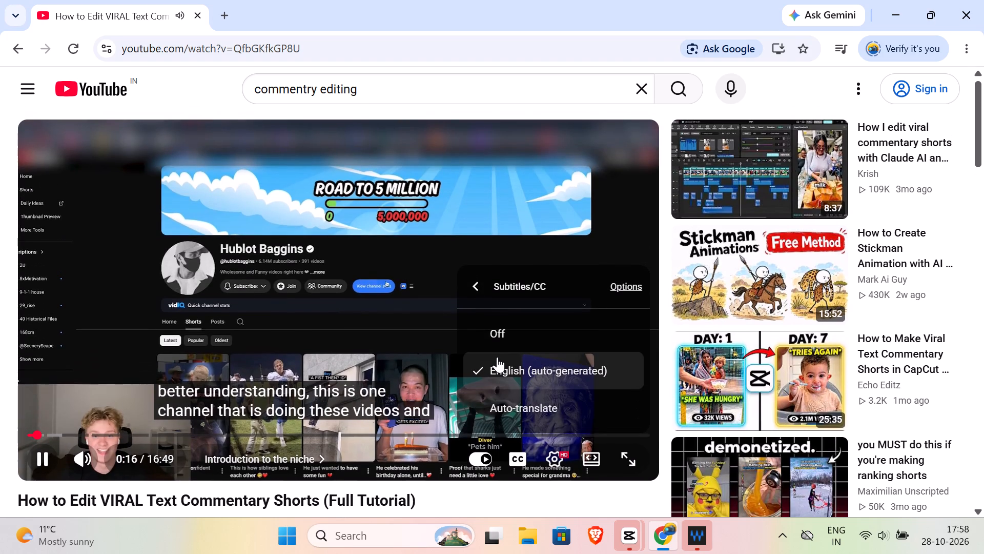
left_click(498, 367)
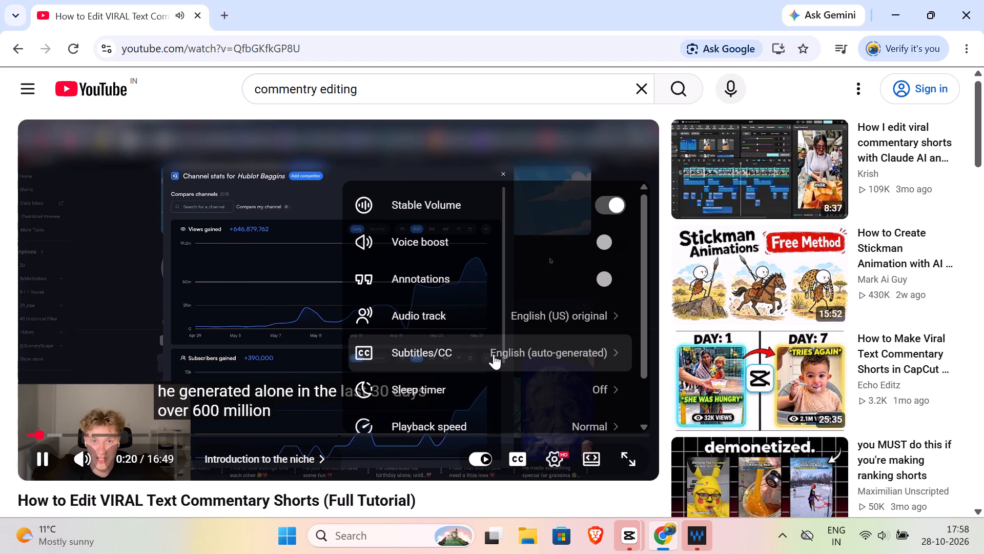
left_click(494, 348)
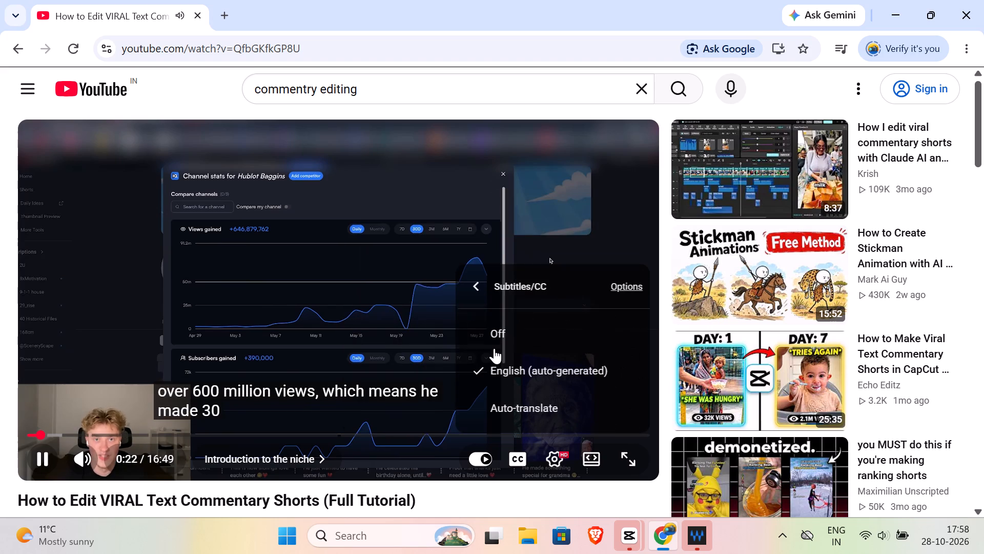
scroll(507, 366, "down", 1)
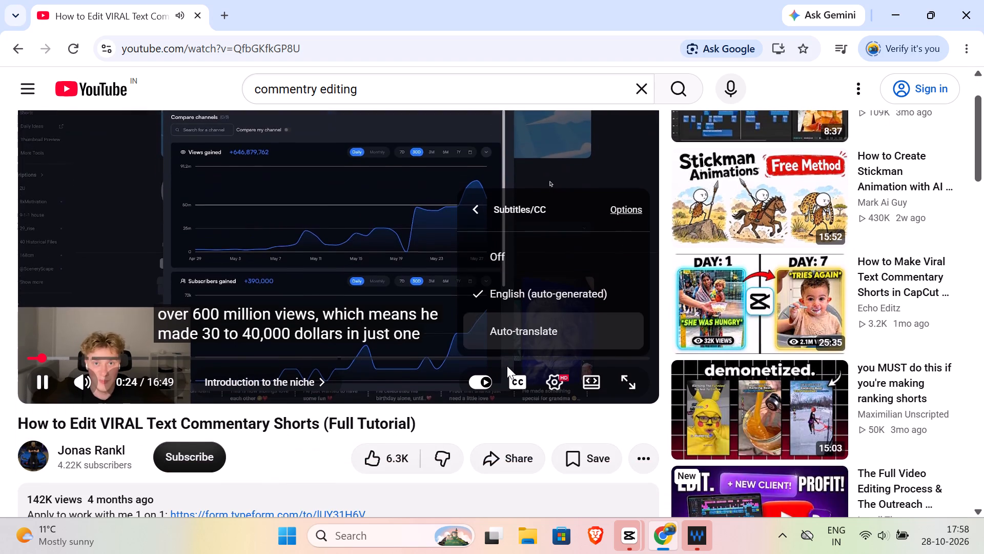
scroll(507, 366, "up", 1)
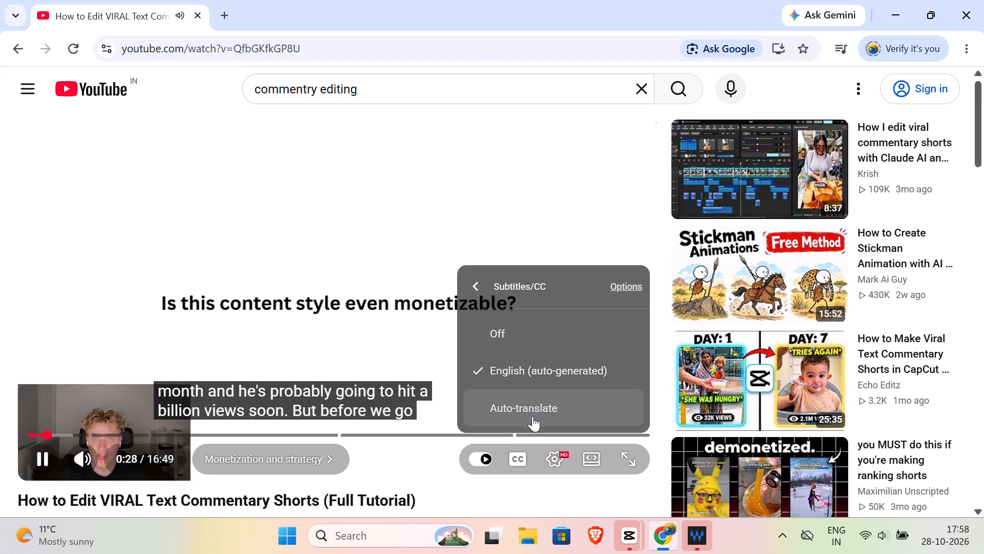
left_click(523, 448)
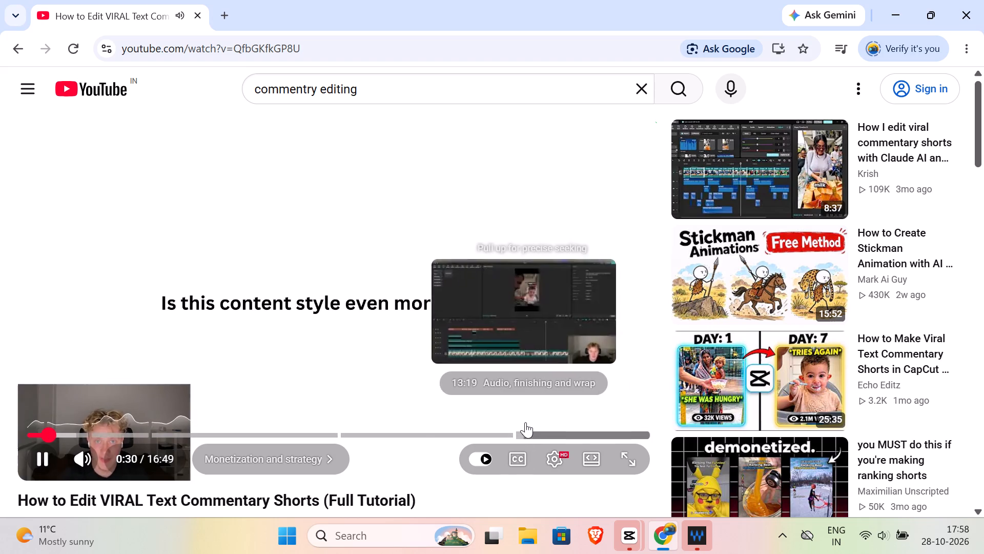
Set the tutorial's audio track to the auto-dubbed Hindi version.
left_click(551, 453)
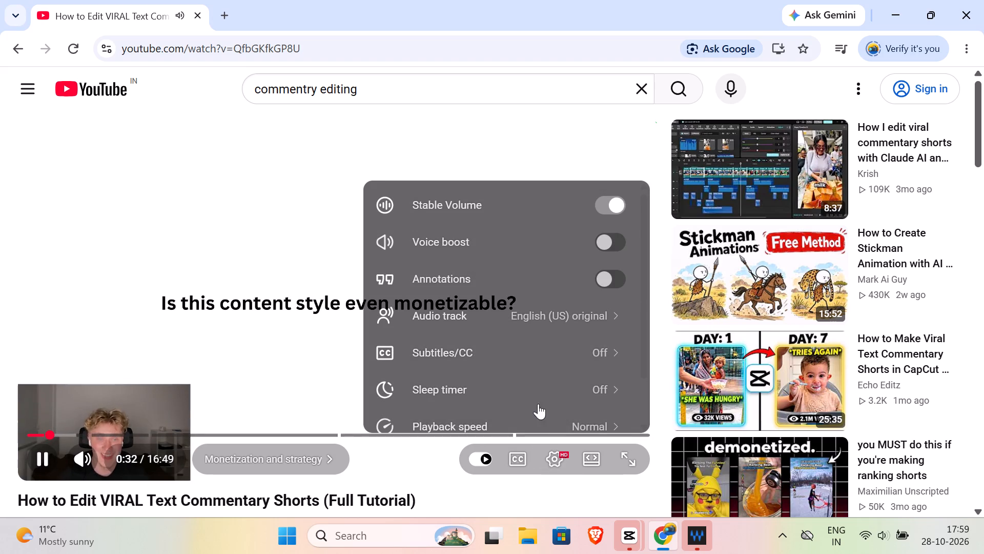
left_click(497, 321)
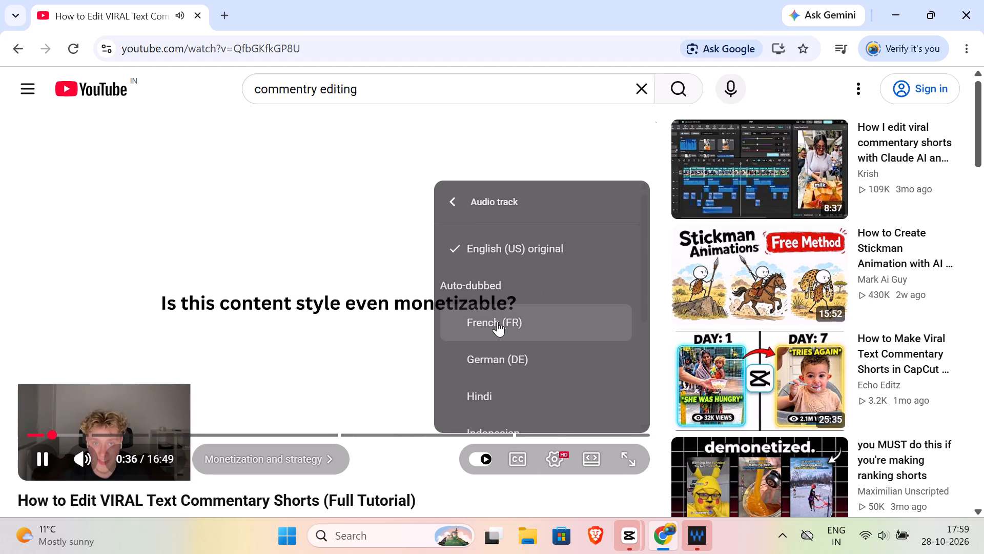
scroll(497, 321, "down", 1)
left_click(497, 320)
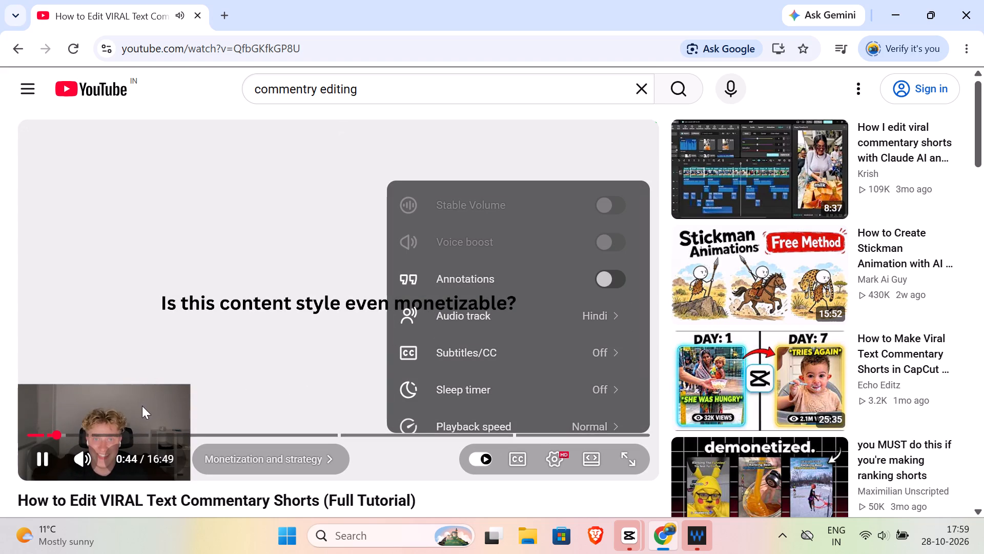
left_click(162, 392)
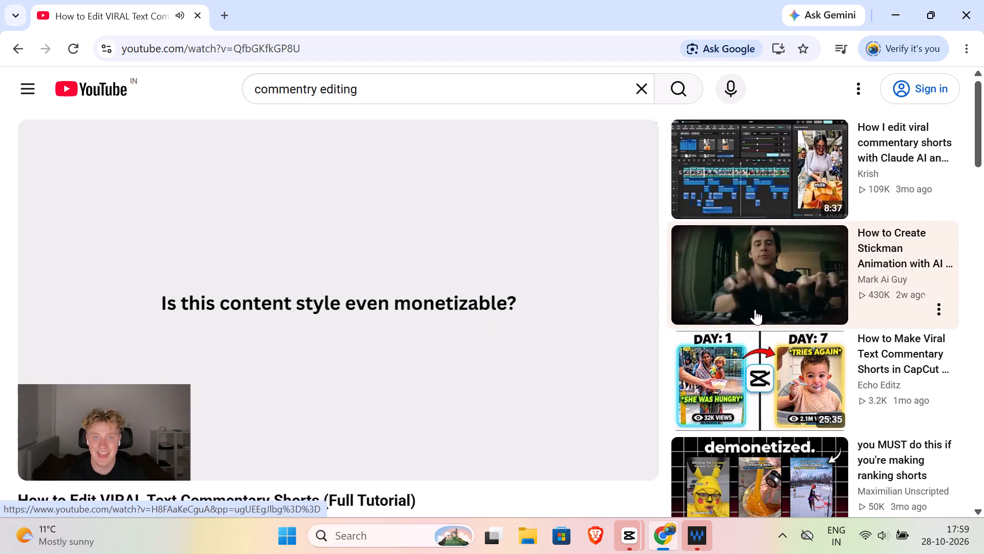
Watch the monetization and strategy section, partly at 2x speed, and pause in the project setup and cutting section at 2:16.
scroll(743, 310, "down", 3)
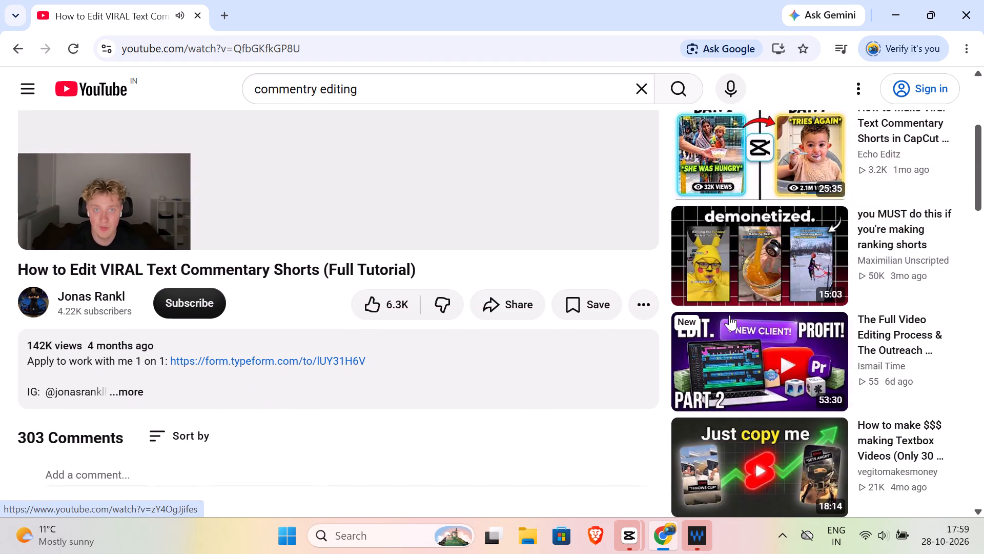
scroll(729, 315, "down", 3)
scroll(705, 287, "up", 6)
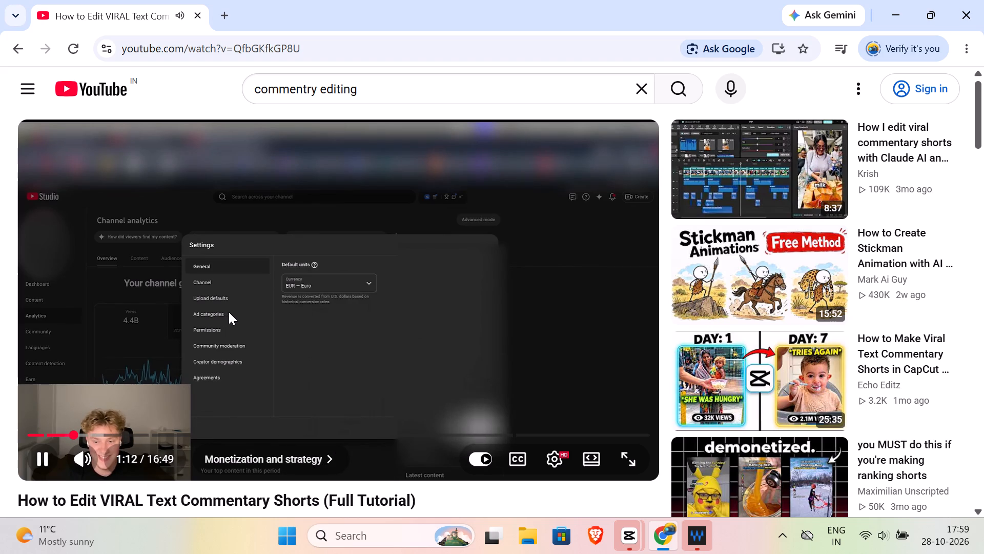
left_click_drag(200, 291, 200, 292)
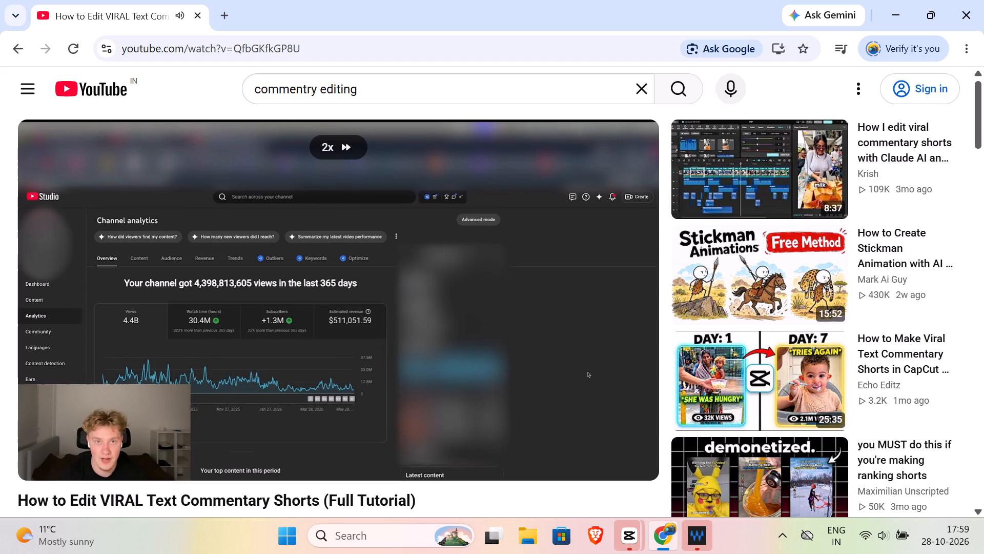
left_click_drag(200, 292, 200, 297)
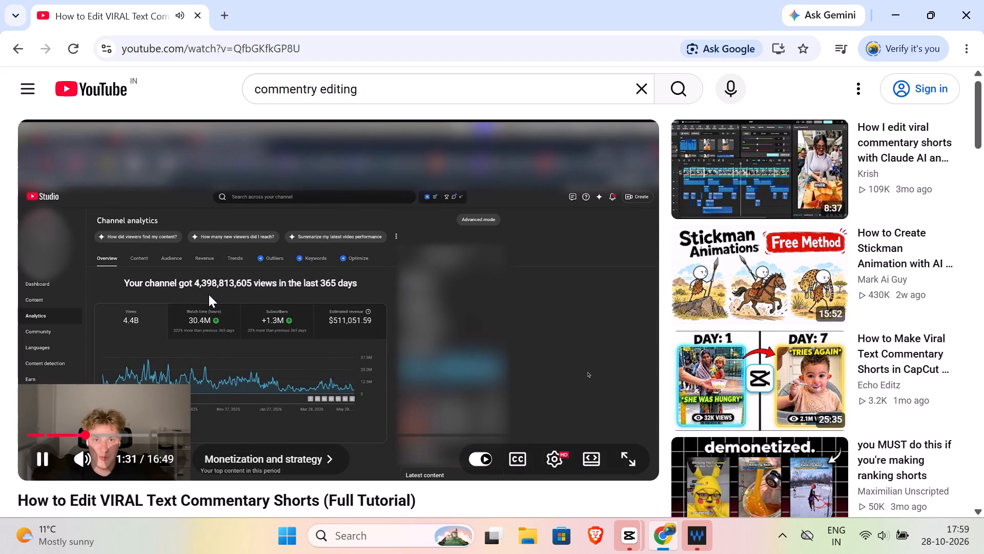
scroll(211, 294, "up", 1)
scroll(211, 294, "down", 1)
scroll(211, 294, "up", 1)
scroll(211, 294, "down", 2)
scroll(213, 294, "up", 2)
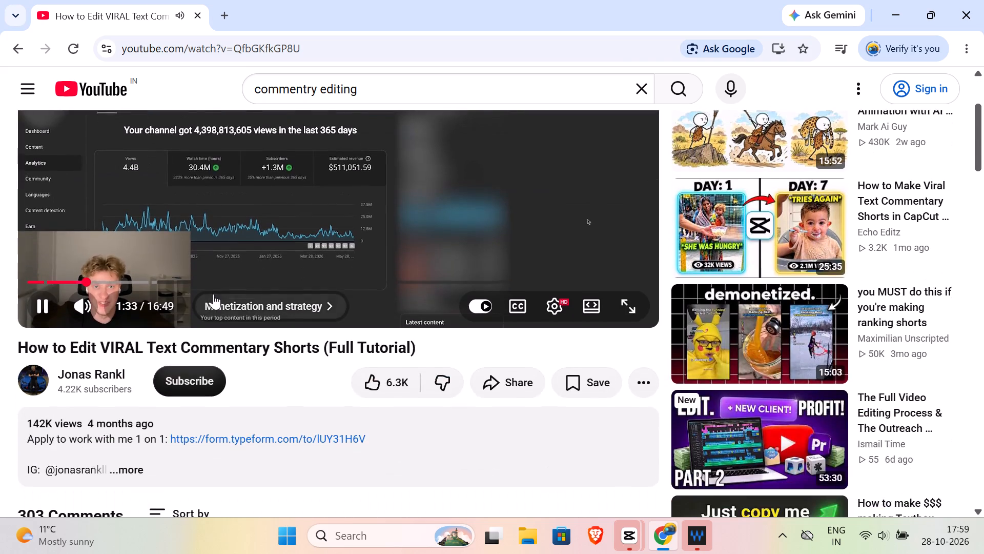
scroll(198, 287, "up", 3)
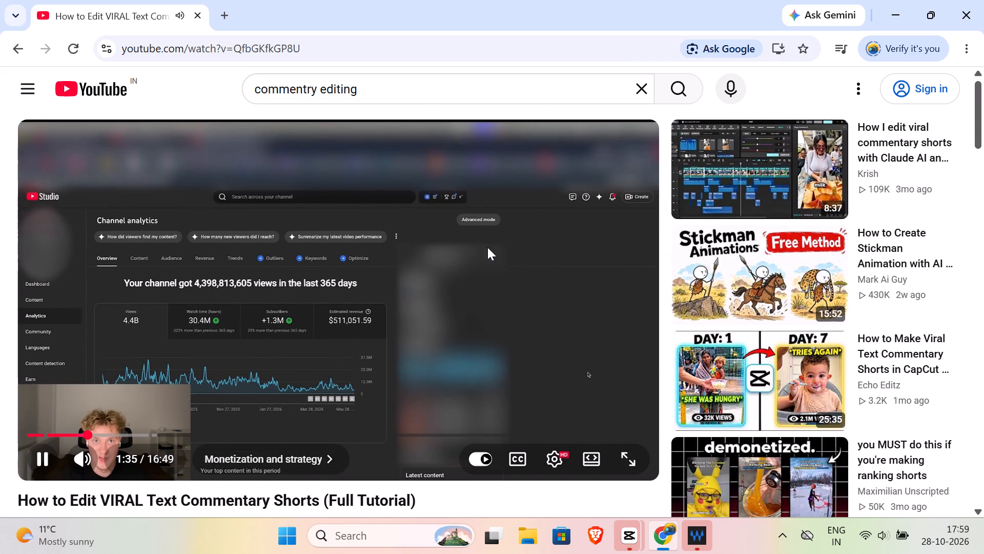
scroll(523, 245, "down", 3)
scroll(538, 243, "up", 3)
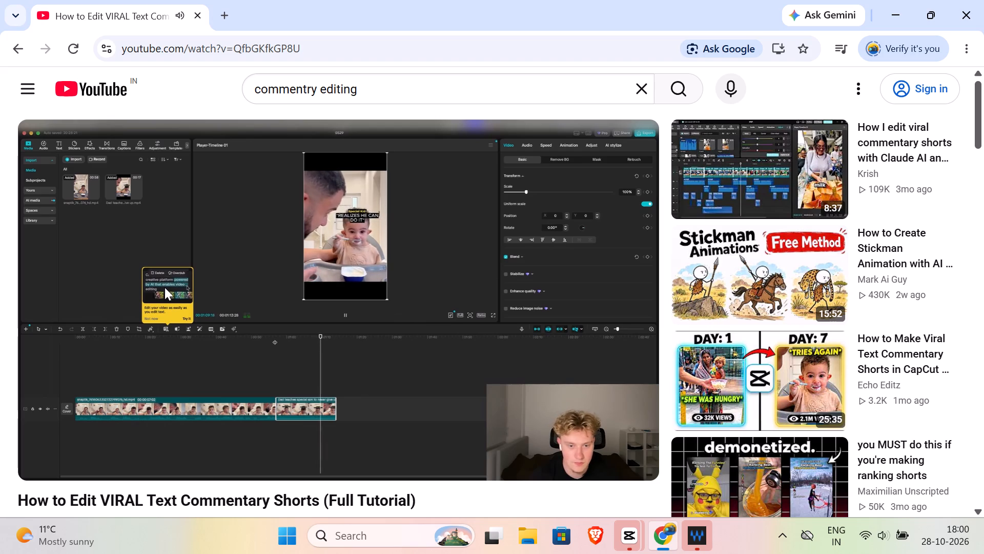
left_click_drag(309, 262, 341, 260)
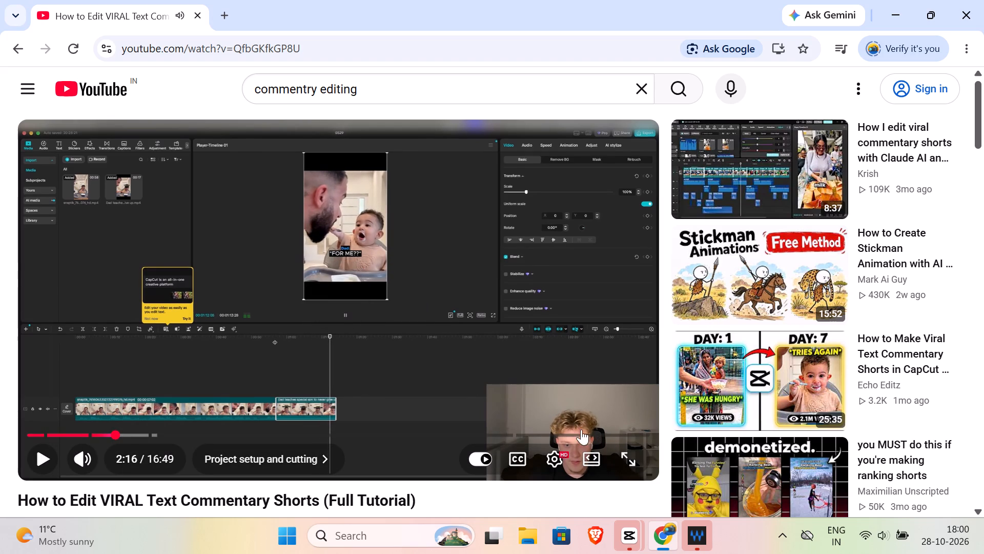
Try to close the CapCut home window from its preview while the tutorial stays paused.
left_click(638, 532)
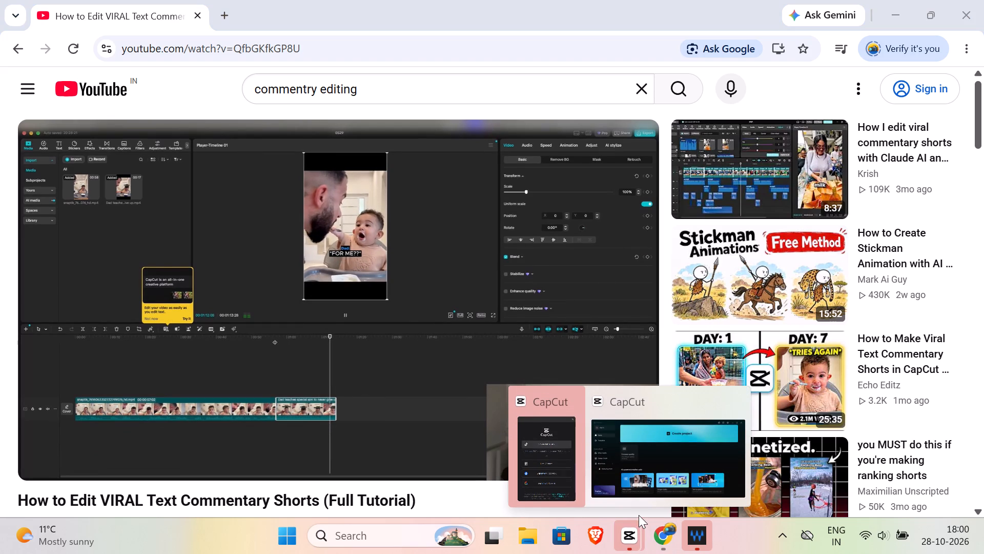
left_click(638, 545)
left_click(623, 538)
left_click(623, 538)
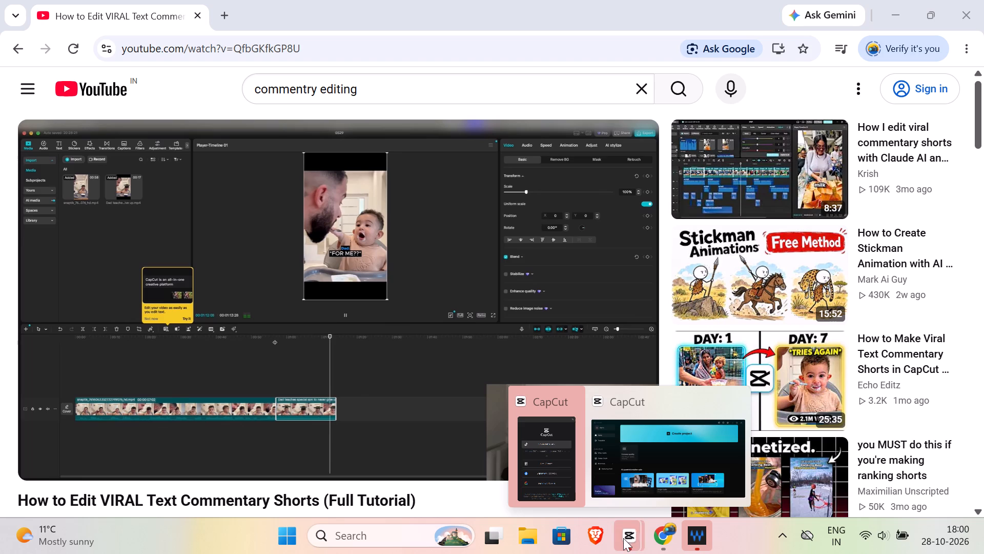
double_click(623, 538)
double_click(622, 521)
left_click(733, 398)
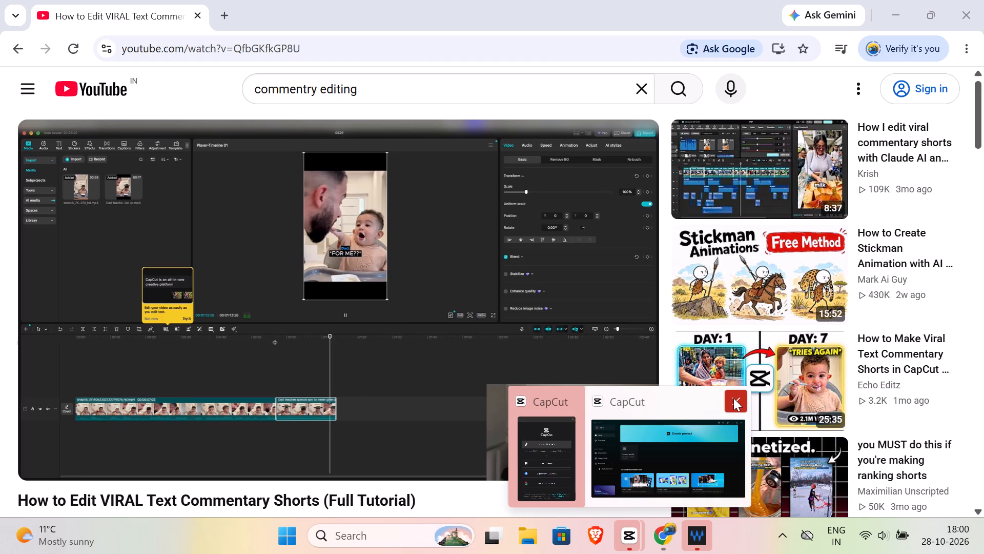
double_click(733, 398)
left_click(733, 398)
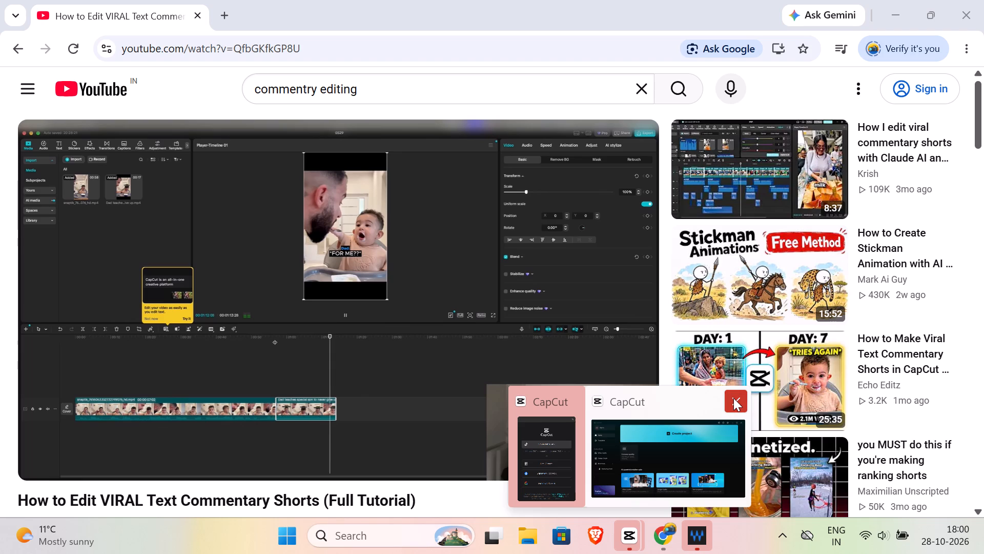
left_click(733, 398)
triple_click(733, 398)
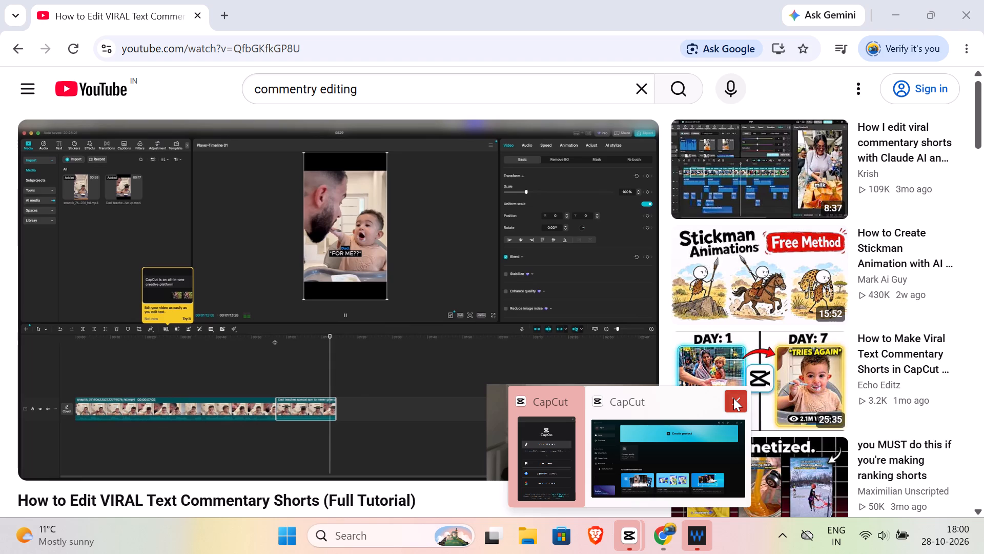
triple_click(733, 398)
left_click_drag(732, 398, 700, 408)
Resume the tutorial from 2:16 in the project setup and cutting section.
left_click(444, 341)
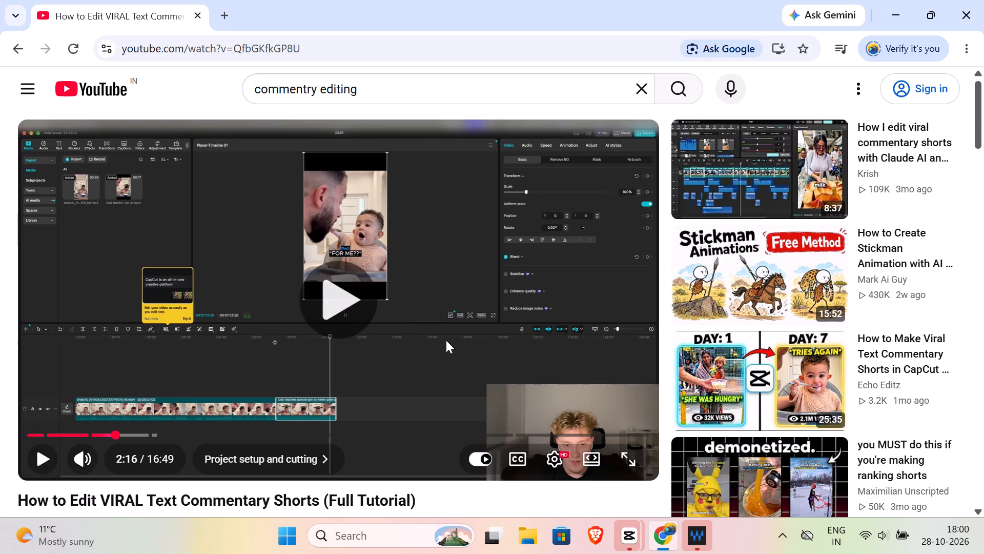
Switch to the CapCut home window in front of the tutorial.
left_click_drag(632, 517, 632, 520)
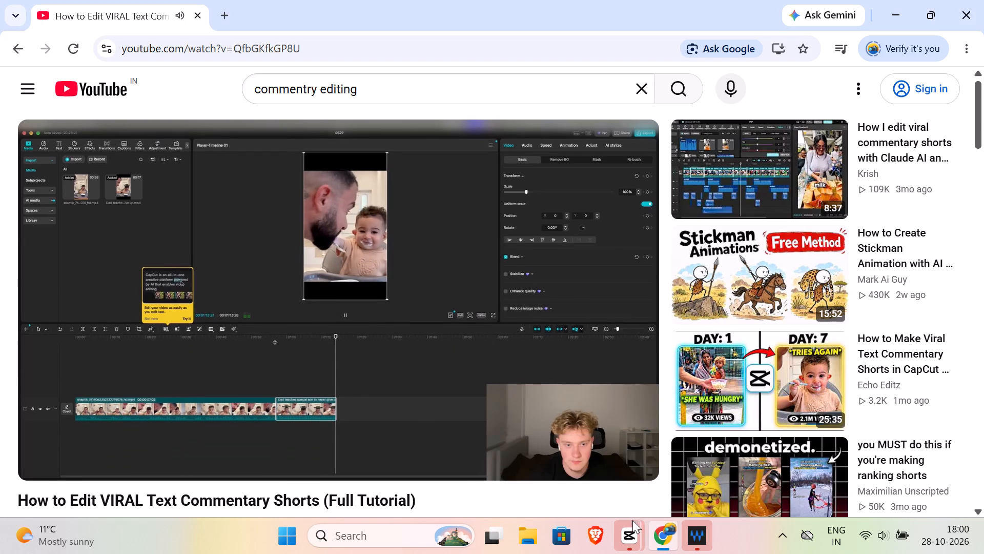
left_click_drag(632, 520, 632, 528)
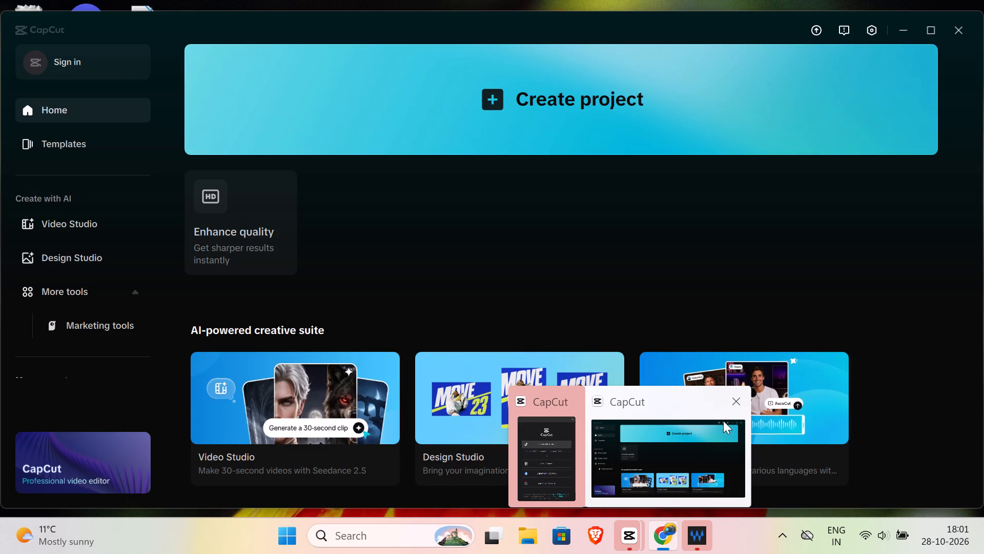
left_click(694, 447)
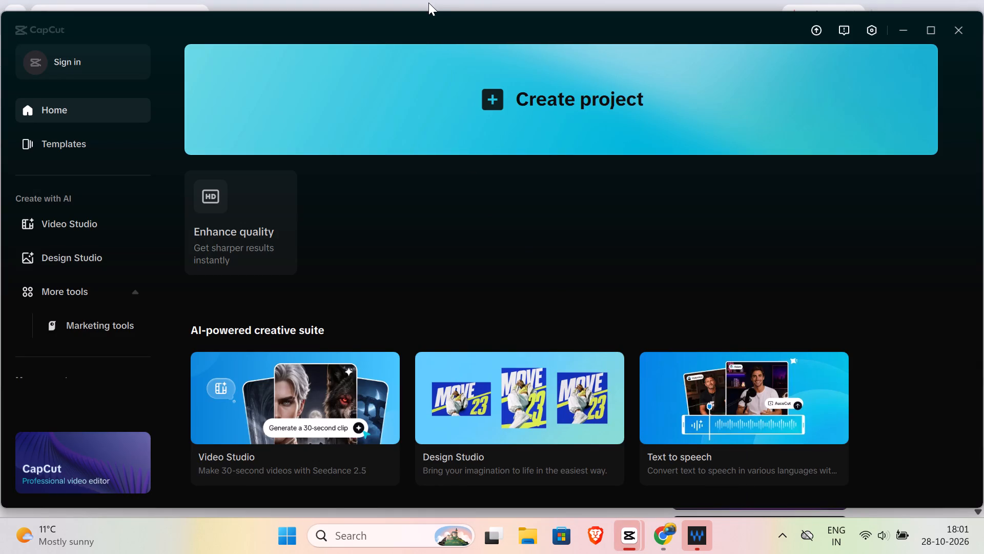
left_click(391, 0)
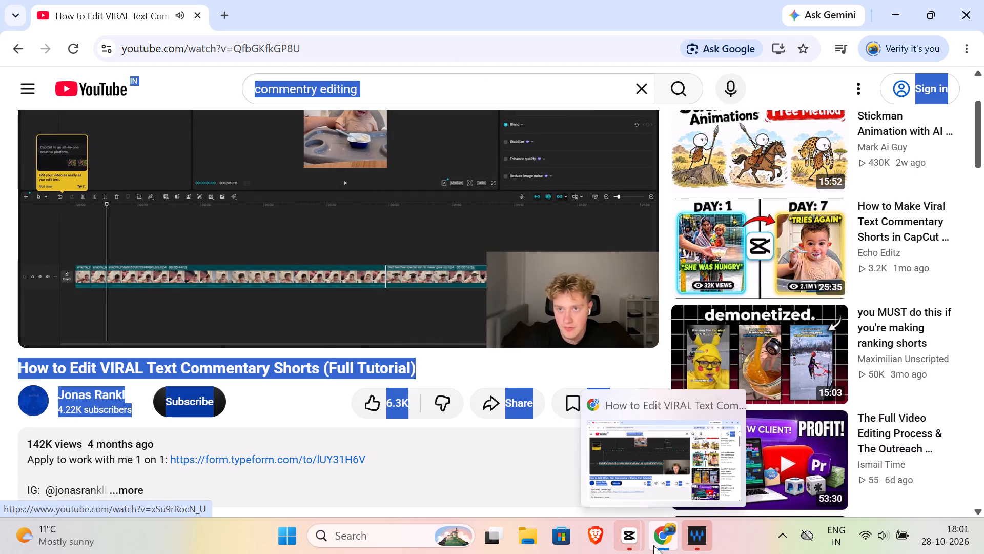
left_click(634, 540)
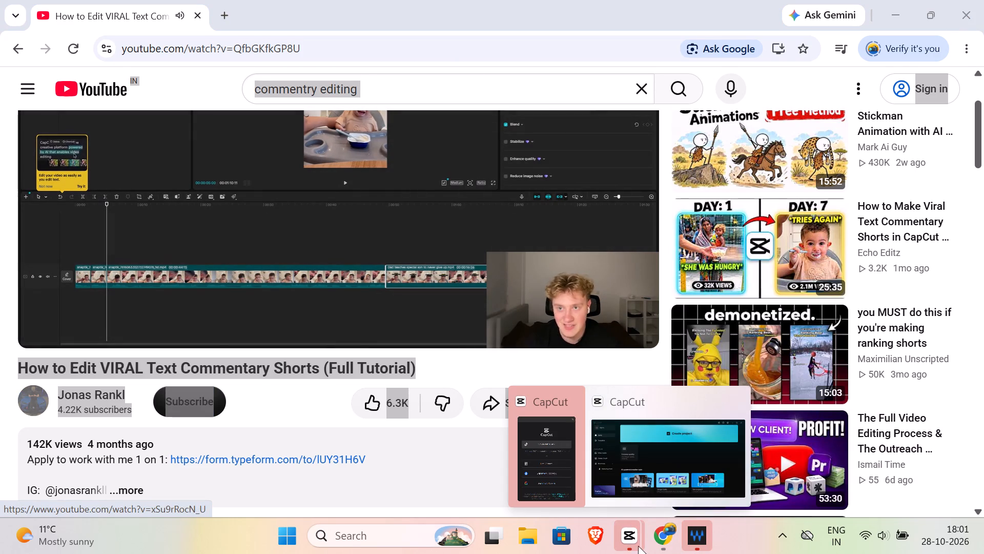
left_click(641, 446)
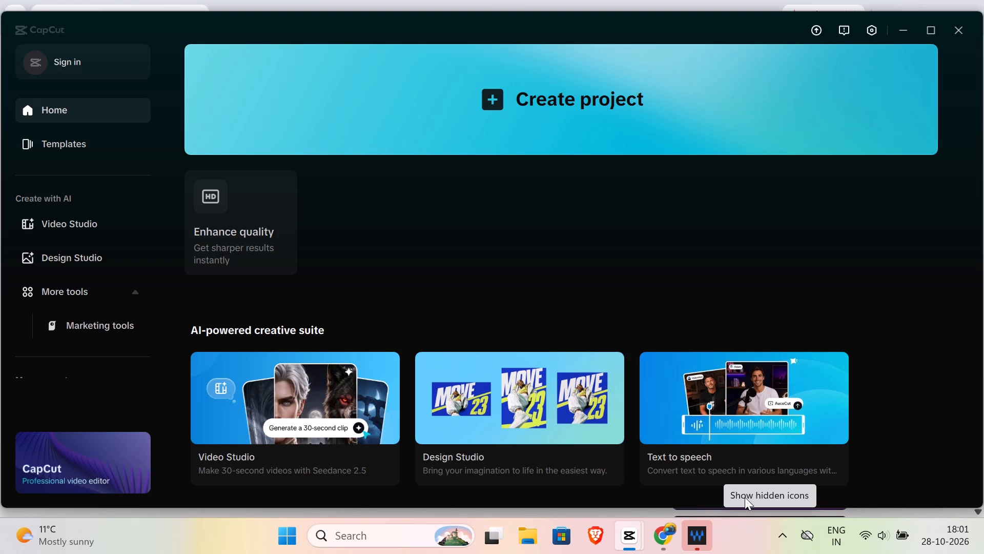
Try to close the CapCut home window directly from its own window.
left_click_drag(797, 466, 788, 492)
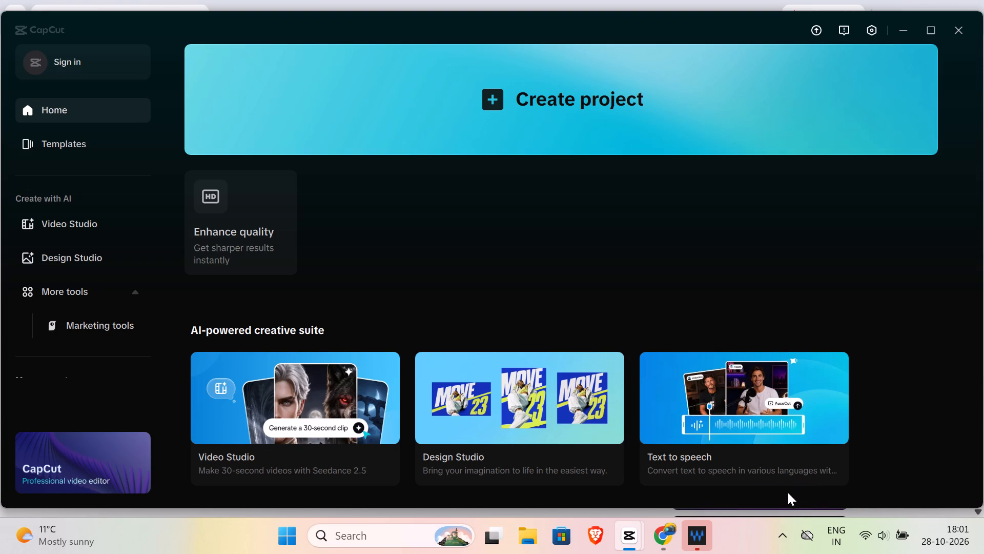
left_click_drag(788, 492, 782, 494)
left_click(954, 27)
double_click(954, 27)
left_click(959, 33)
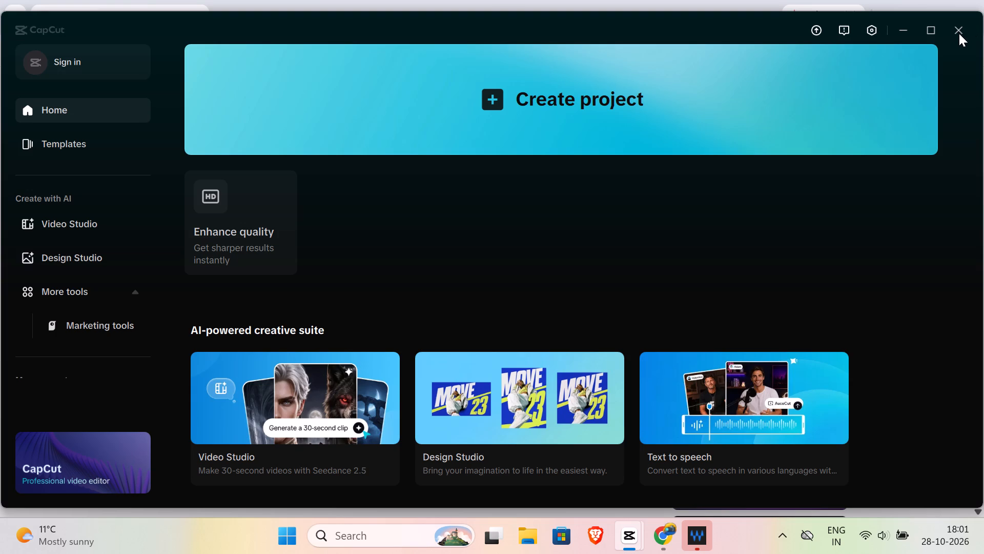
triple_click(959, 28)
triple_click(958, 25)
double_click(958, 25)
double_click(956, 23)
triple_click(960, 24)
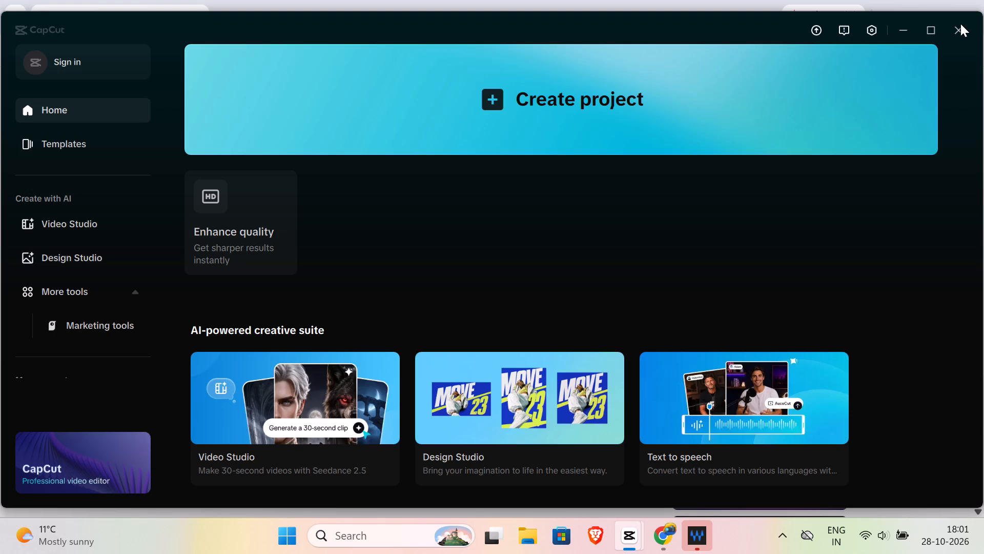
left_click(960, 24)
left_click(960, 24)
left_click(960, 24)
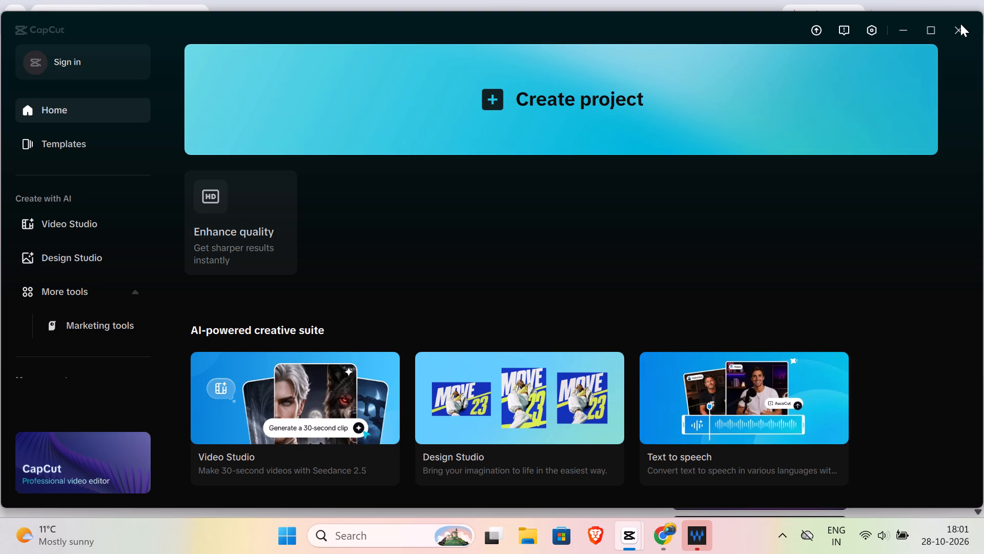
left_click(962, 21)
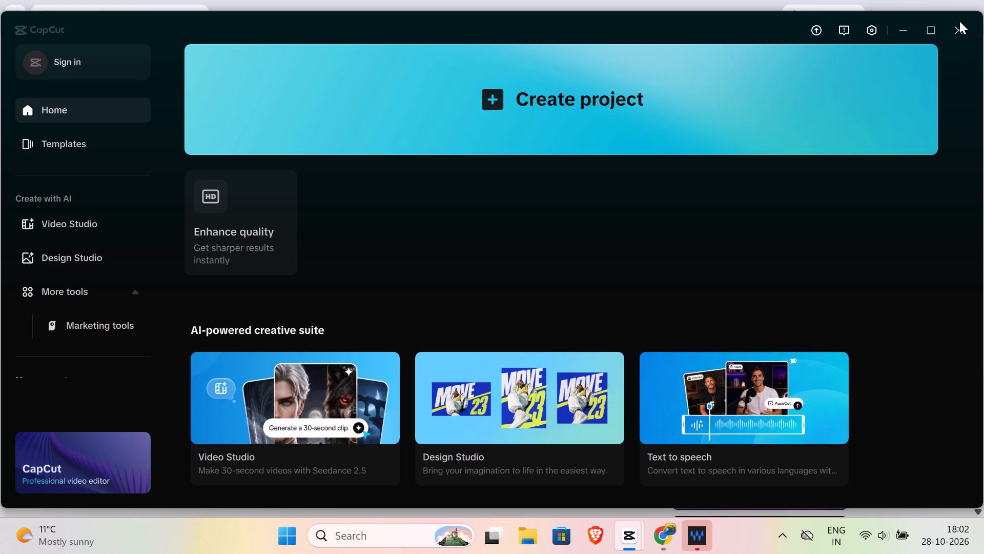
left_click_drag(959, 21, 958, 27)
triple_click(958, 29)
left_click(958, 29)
Switch back to the YouTube tutorial in Chrome and watch the section on adding effects, dismissing the search suggestions.
scroll(788, 126, "down", 1)
left_click(674, 547)
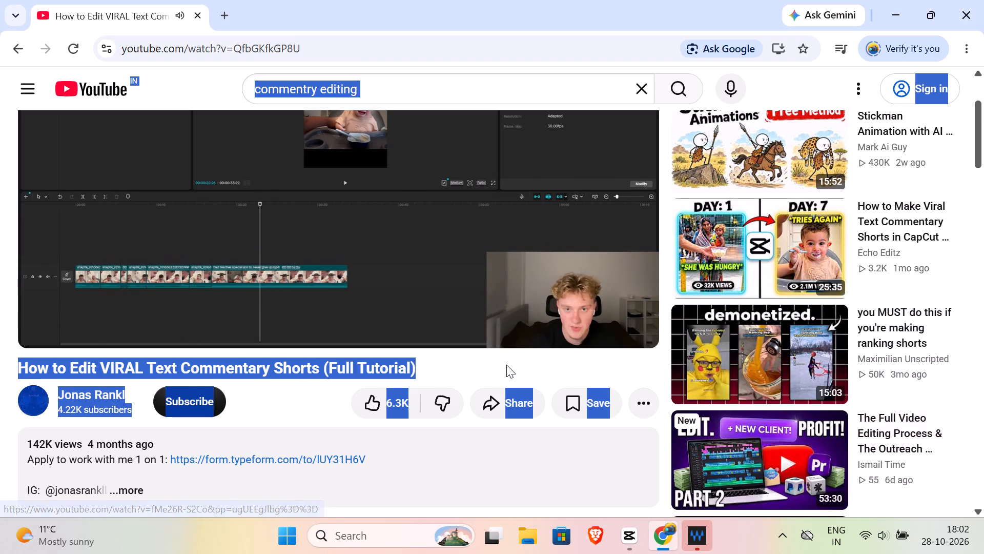
scroll(487, 352, "up", 2)
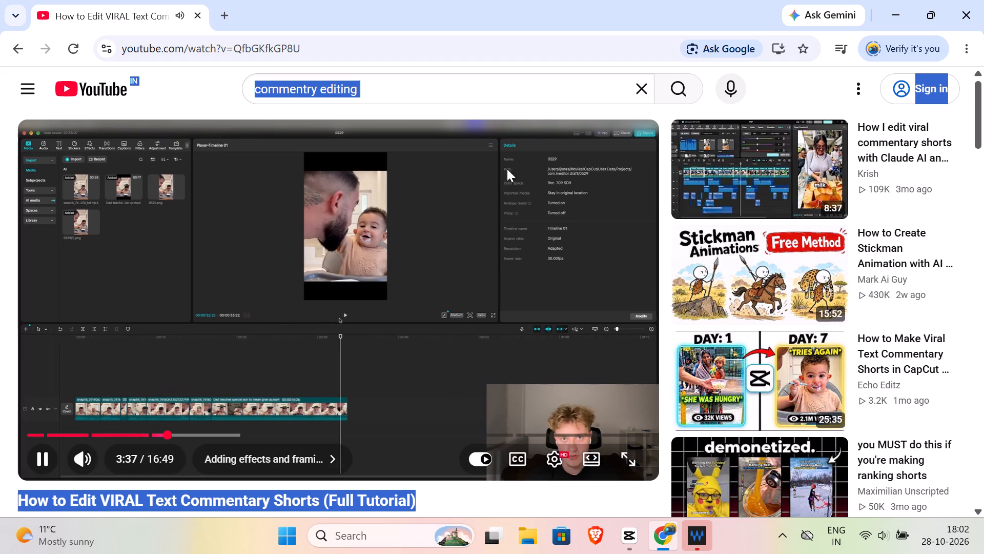
left_click(524, 107)
left_click(522, 95)
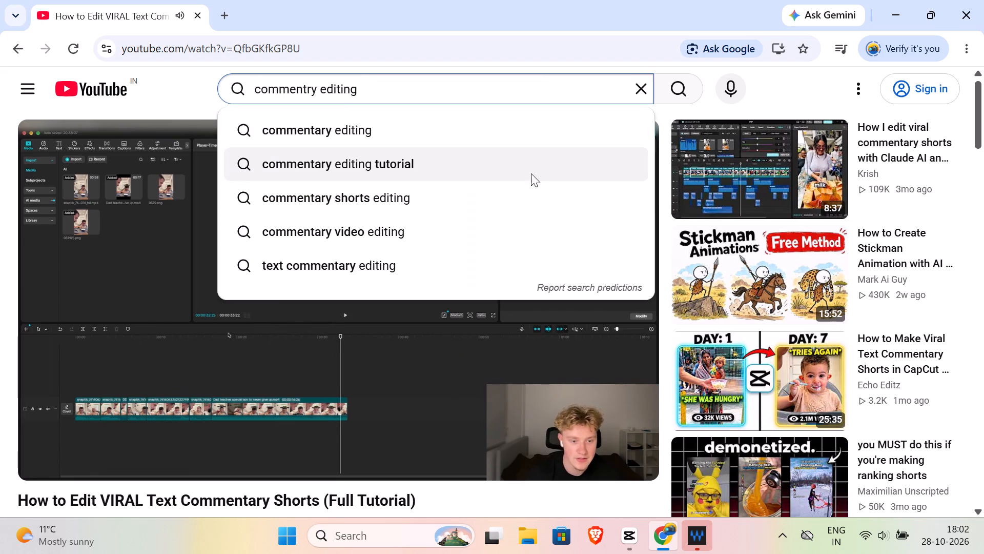
left_click(527, 325)
left_click(527, 325)
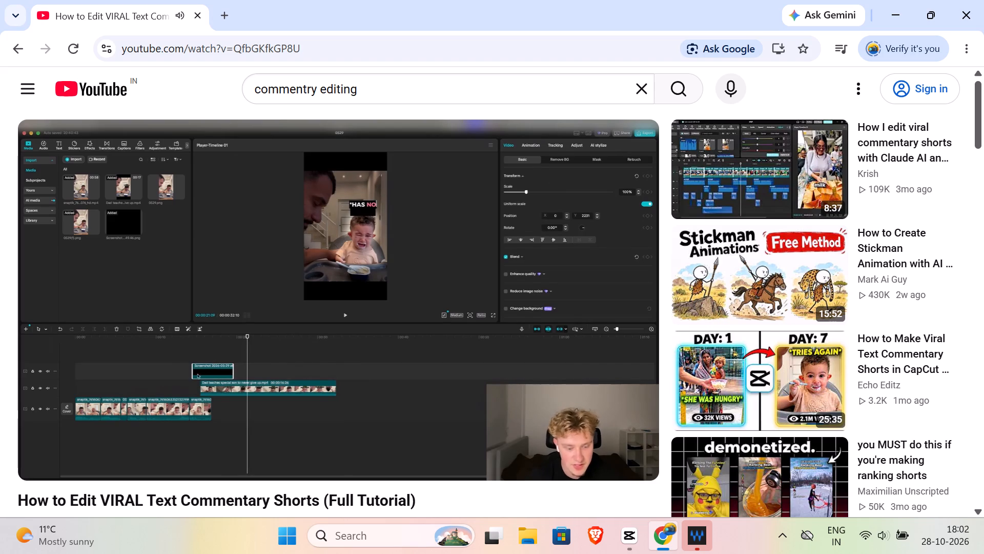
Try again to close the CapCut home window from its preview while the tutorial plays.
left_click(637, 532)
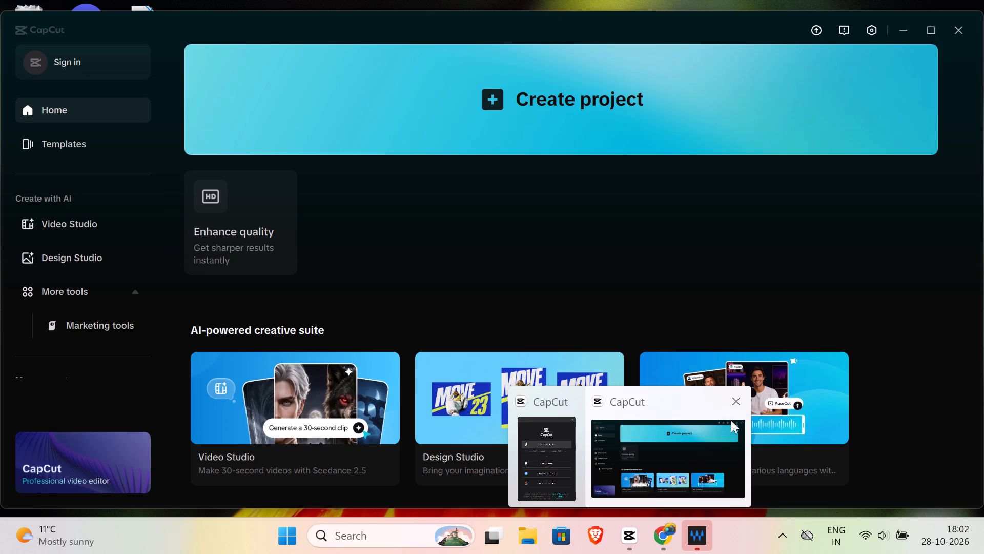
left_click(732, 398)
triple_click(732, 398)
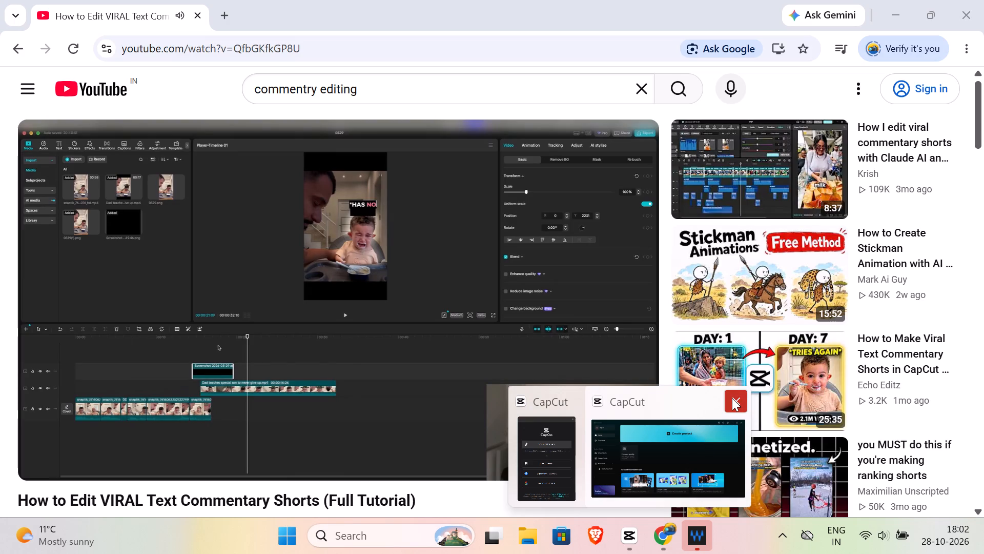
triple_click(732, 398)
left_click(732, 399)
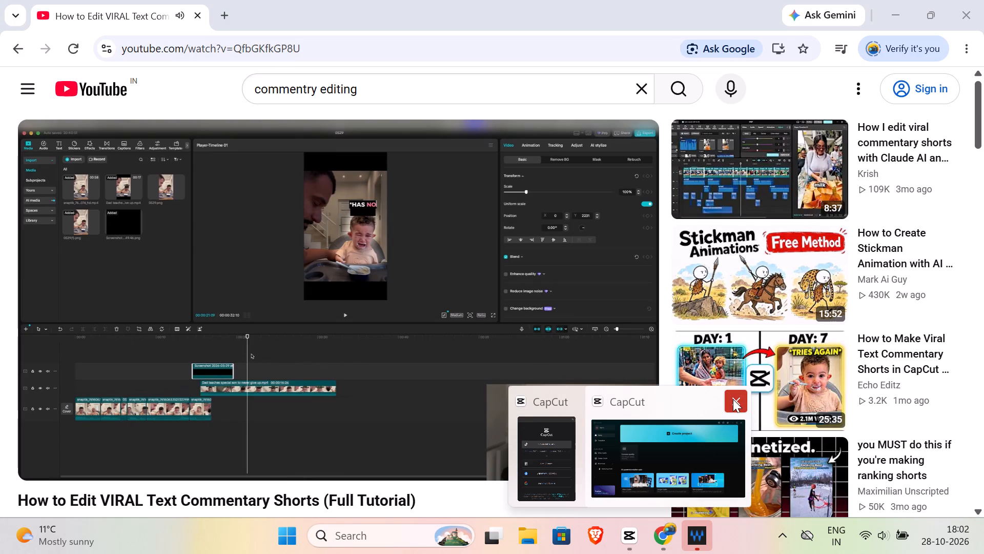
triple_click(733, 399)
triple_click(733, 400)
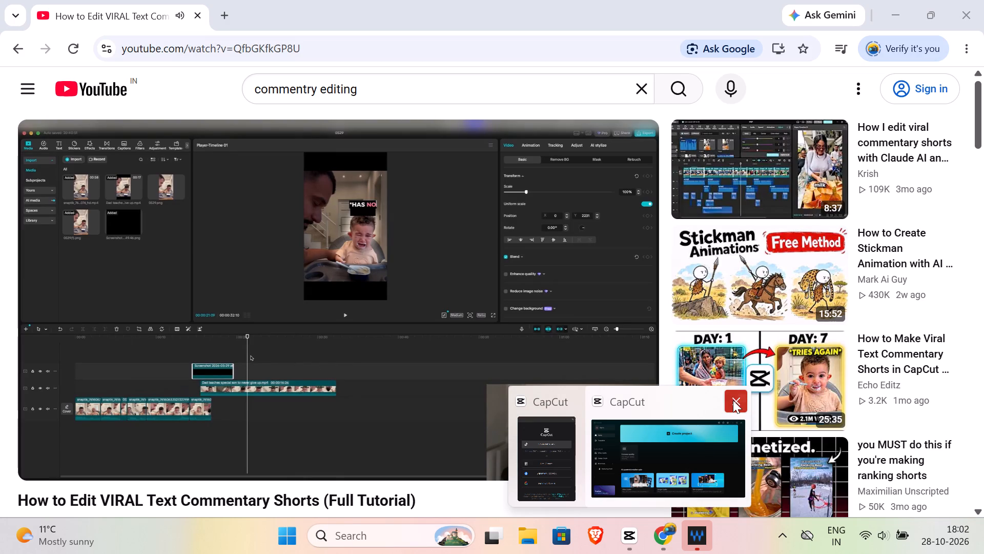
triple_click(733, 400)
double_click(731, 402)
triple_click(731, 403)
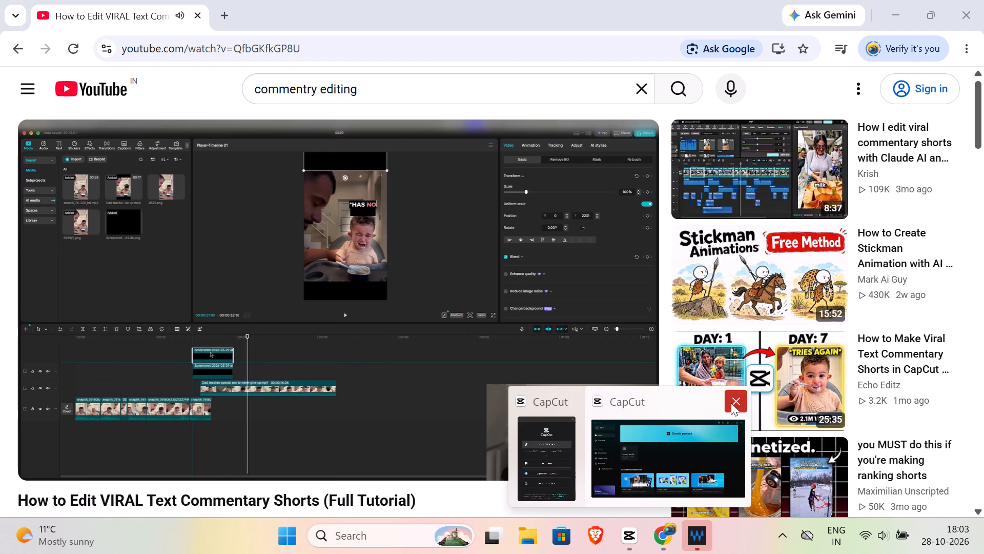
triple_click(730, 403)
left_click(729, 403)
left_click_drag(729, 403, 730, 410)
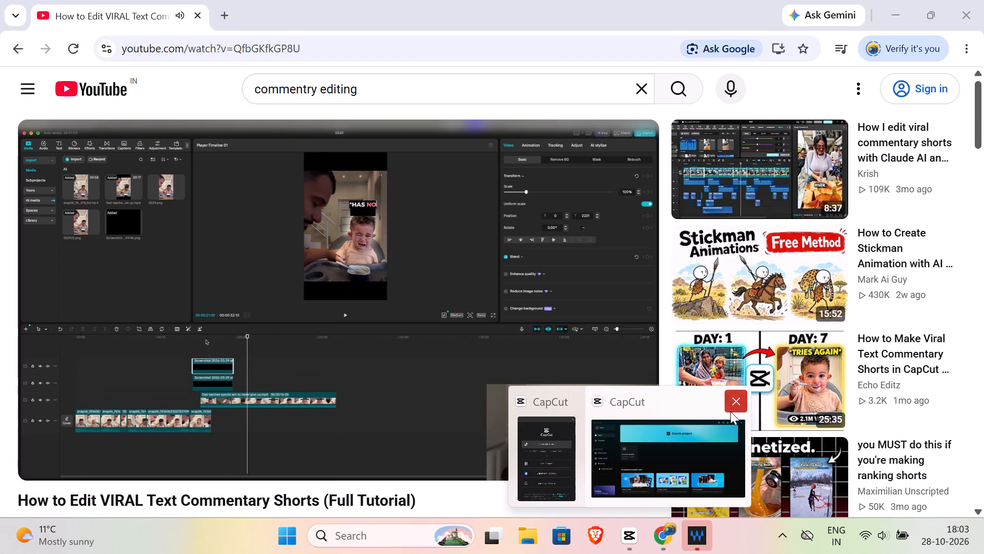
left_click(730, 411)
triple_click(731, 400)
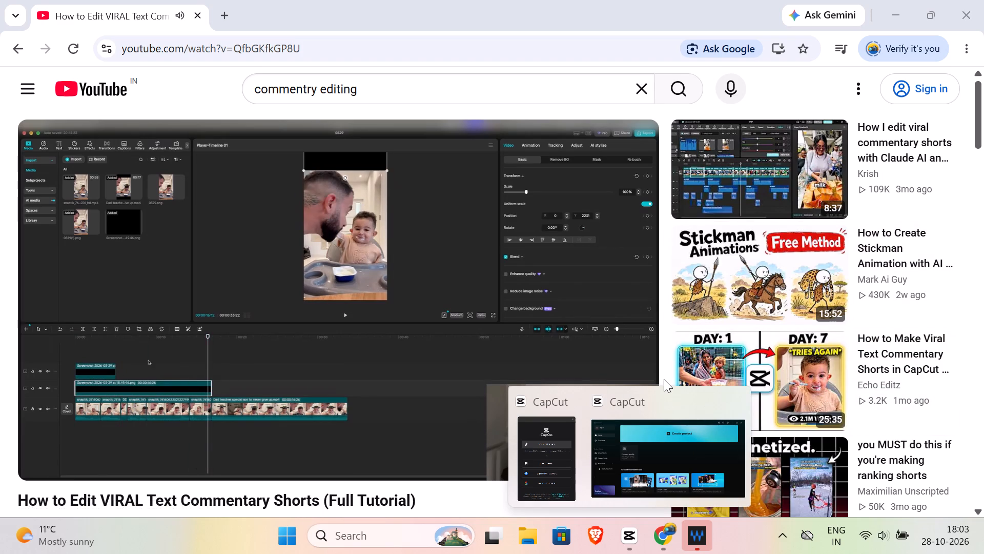
Switch to the CapCut home window.
left_click(625, 535)
left_click(656, 464)
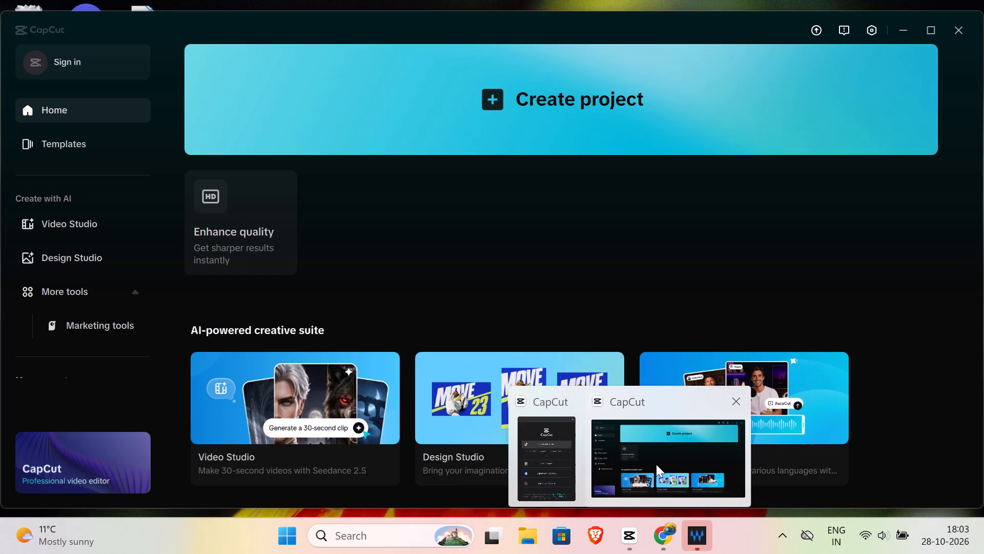
left_click(627, 250)
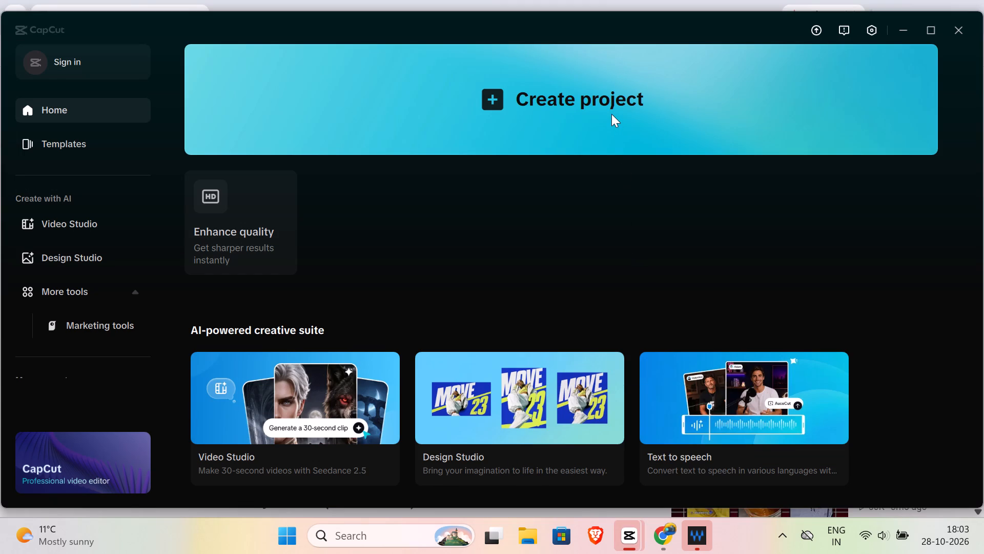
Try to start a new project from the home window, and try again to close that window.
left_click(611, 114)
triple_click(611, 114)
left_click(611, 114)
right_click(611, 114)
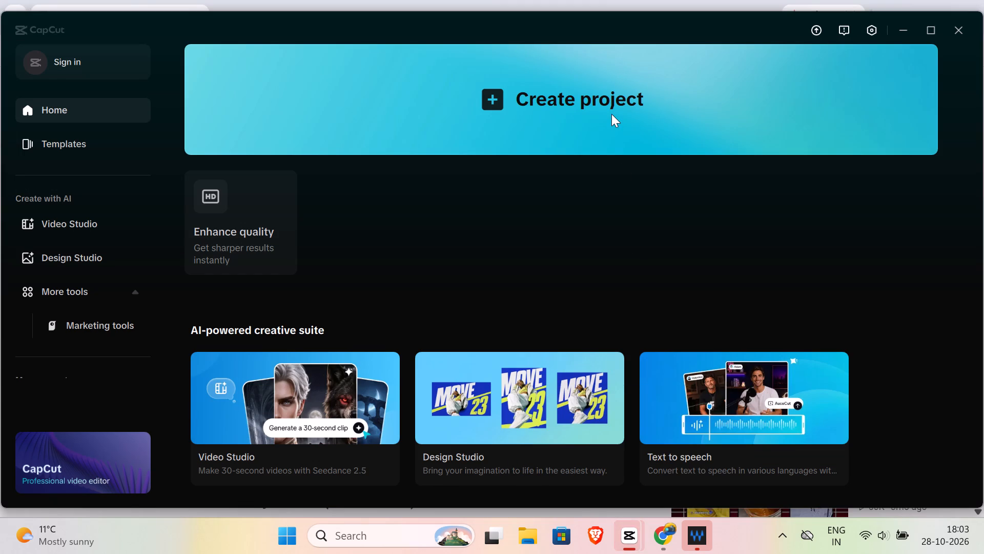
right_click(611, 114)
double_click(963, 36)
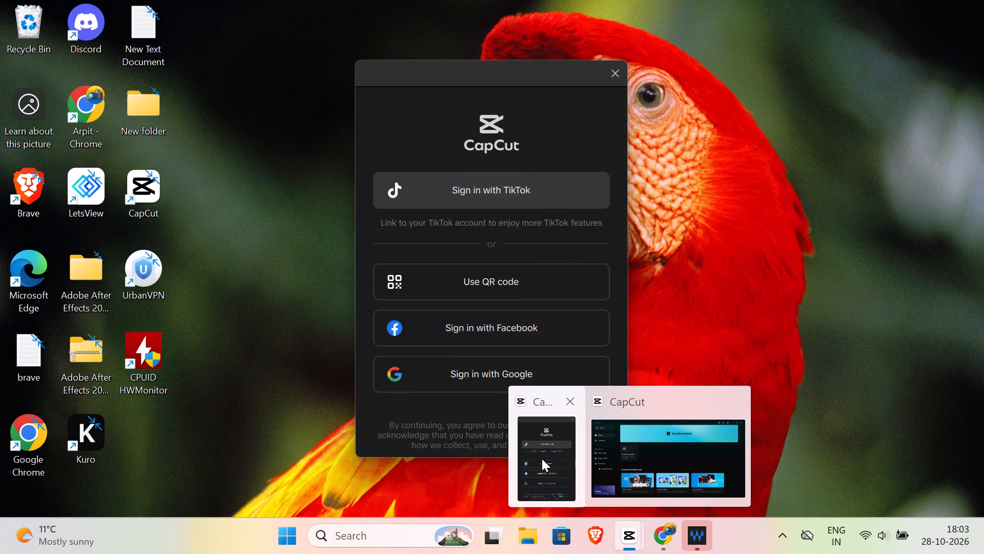
Bring CapCut's hidden sign-in window to the front and close it.
left_click(542, 459)
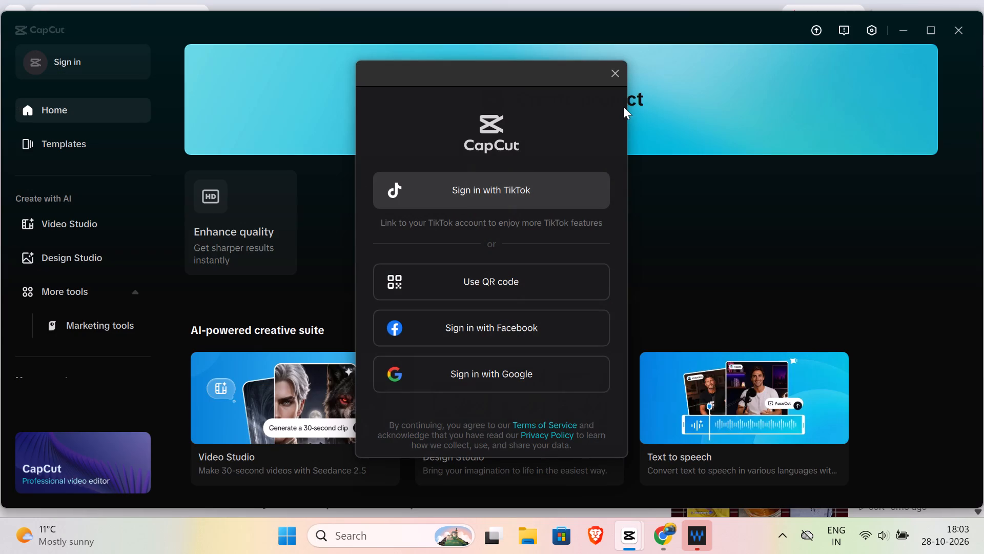
left_click(614, 82)
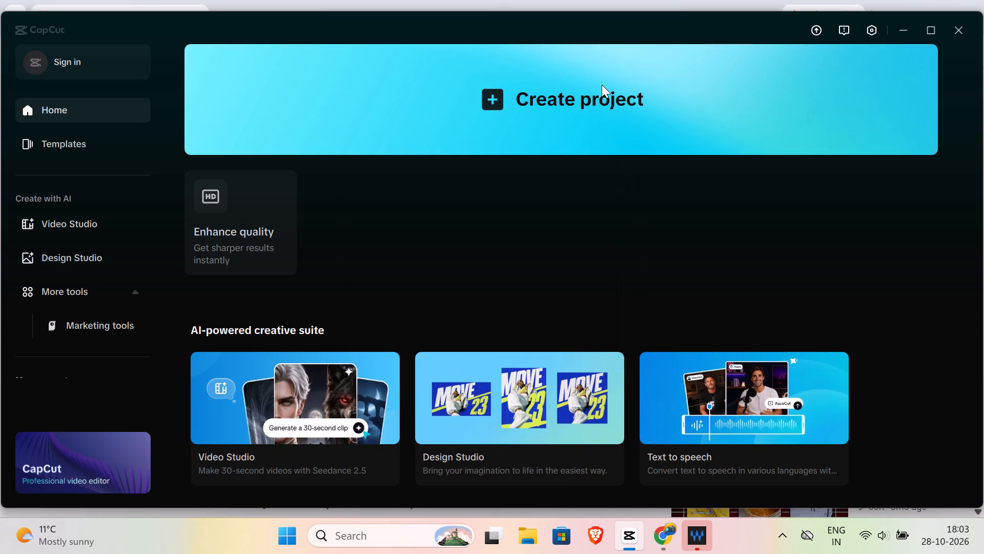
Create a new project from the home window.
left_click(592, 93)
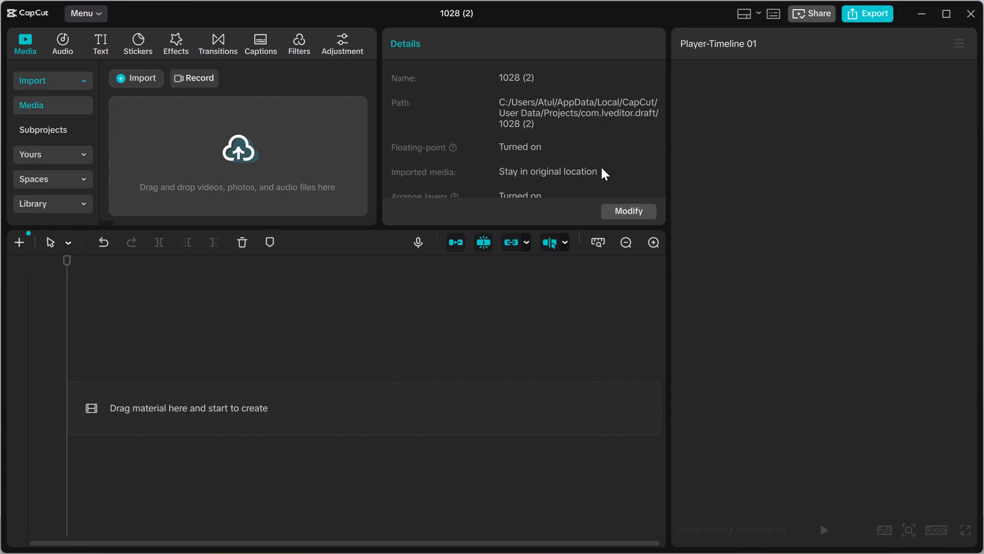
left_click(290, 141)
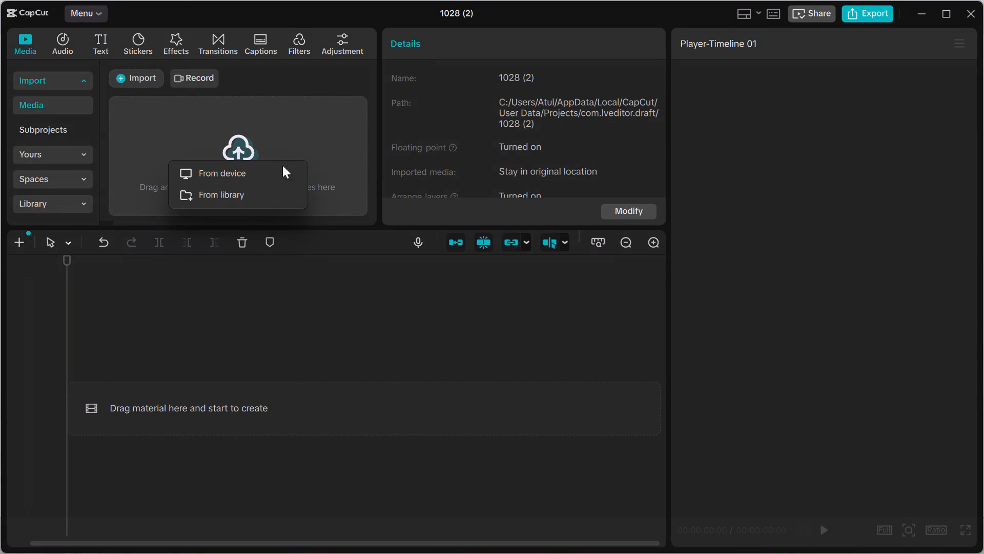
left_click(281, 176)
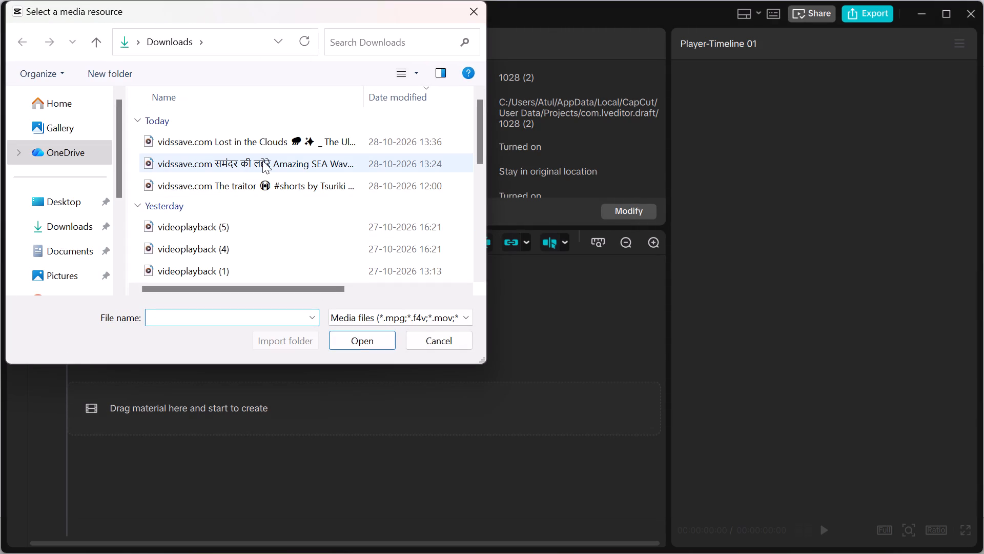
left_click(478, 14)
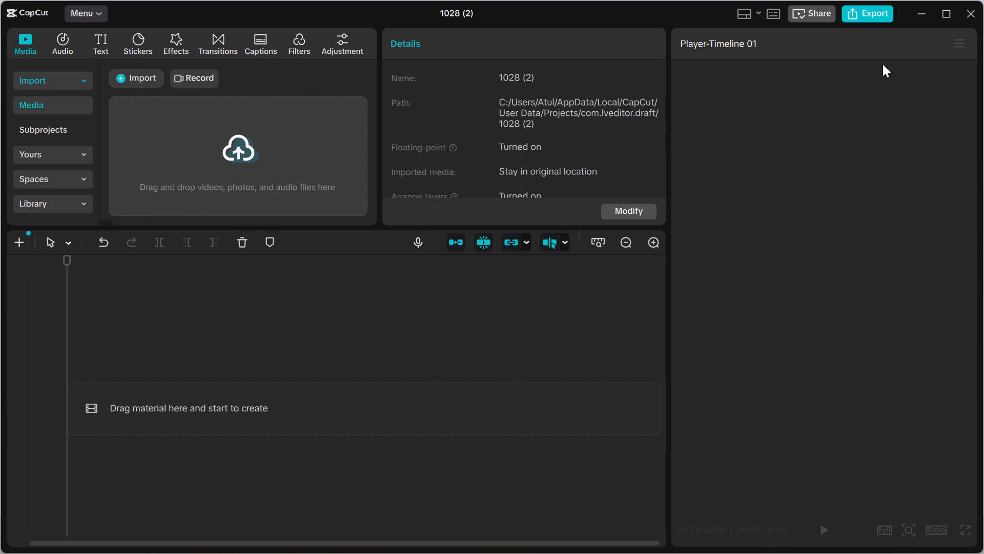
Close the empty project editor and look up the existing projects on the home page.
left_click(965, 10)
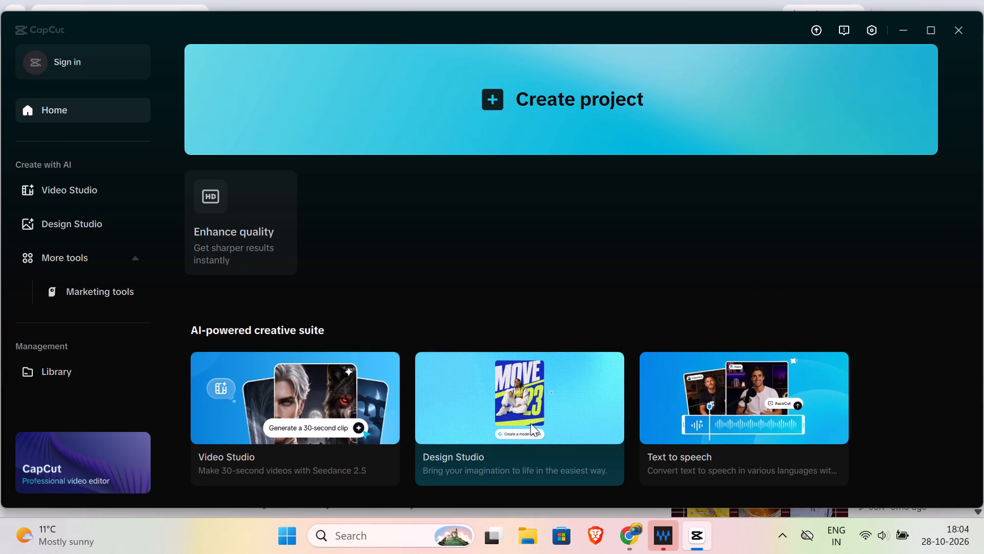
scroll(533, 419, "down", 4)
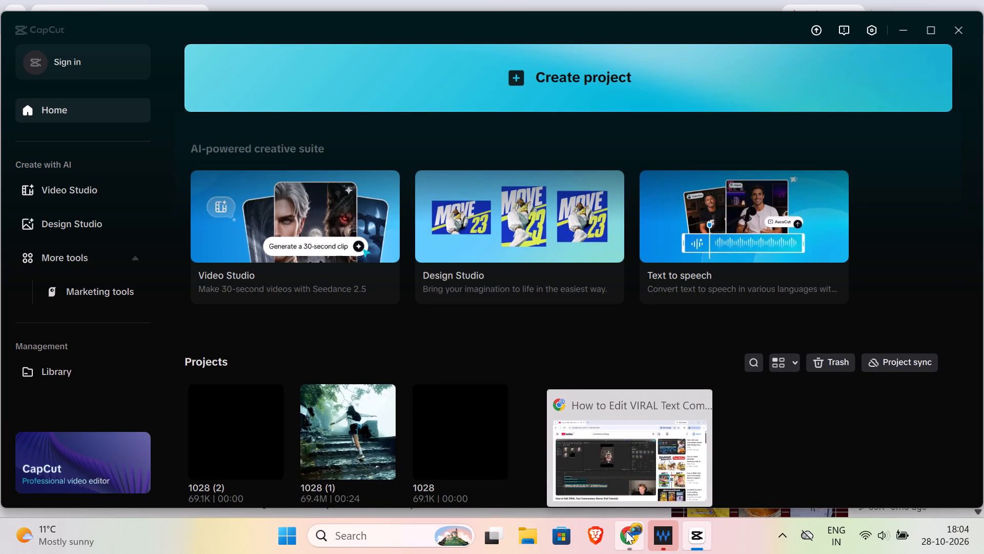
Switch to Chrome, pause the YouTube tutorial, and minimise the browser to return to CapCut.
left_click(610, 480)
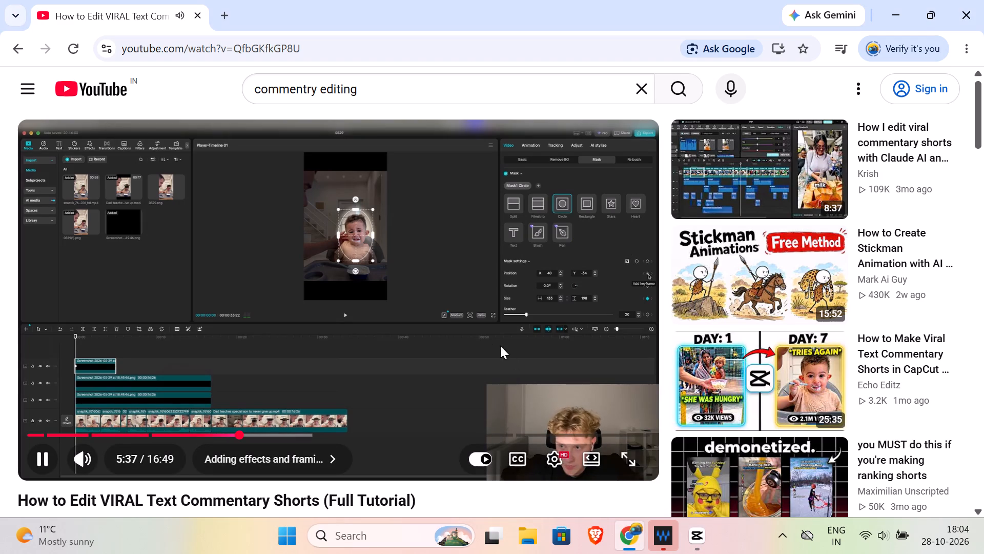
left_click(482, 335)
left_click(632, 530)
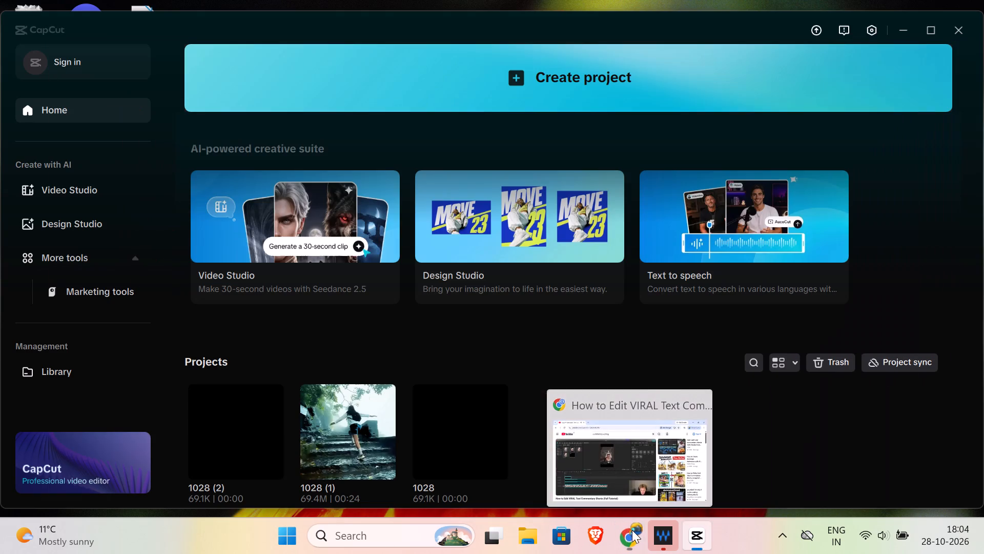
Open the existing project 1028 (1).
left_click(373, 422)
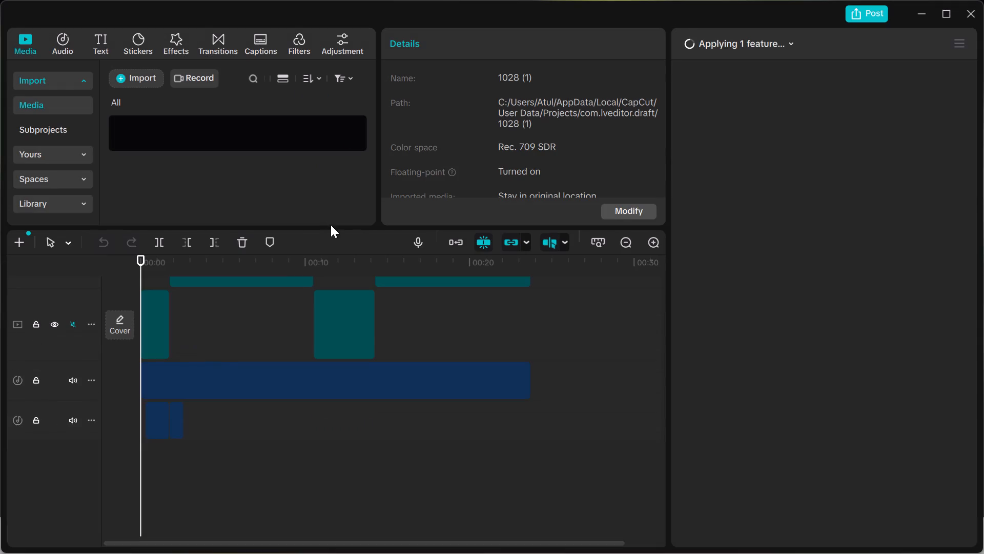
Examine the filter, effect, text, video and audio tracks on the project's timeline.
scroll(346, 273, "up", 3)
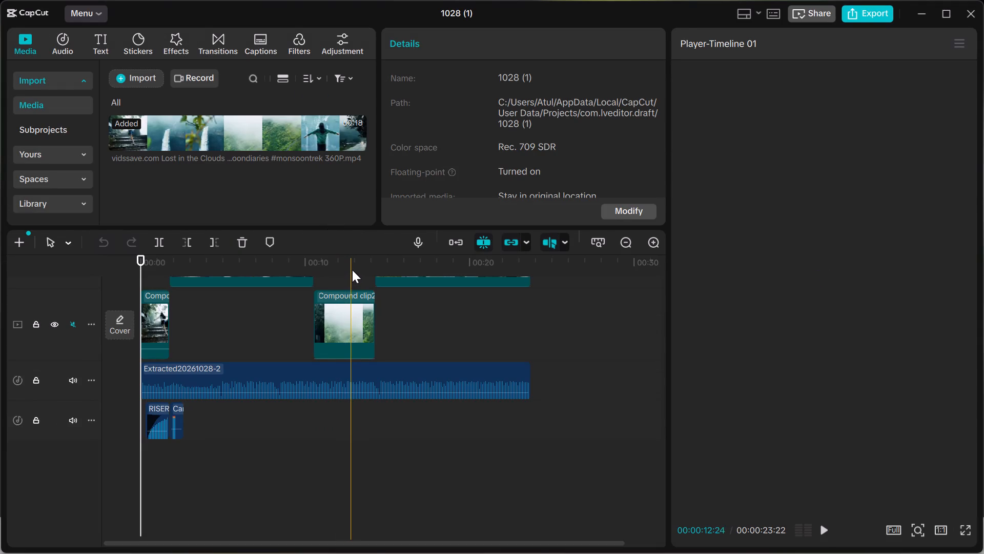
scroll(326, 298, "down", 3)
scroll(325, 299, "up", 4)
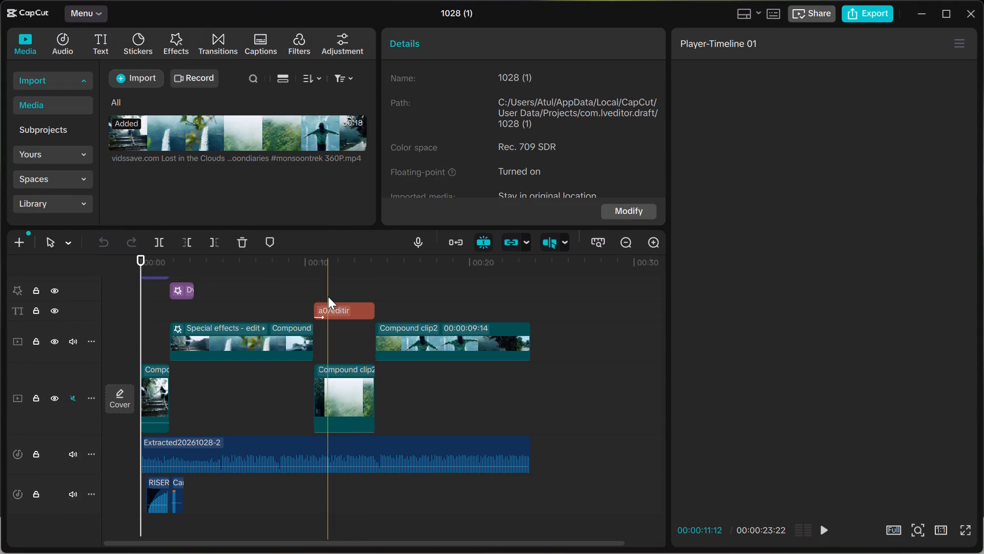
scroll(142, 270, "up", 2)
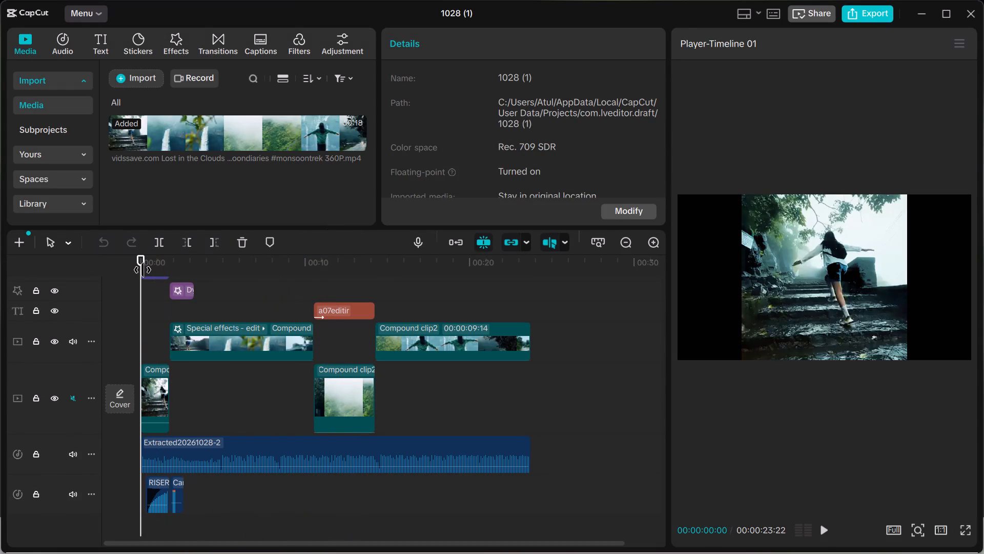
scroll(142, 270, "up", 1)
scroll(142, 302, "down", 1)
scroll(142, 302, "up", 3)
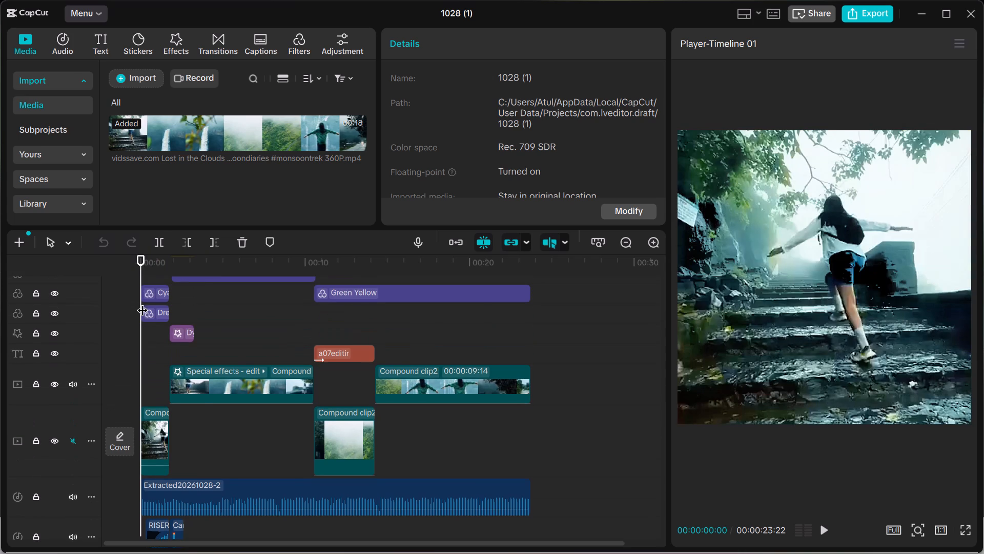
scroll(208, 291, "up", 3)
scroll(205, 293, "down", 6)
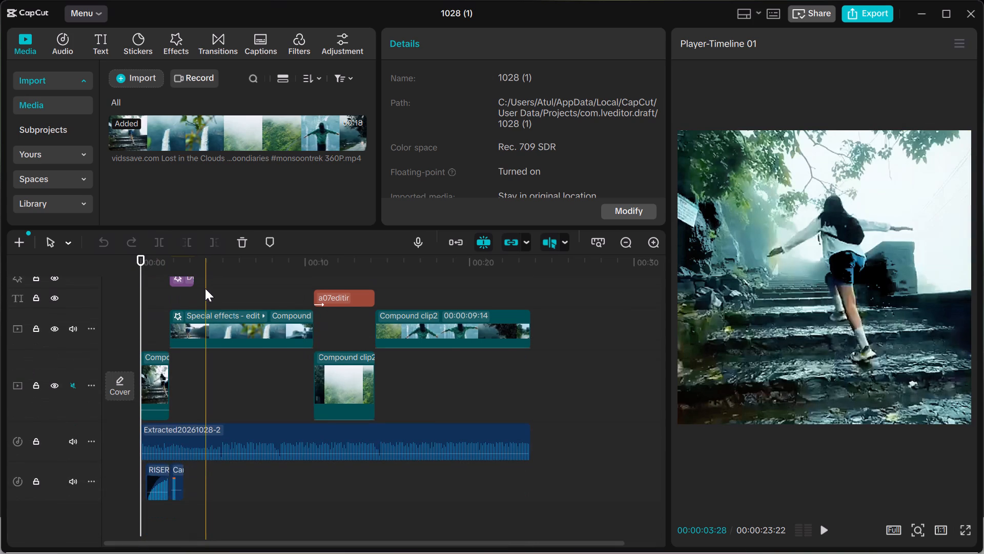
Play the edit from the start of the timeline and stop playback during the a07editir title.
left_click_drag(144, 259, 136, 260)
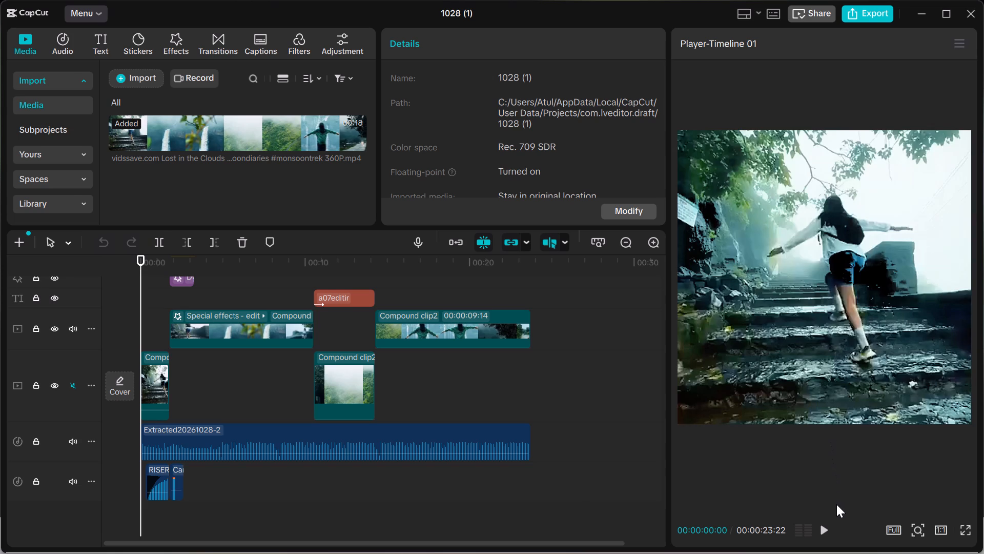
left_click(825, 527)
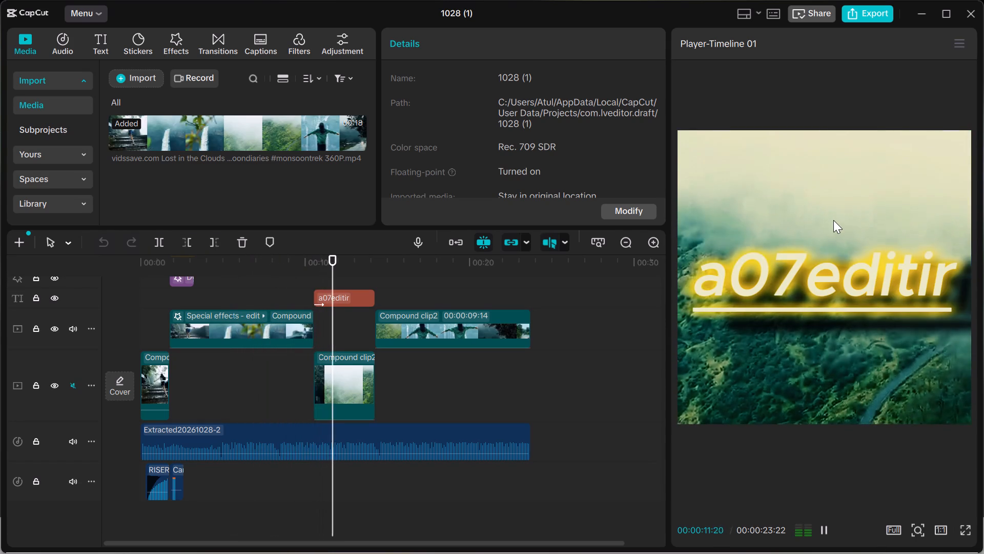
left_click(833, 220)
left_click(833, 220)
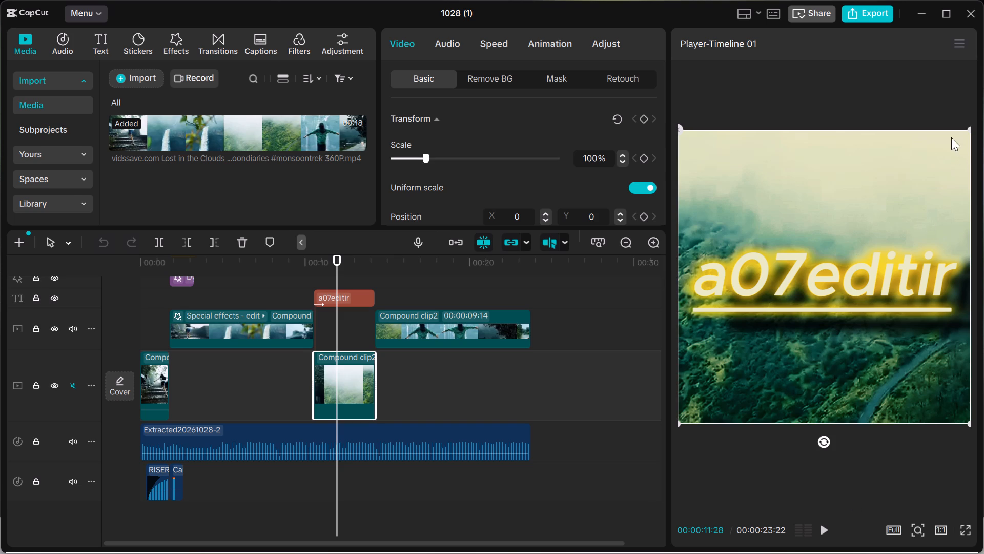
Close the project editor and the CapCut home window.
left_click(964, 16)
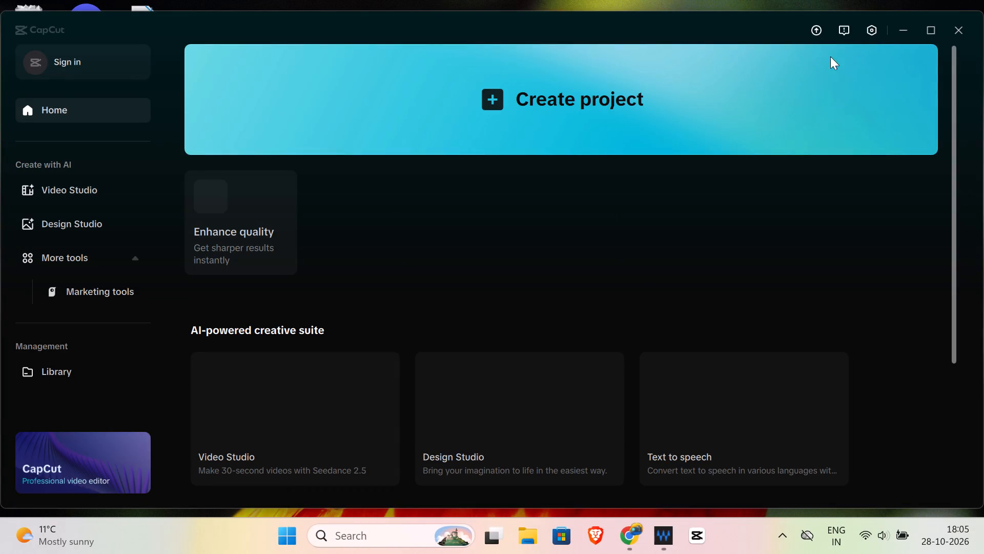
left_click(967, 25)
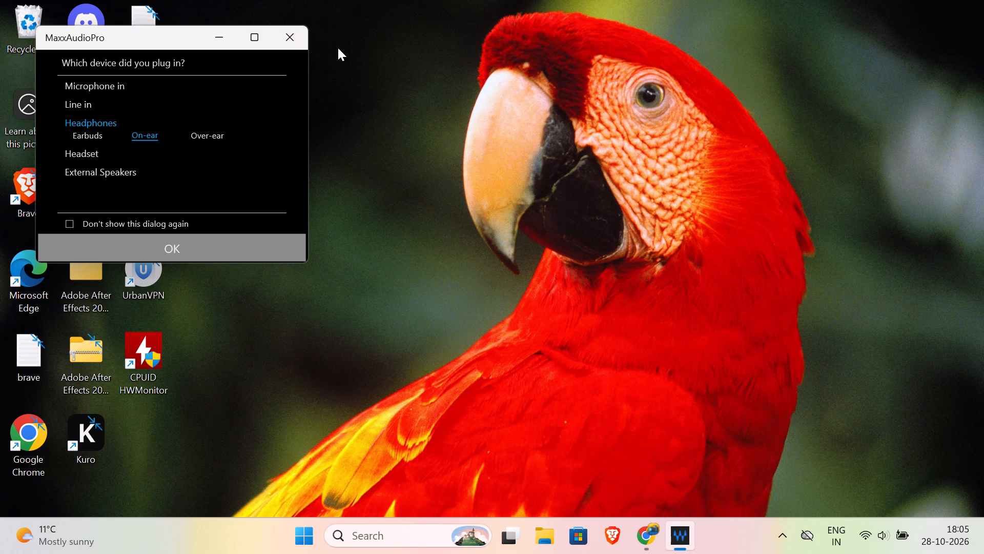
Dismiss the MaxxAudioPro dialog asking which device was plugged in.
left_click(288, 43)
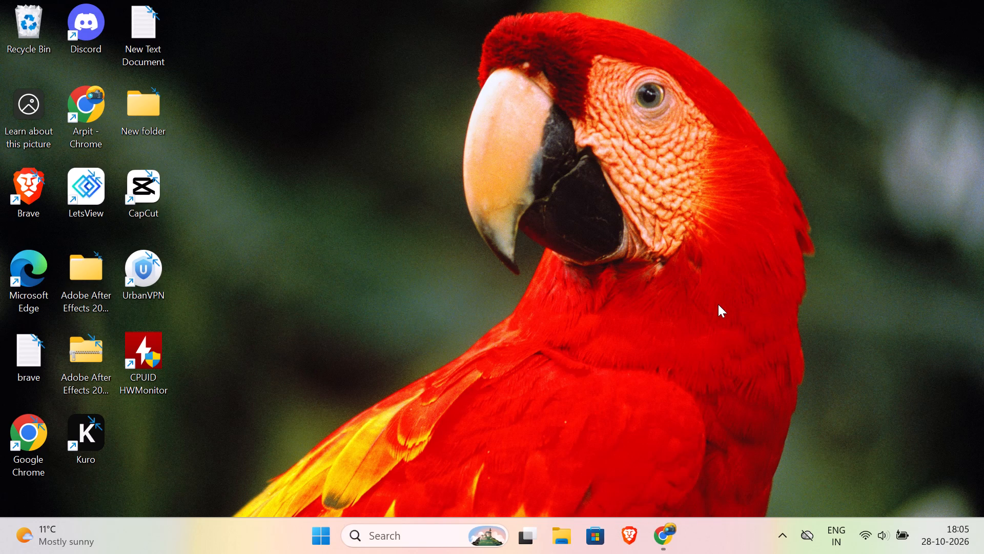
Switch to Chrome, resume the tutorial, and watch the demonstration of animating a circle mask and opacity with keyframes.
left_click(662, 533)
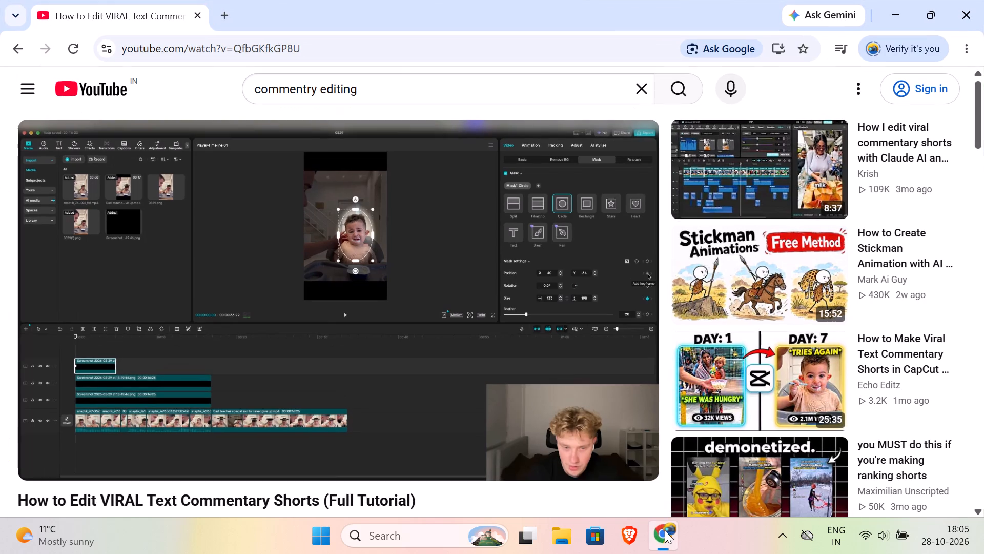
left_click_drag(630, 335, 631, 330)
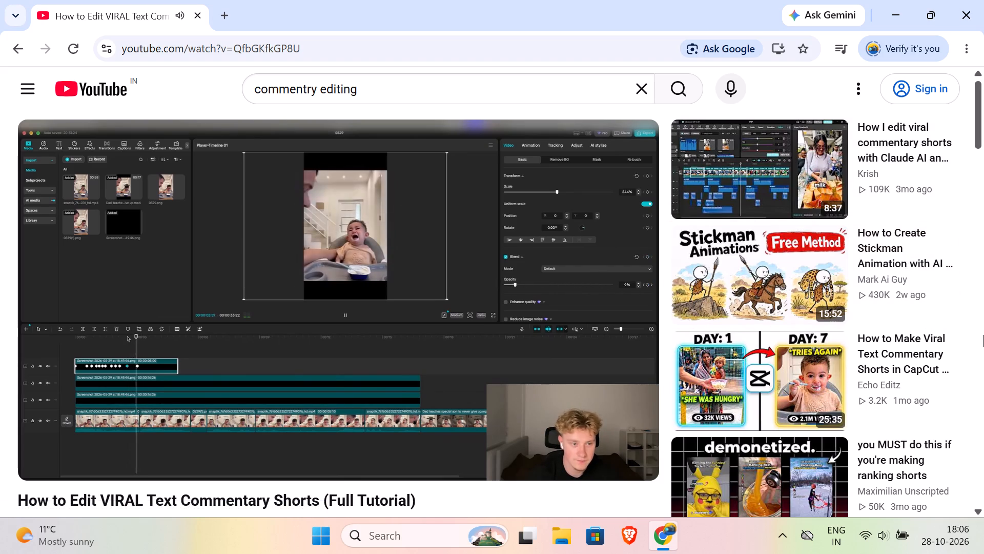
Open the suggested video "How to Make Viral Text Commentary Shorts in CapCut Mobile".
left_click(683, 401)
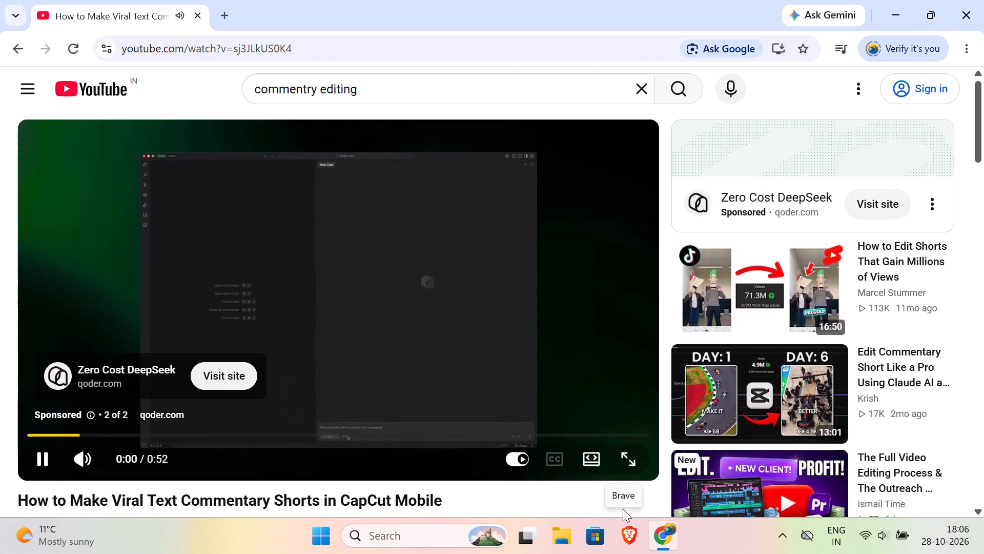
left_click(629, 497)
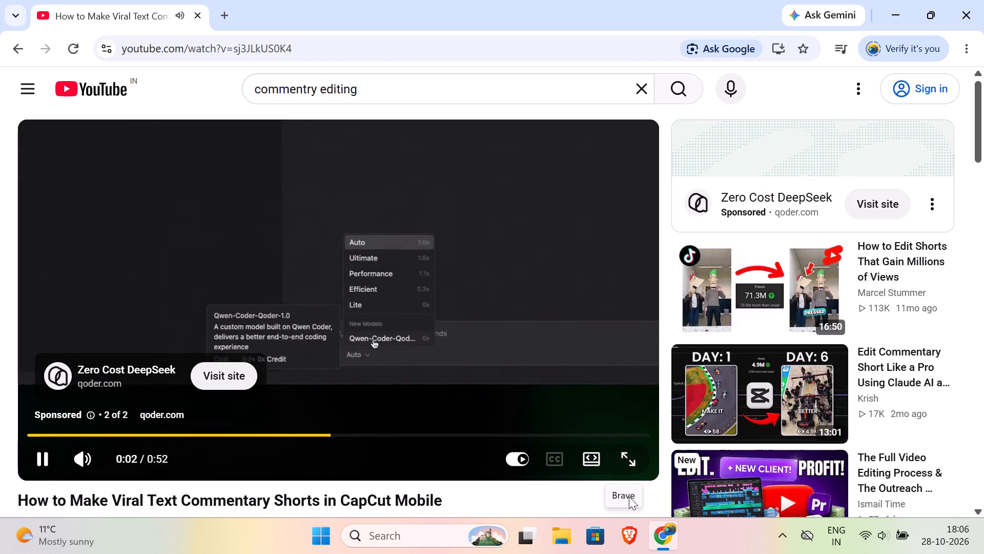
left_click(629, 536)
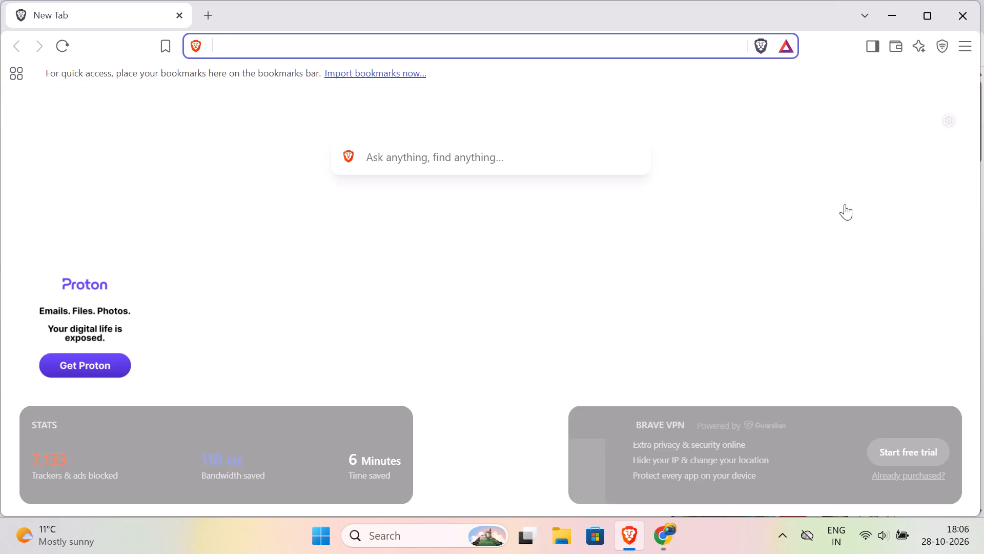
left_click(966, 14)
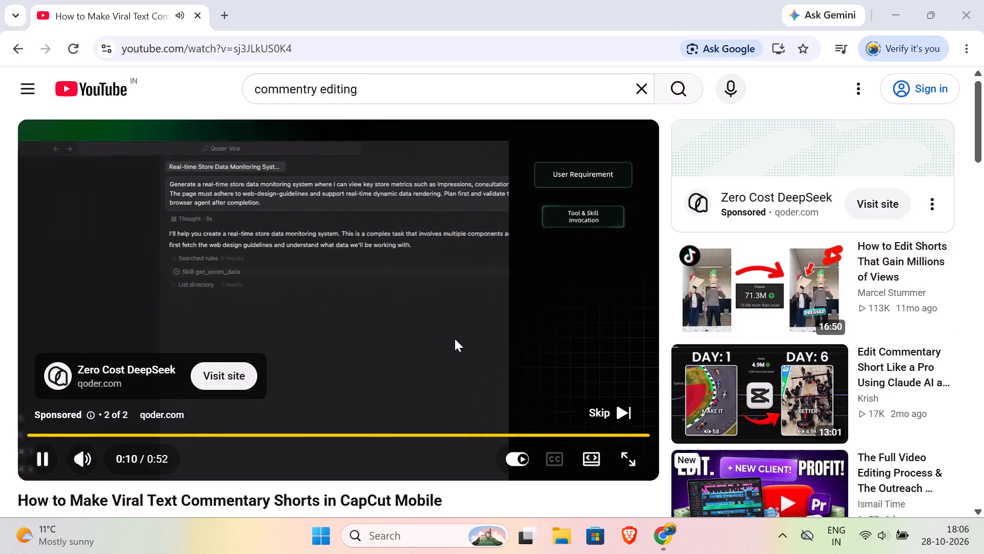
Skip the advertisement and watch the opening of the CapCut Mobile video.
left_click(585, 403)
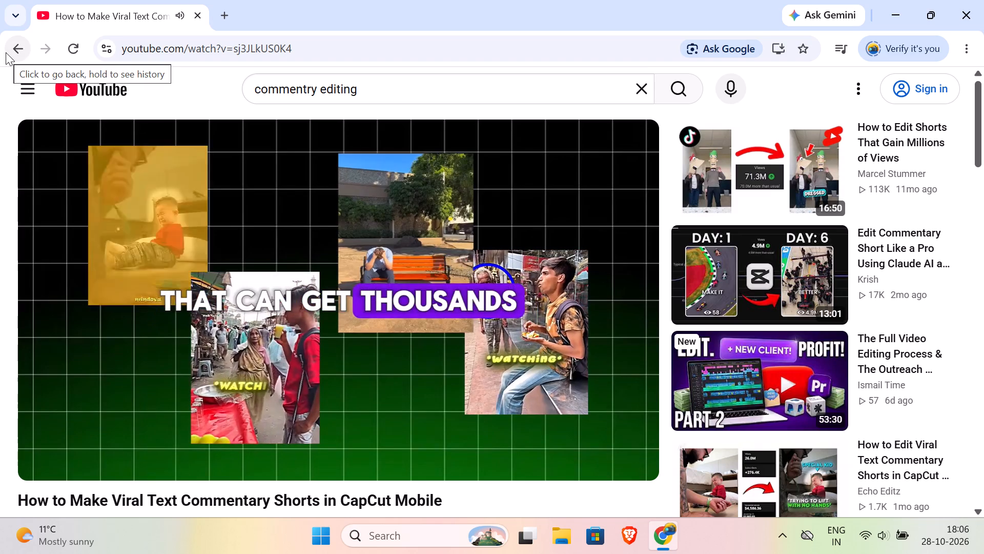
Return to "How to Edit VIRAL Text Commentary Shorts (Full Tutorial)", skip ahead to "Project setup and cutting" at 1:37, pause, and minimize the browser.
left_click(6, 52)
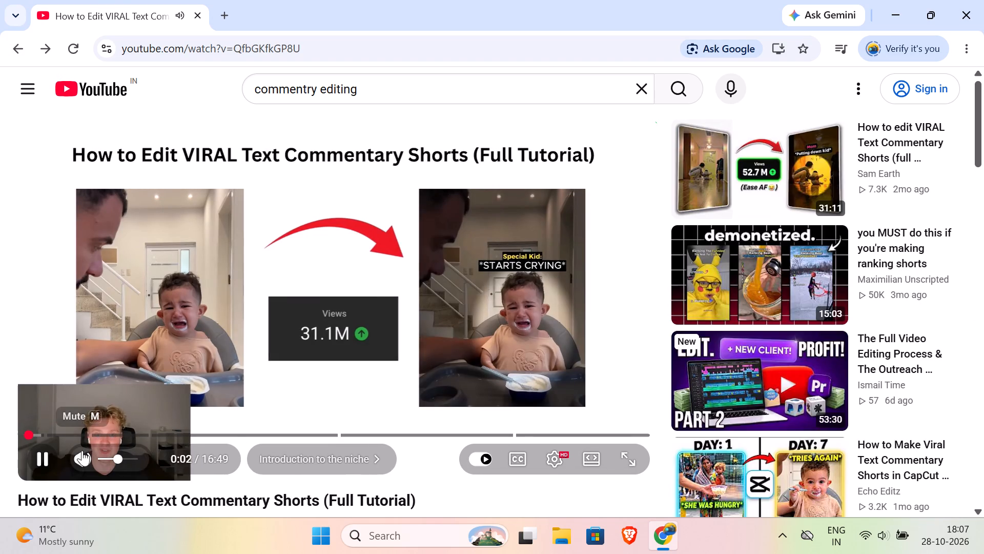
double_click(61, 433)
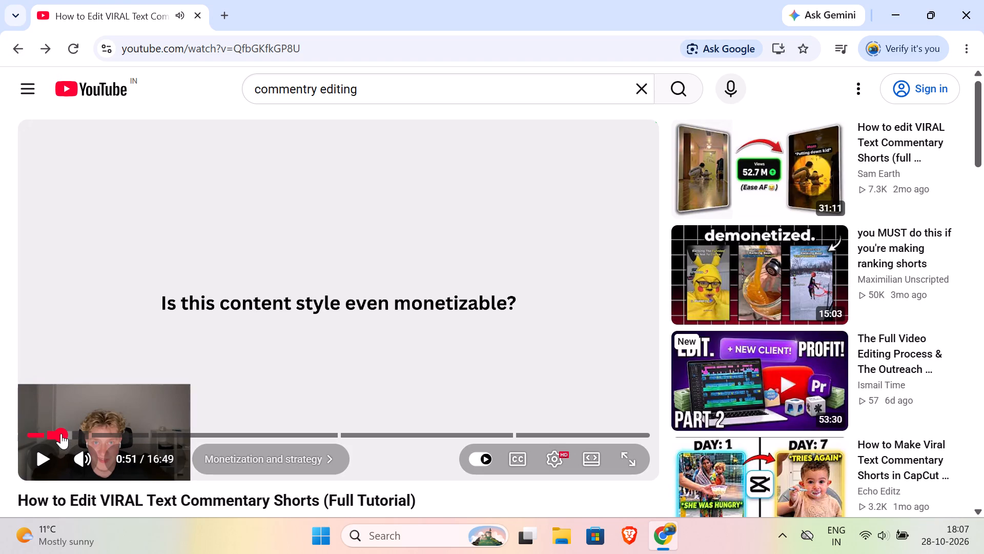
left_click(69, 432)
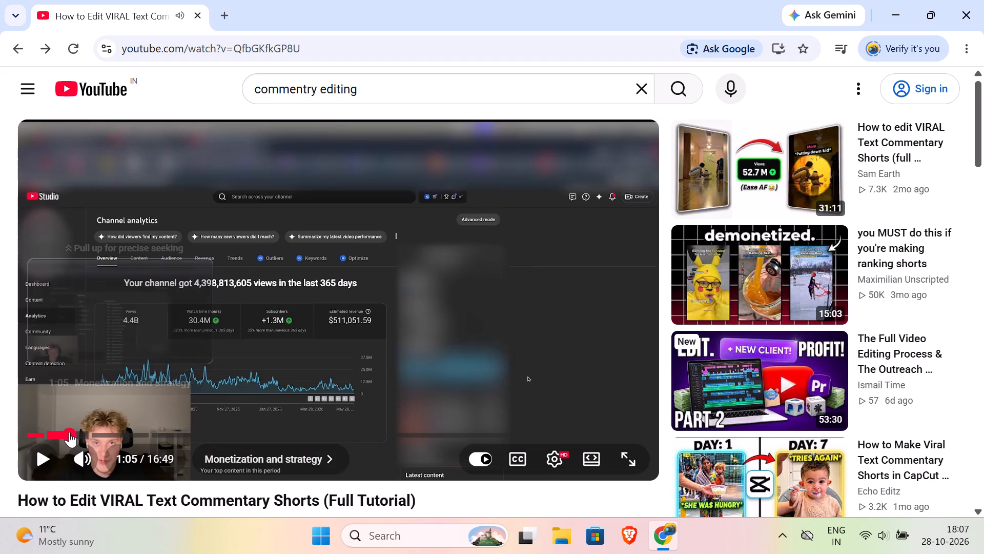
left_click(80, 432)
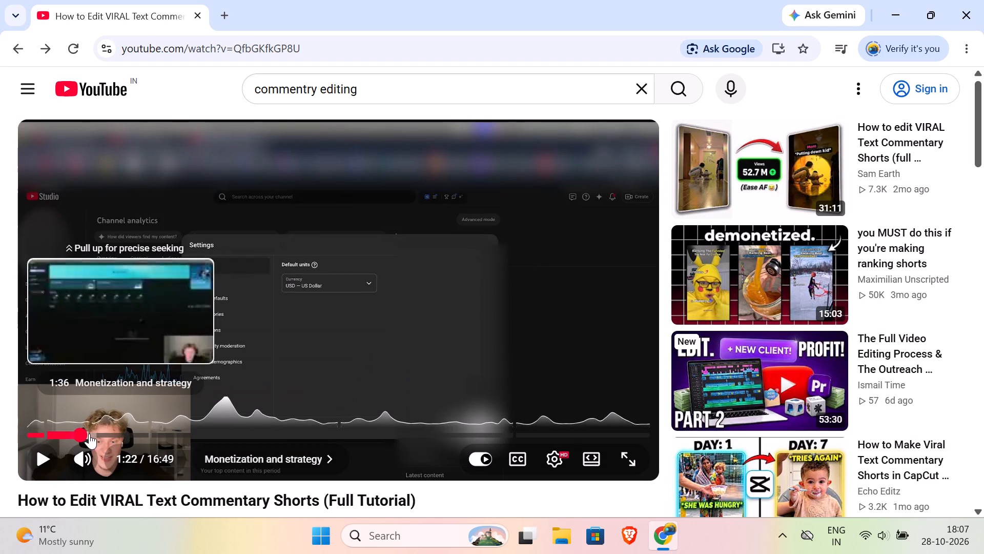
left_click(90, 433)
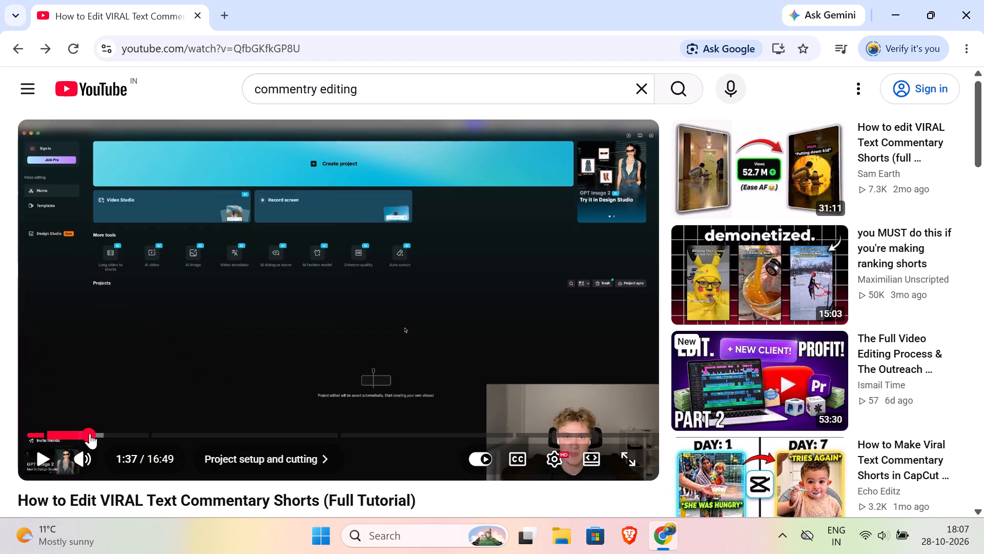
left_click(252, 392)
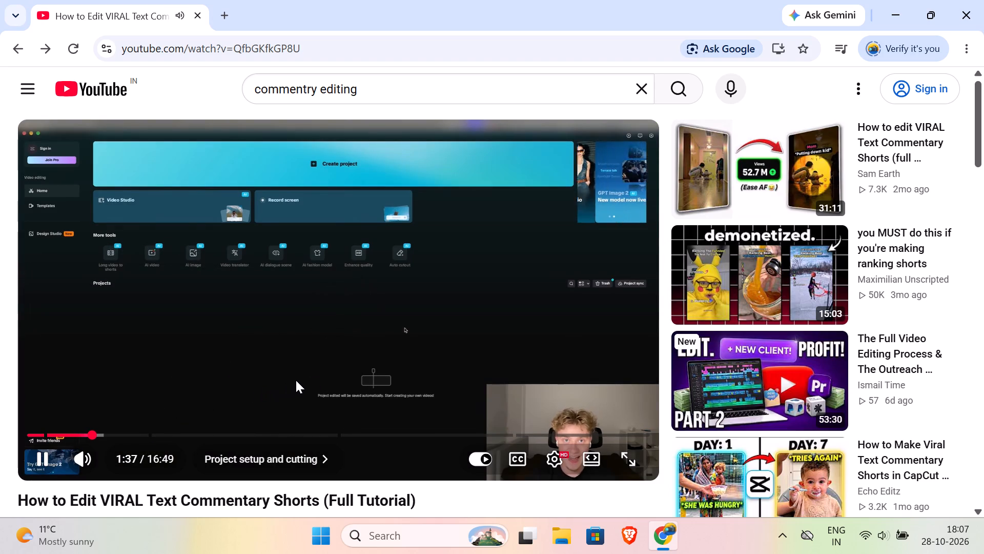
left_click(315, 375)
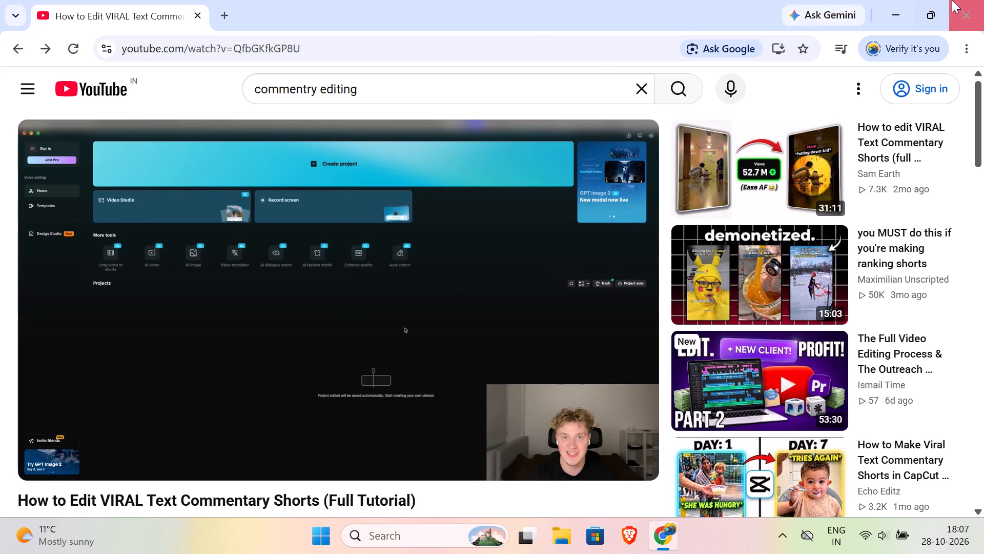
left_click(891, 22)
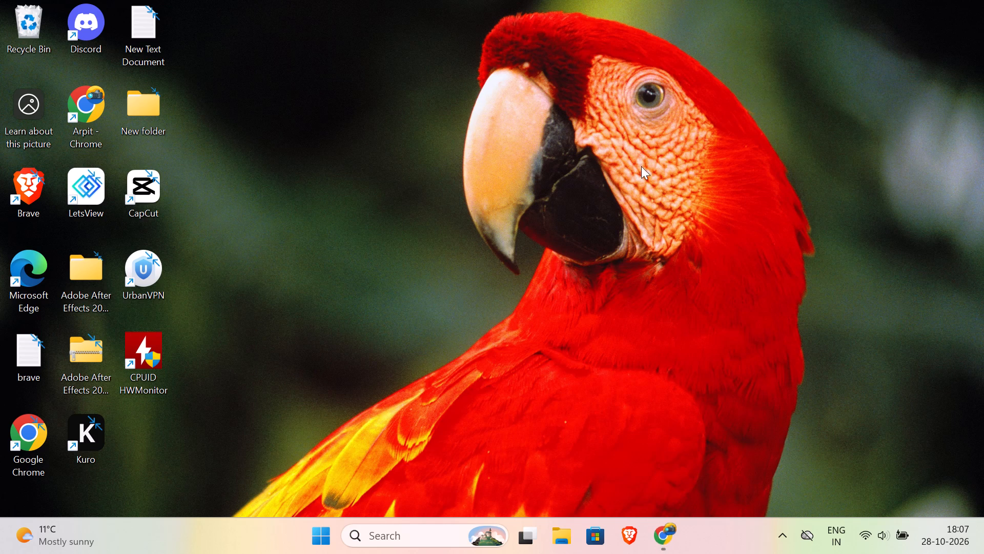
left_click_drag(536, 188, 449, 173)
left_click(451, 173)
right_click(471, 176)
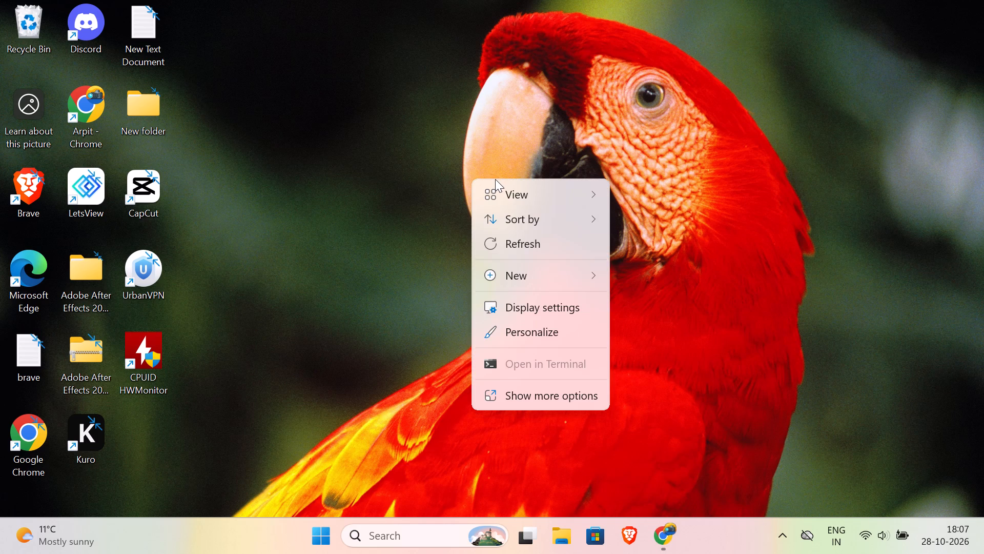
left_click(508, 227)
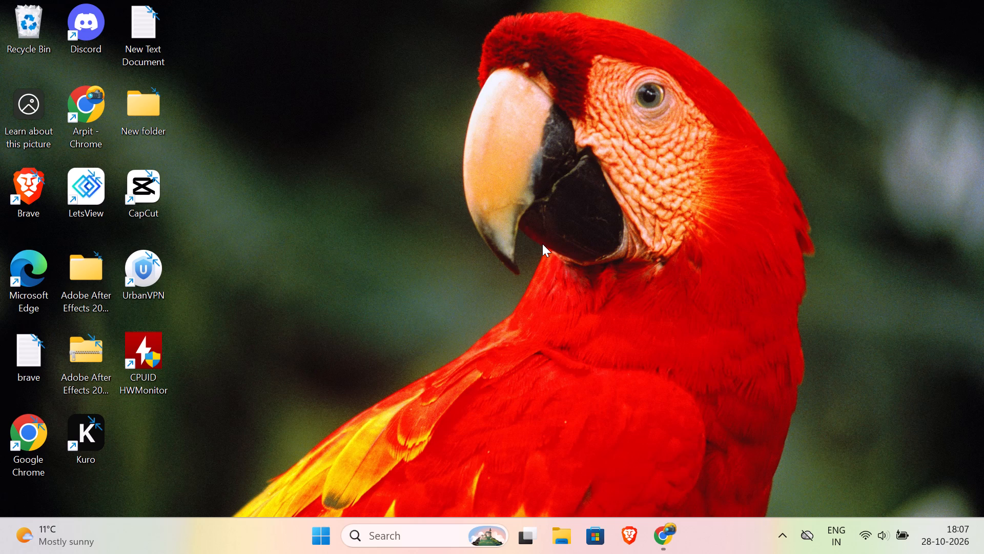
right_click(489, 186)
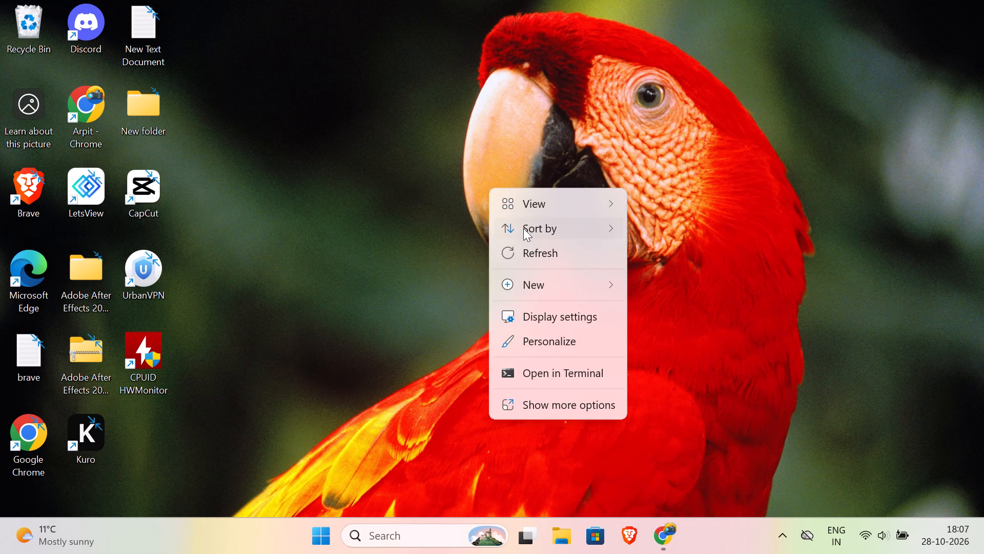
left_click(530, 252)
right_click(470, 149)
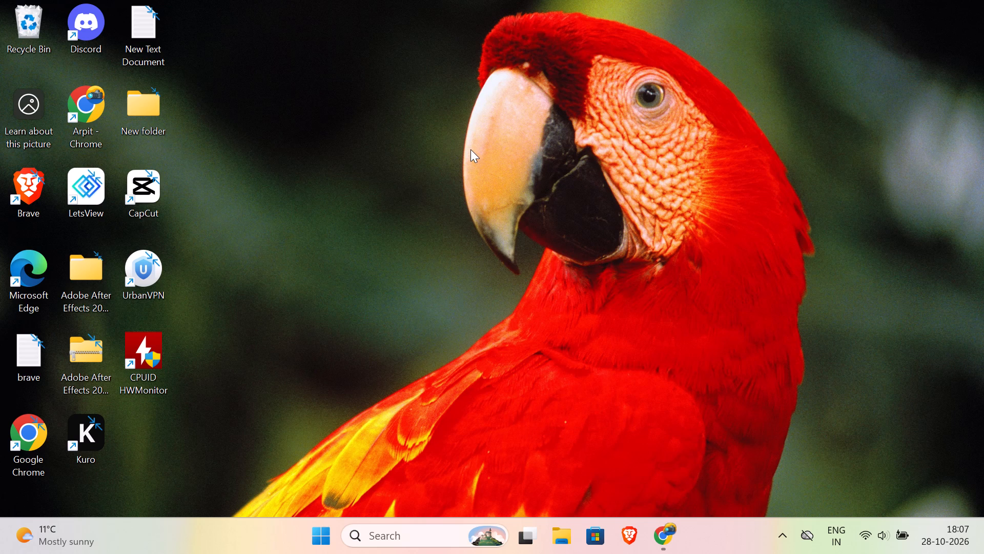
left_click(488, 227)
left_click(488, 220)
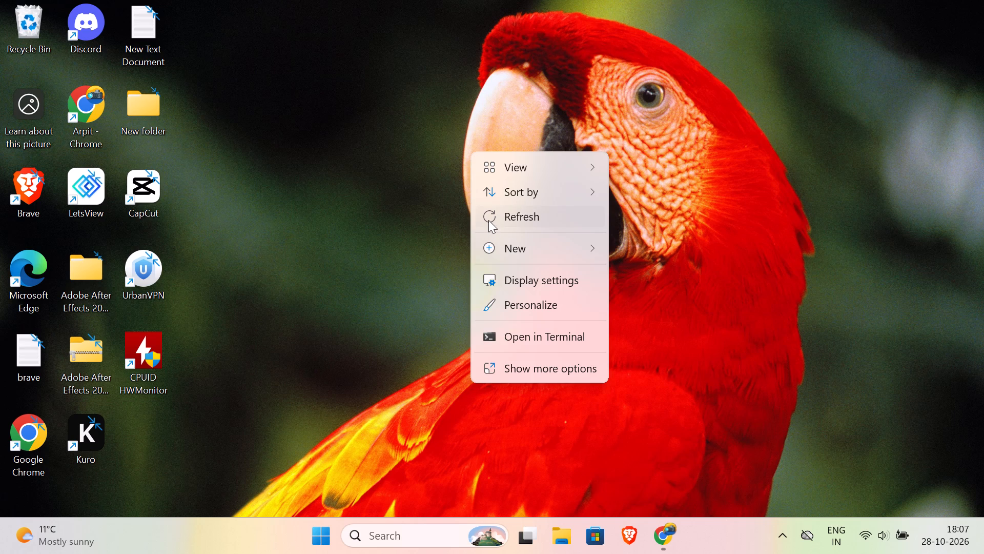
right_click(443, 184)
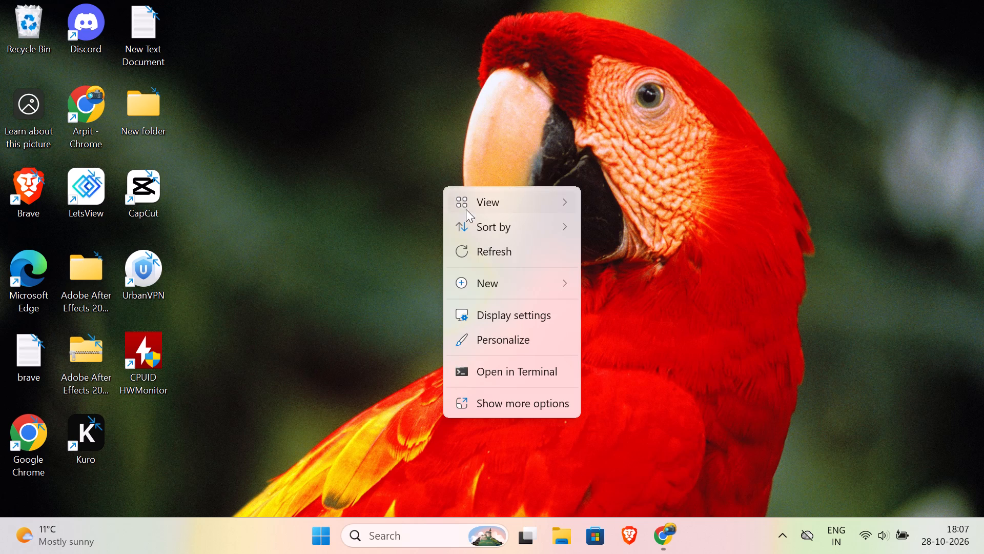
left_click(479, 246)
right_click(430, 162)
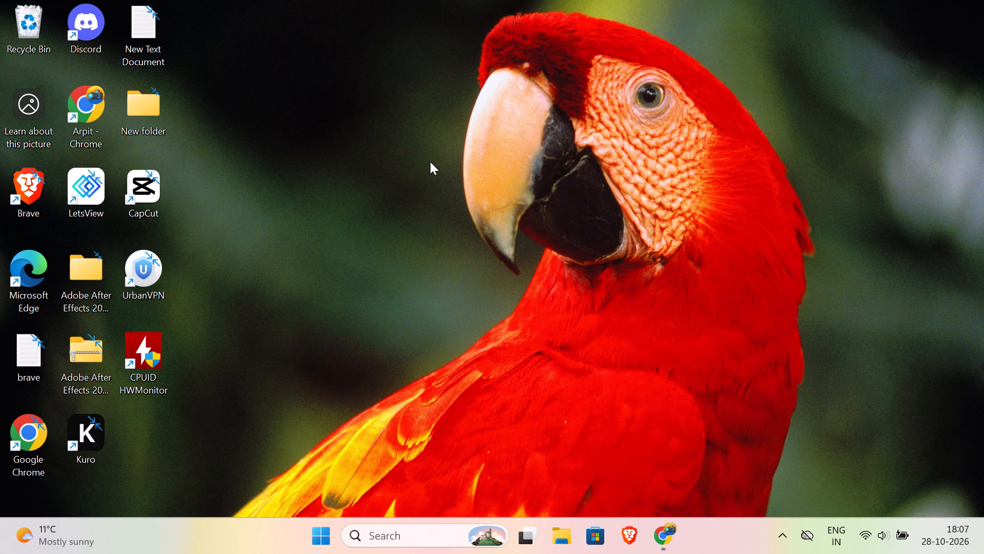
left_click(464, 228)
Launch CapCut from the desktop.
left_click(156, 202)
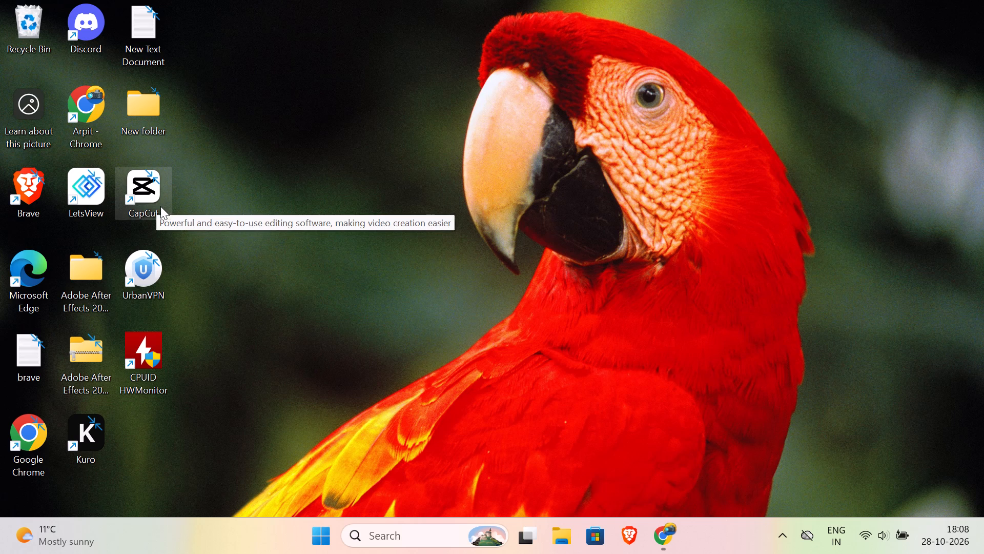
double_click(134, 189)
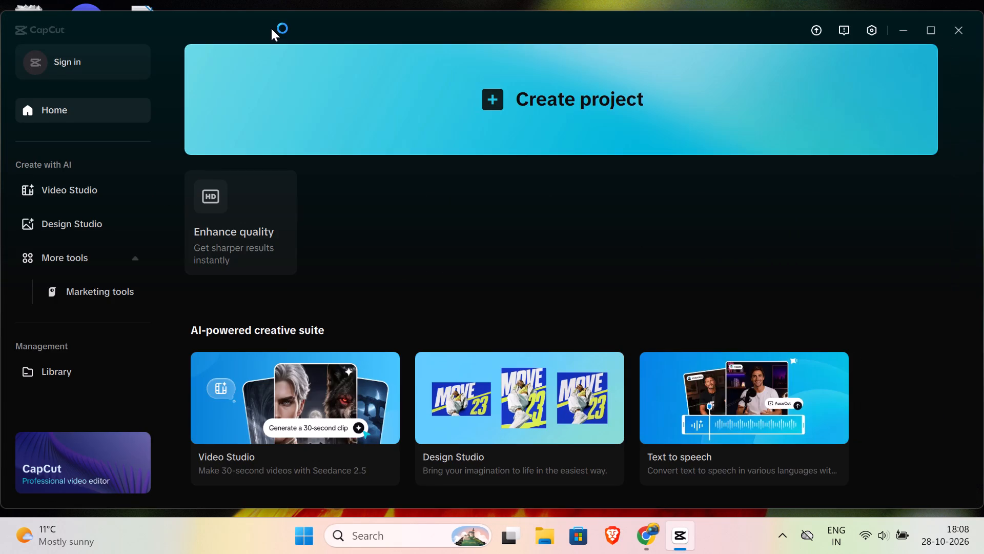
Resize the CapCut home window so it fills the full height above the taskbar.
left_click_drag(260, 10, 254, 3)
left_click(254, 3)
left_click_drag(0, 145, 0, 138)
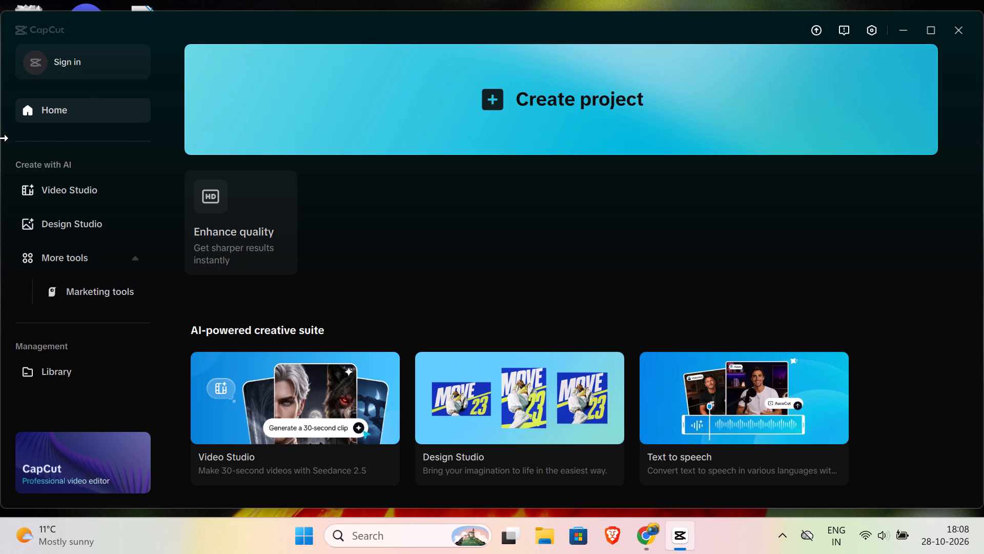
left_click_drag(0, 138, 38, 153)
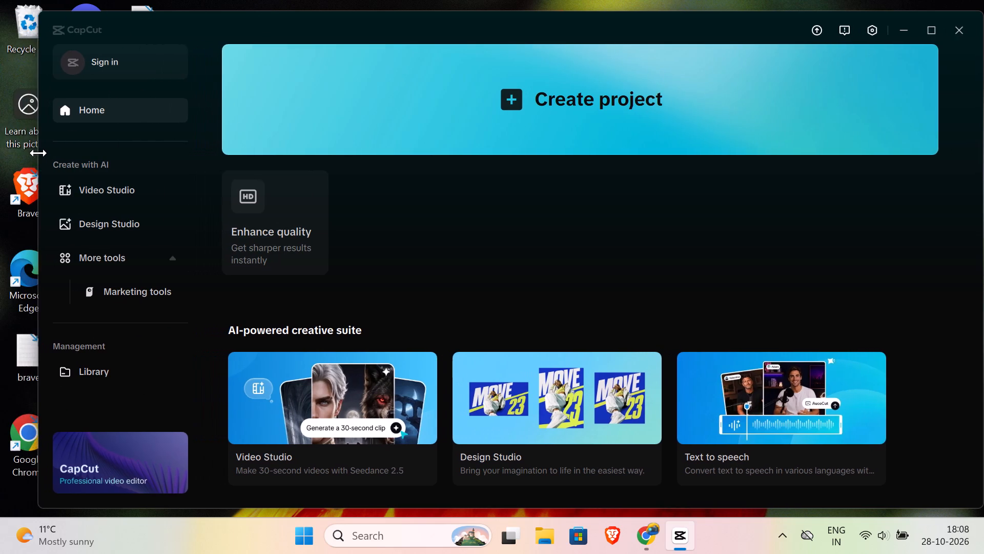
left_click_drag(38, 153, 0, 192)
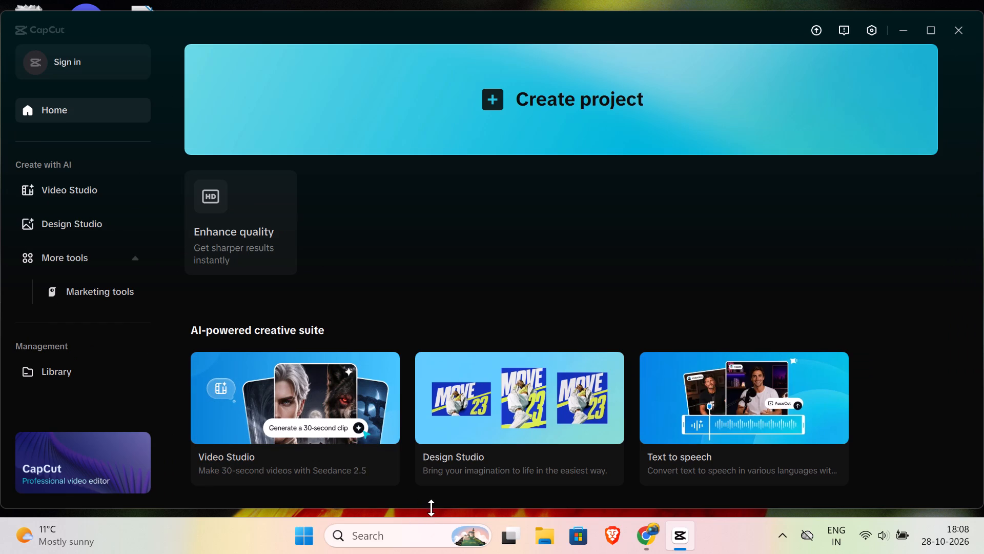
left_click_drag(431, 508, 445, 517)
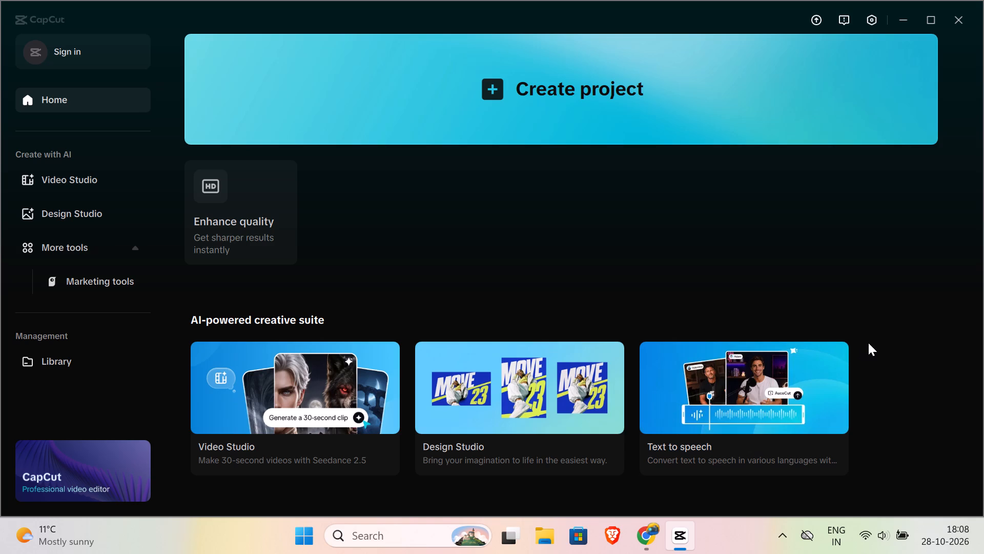
left_click(869, 312)
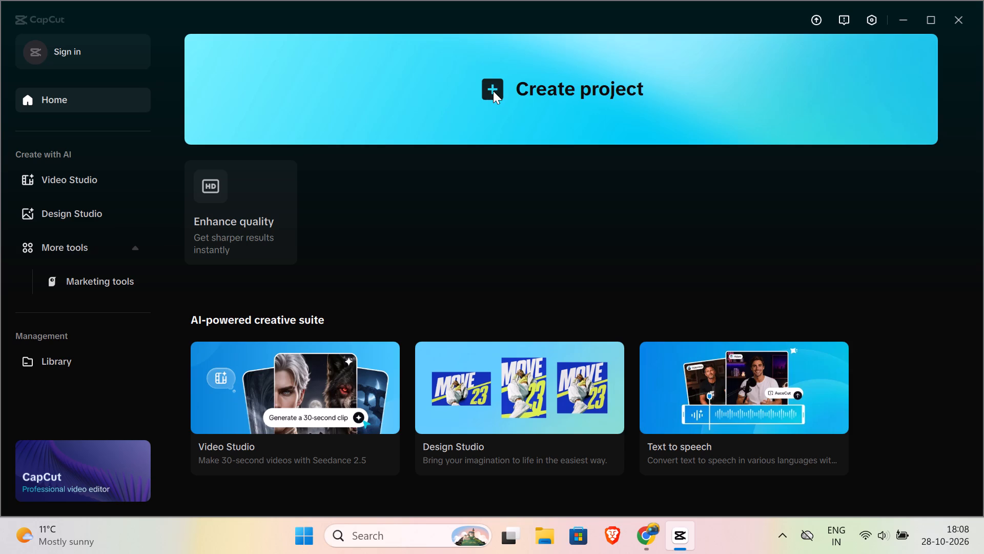
Create a new video project.
left_click(491, 85)
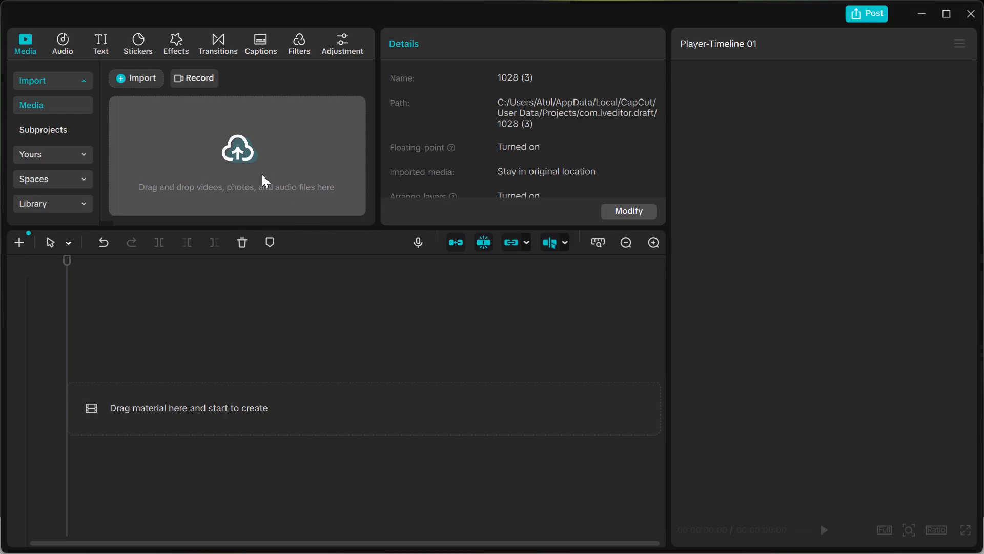
Import the video "vidssave.com The traitor #shorts by Tsuriki Show 144P.mp4" from the device's Downloads folder into the project media.
double_click(224, 157)
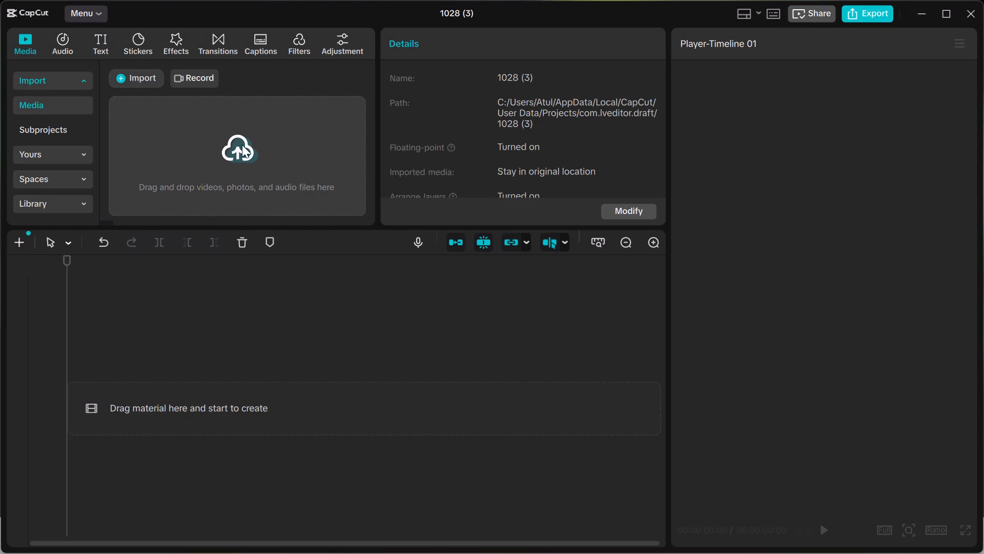
left_click(233, 140)
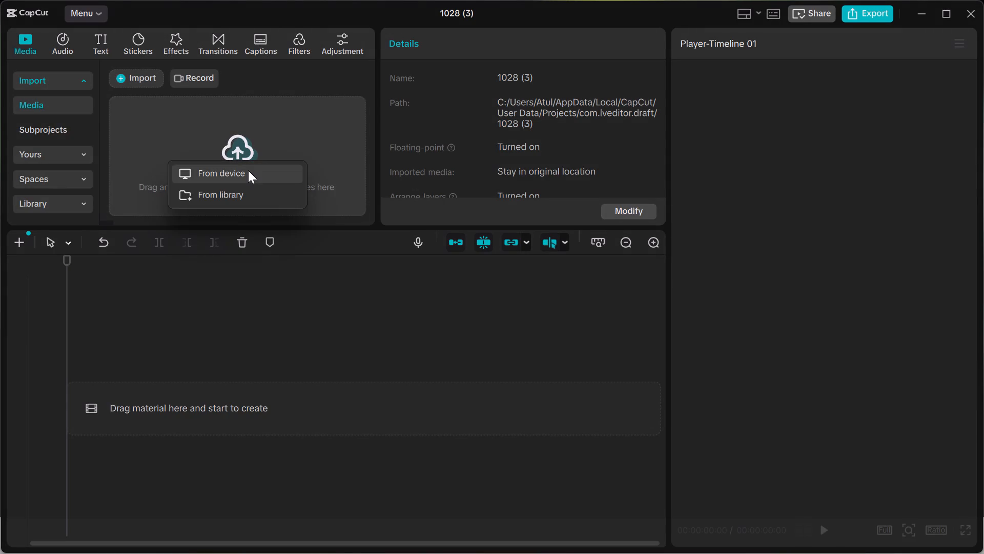
left_click(248, 171)
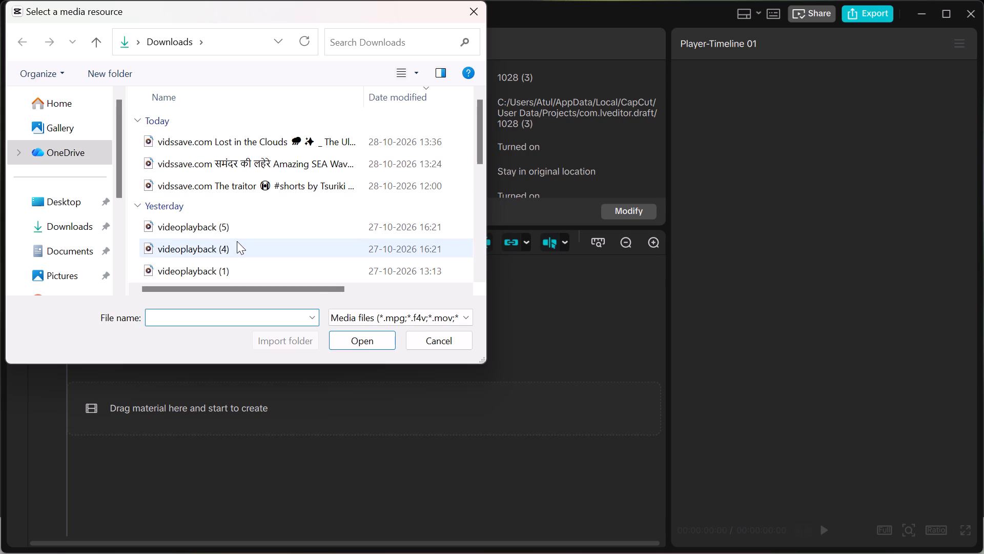
left_click(237, 186)
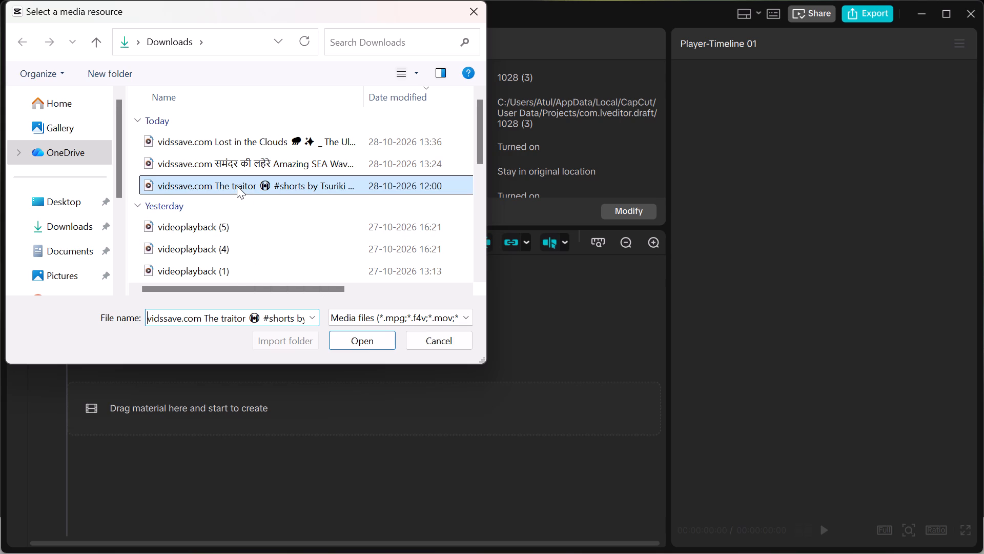
left_click(357, 337)
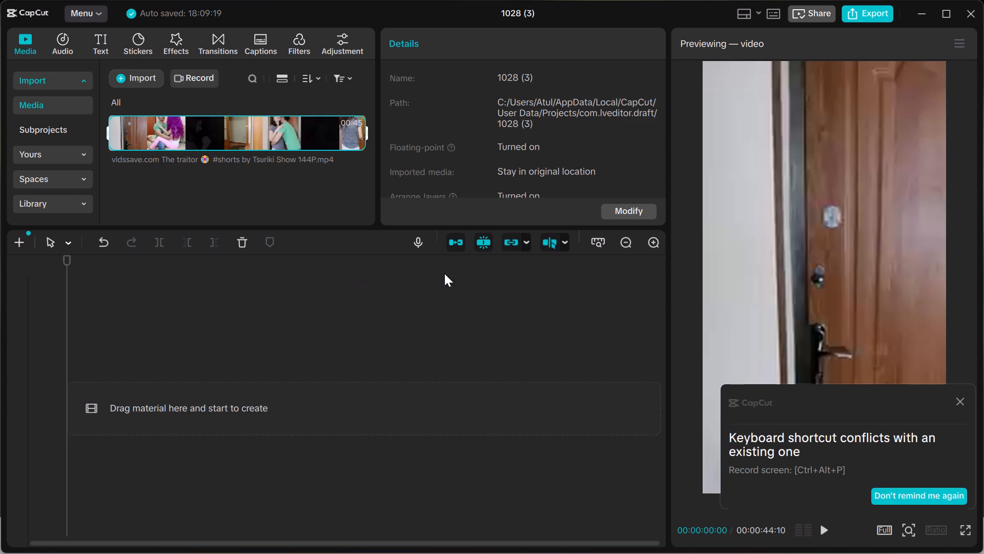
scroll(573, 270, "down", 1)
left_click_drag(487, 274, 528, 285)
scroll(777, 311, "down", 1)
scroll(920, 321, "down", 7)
Dismiss the notification about the conflicting screen-recording keyboard shortcut.
left_click(956, 388)
left_click_drag(956, 388, 950, 386)
left_click(957, 403)
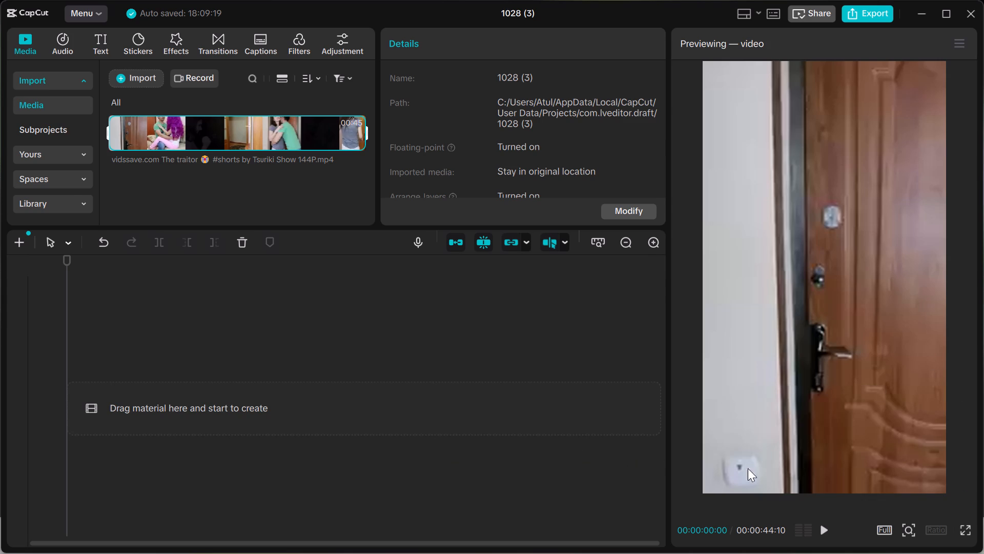
Play the first seconds of the imported shorts video in the preview and pause it.
left_click(814, 507)
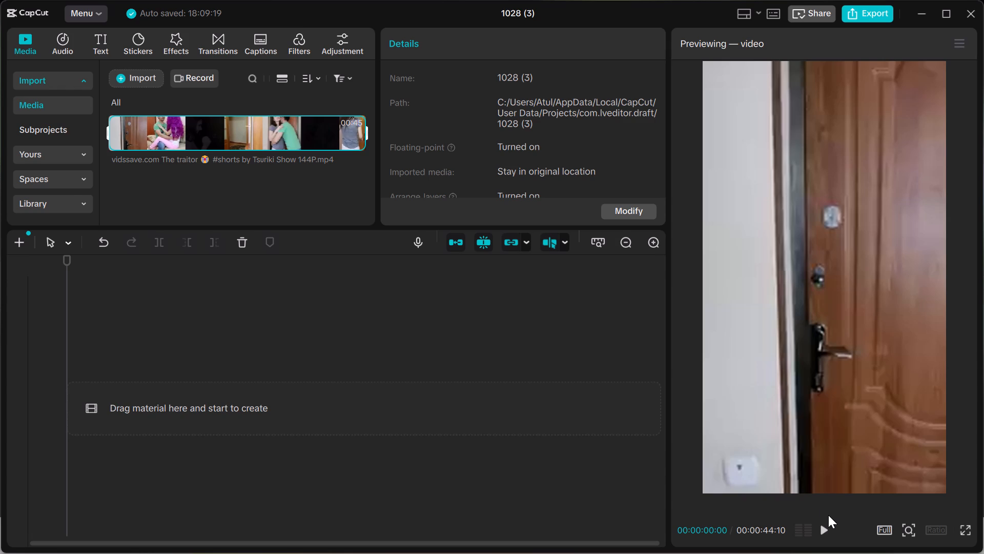
left_click(829, 525)
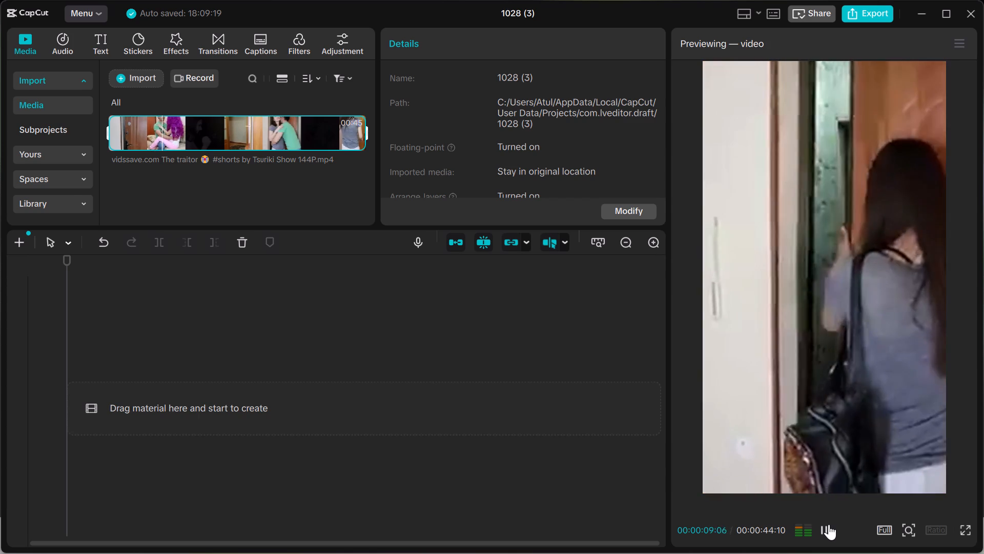
left_click(825, 524)
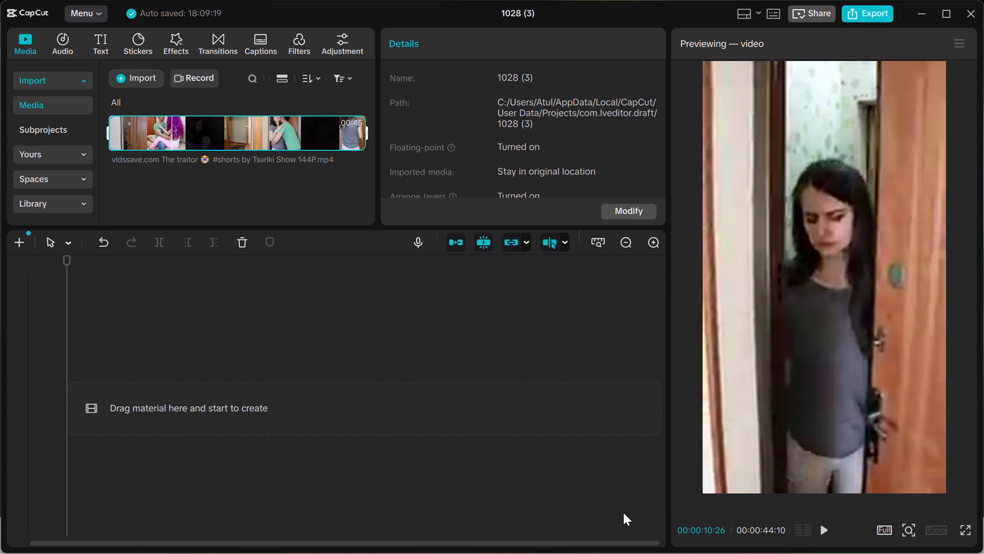
Place the imported "The traitor" shorts video on the main timeline track, starting at 00:00.
left_click_drag(130, 124, 174, 275)
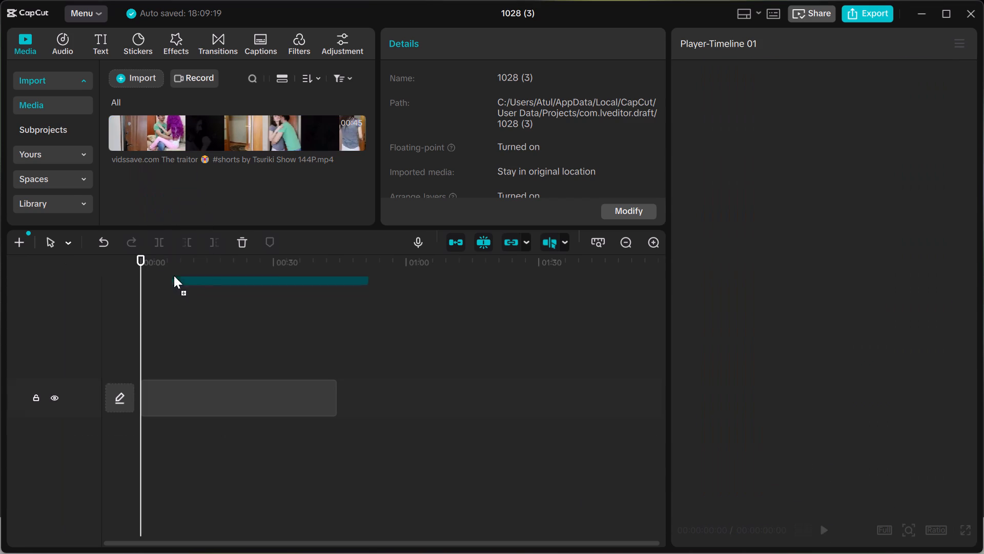
left_click_drag(174, 275, 183, 373)
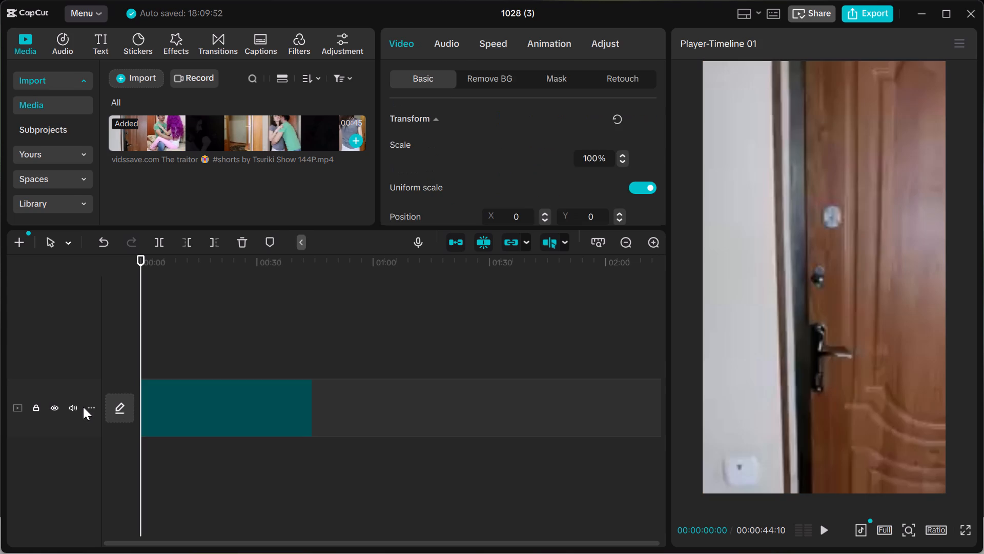
Mute the main video track's original sound.
left_click(81, 403)
left_click(76, 404)
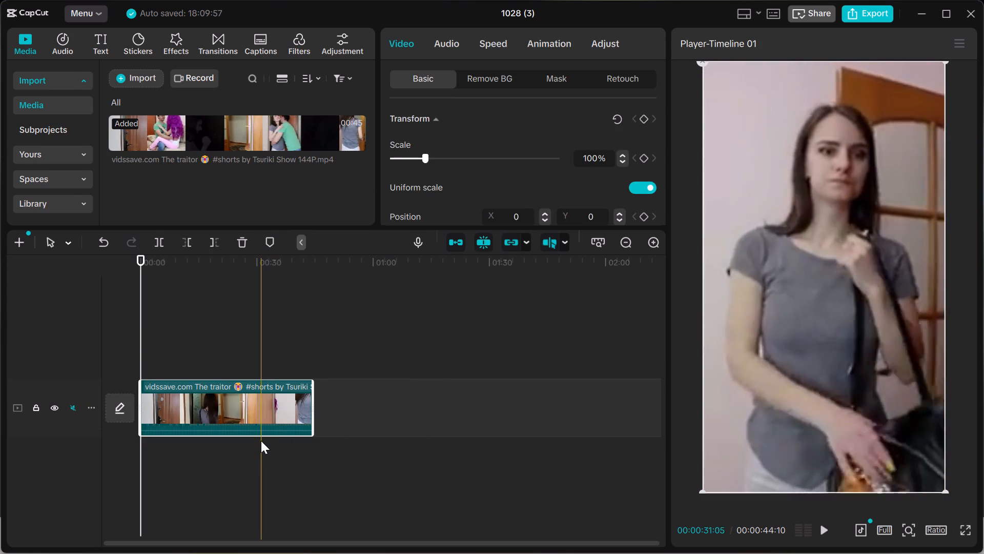
Deselect the clip, scrub the playhead to the clip's end and return it to the start of the timeline.
left_click_drag(260, 429, 261, 452)
left_click_drag(700, 323, 691, 323)
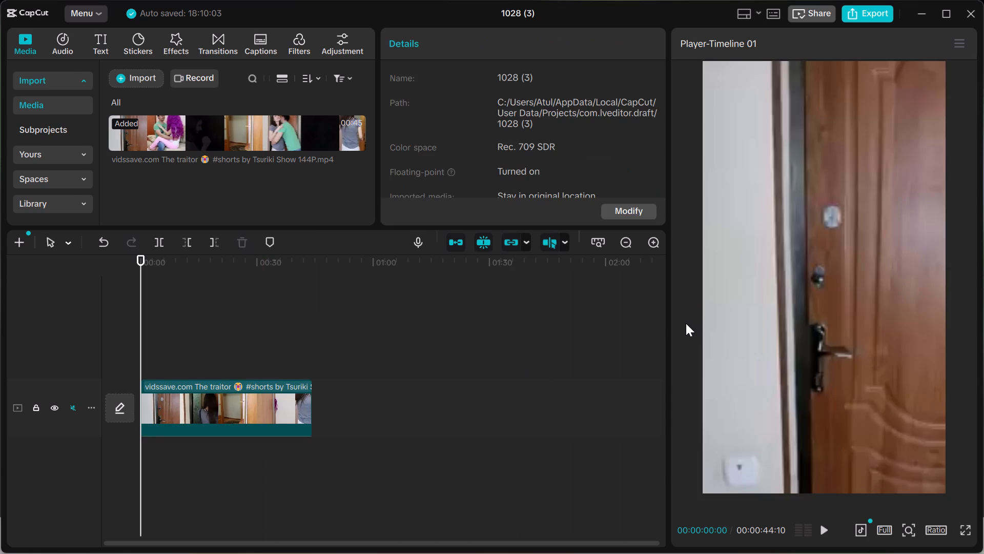
left_click_drag(686, 323, 601, 342)
left_click(604, 342)
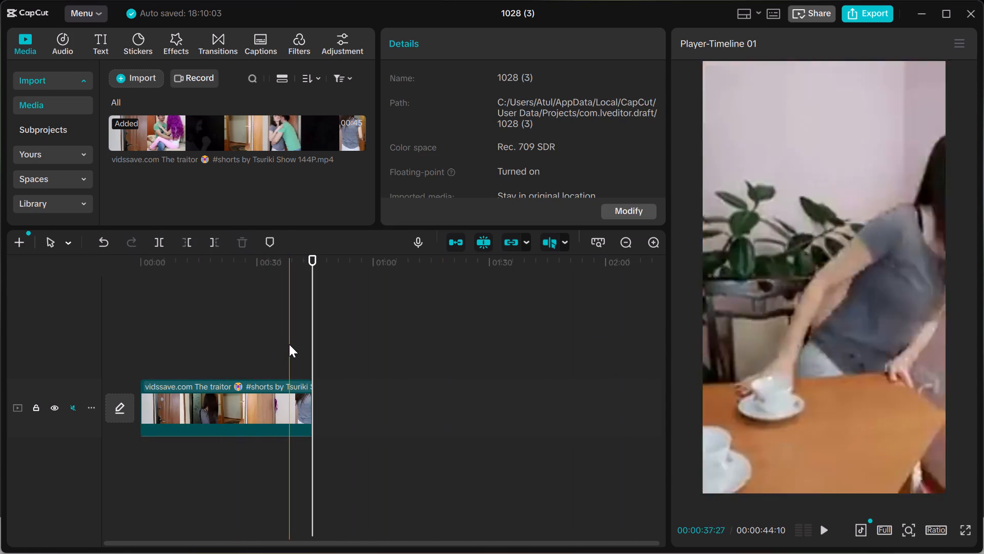
left_click_drag(316, 332, 79, 377)
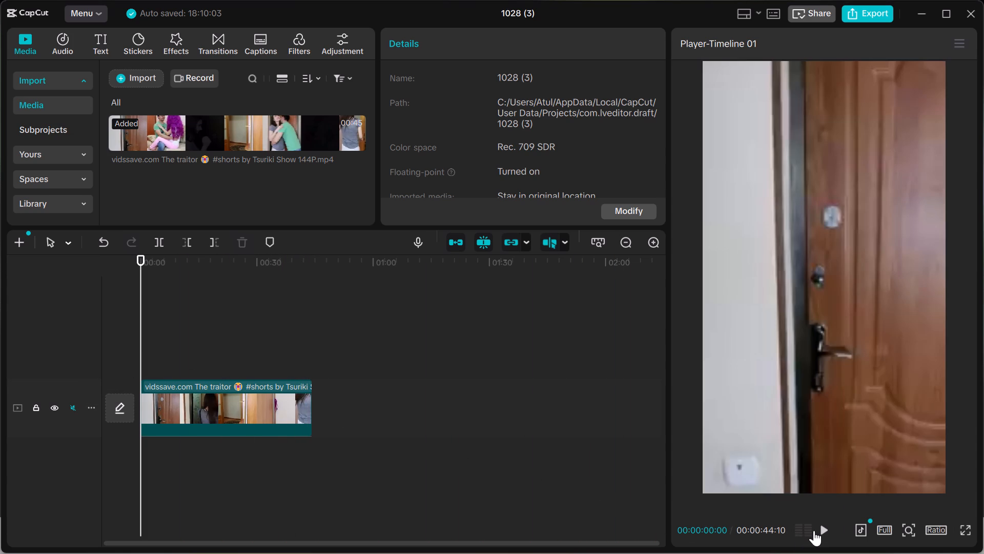
Play the opening seconds of the muted clip on the timeline and return the playhead to the start.
left_click(815, 530)
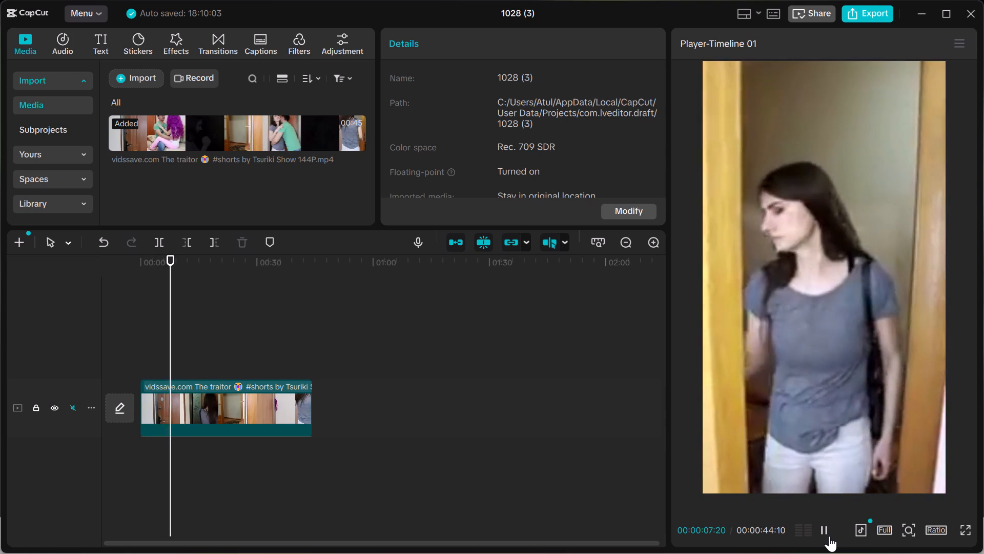
left_click(810, 532)
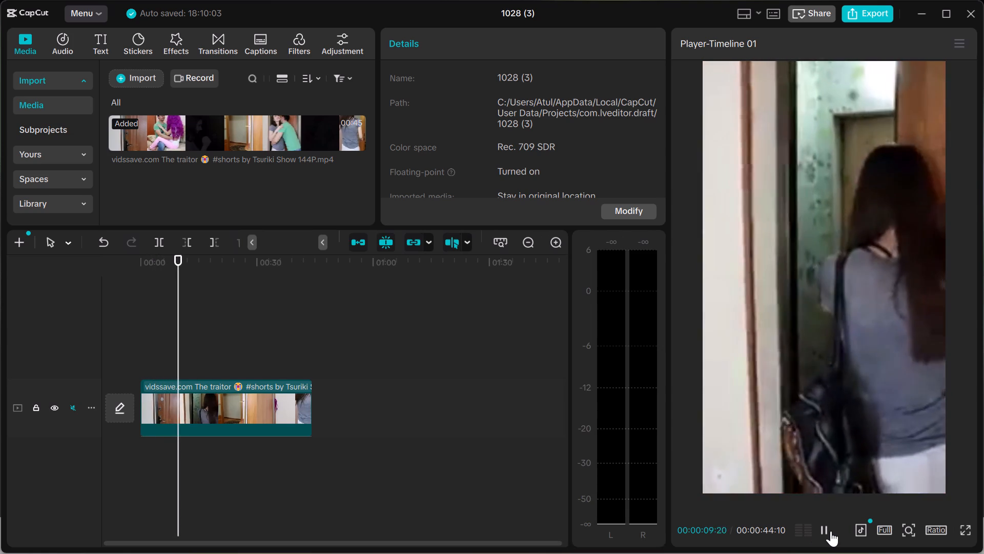
left_click(831, 531)
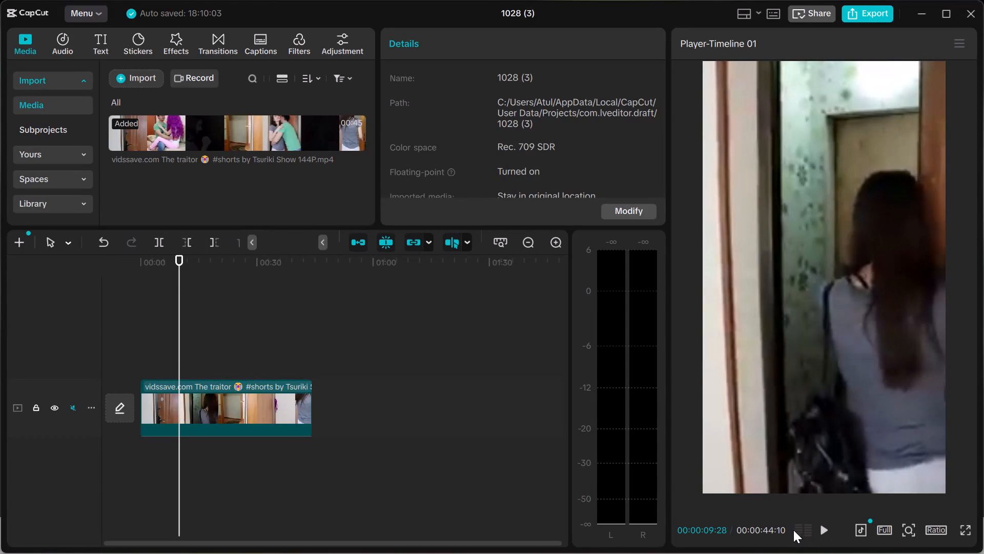
left_click(797, 529)
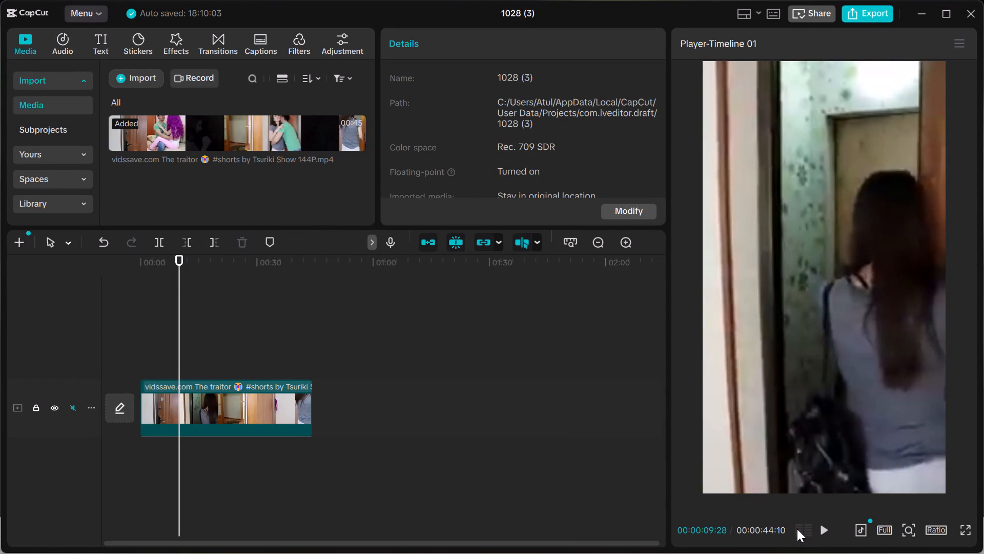
left_click(797, 529)
left_click(797, 529)
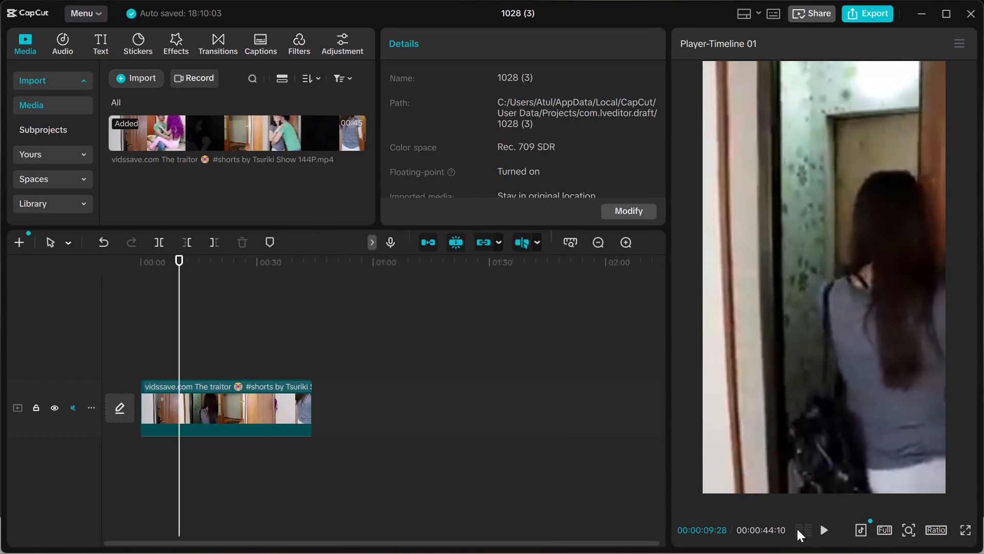
left_click(797, 529)
left_click(822, 527)
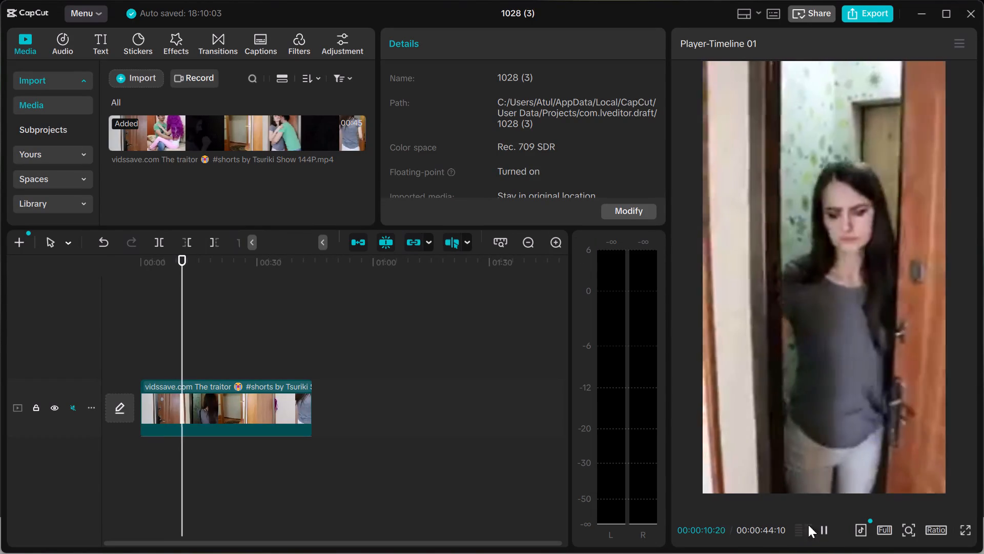
left_click_drag(188, 340, 109, 338)
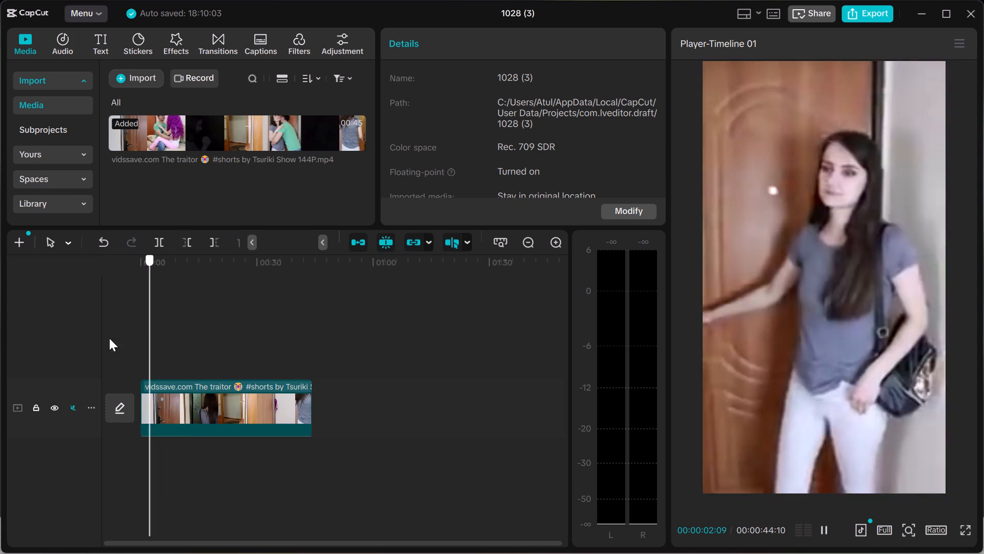
left_click_drag(109, 338, 85, 341)
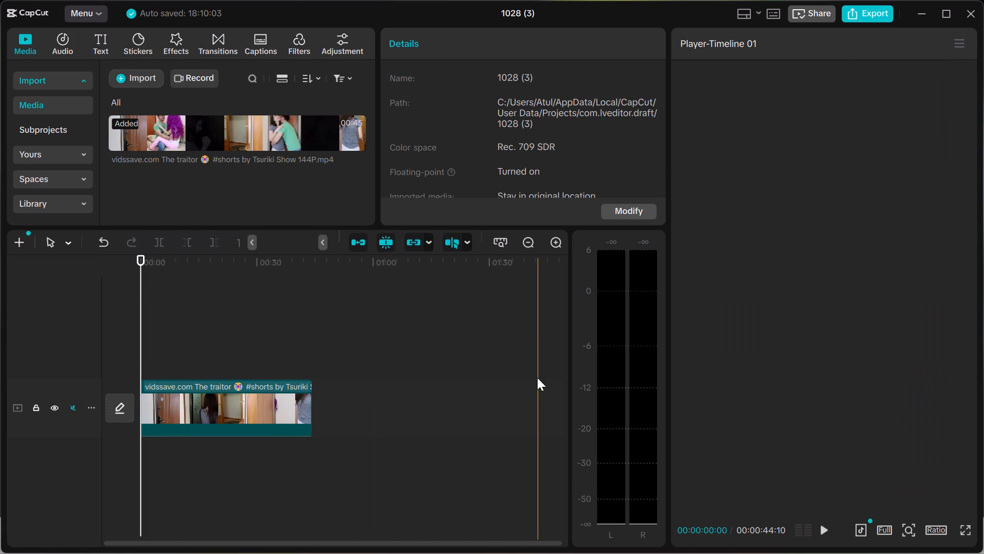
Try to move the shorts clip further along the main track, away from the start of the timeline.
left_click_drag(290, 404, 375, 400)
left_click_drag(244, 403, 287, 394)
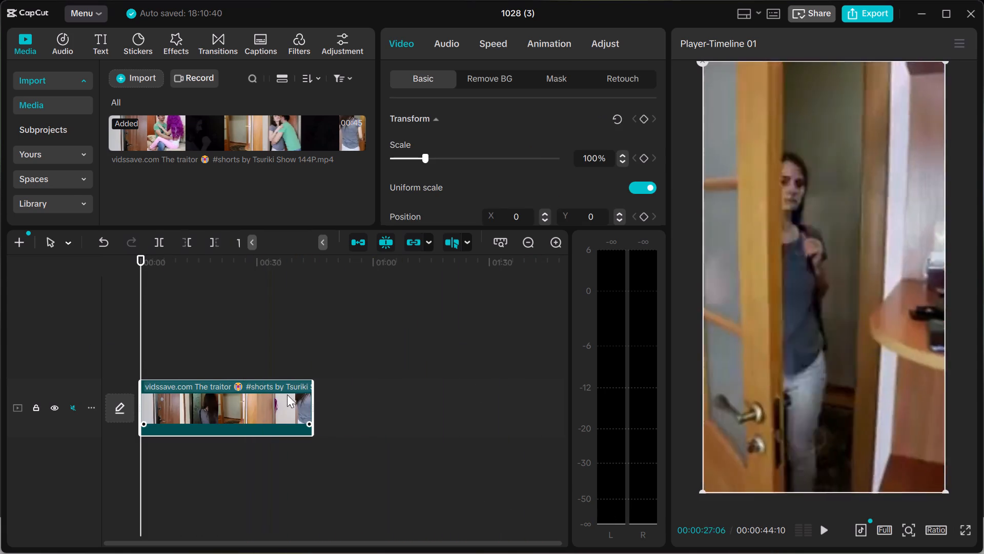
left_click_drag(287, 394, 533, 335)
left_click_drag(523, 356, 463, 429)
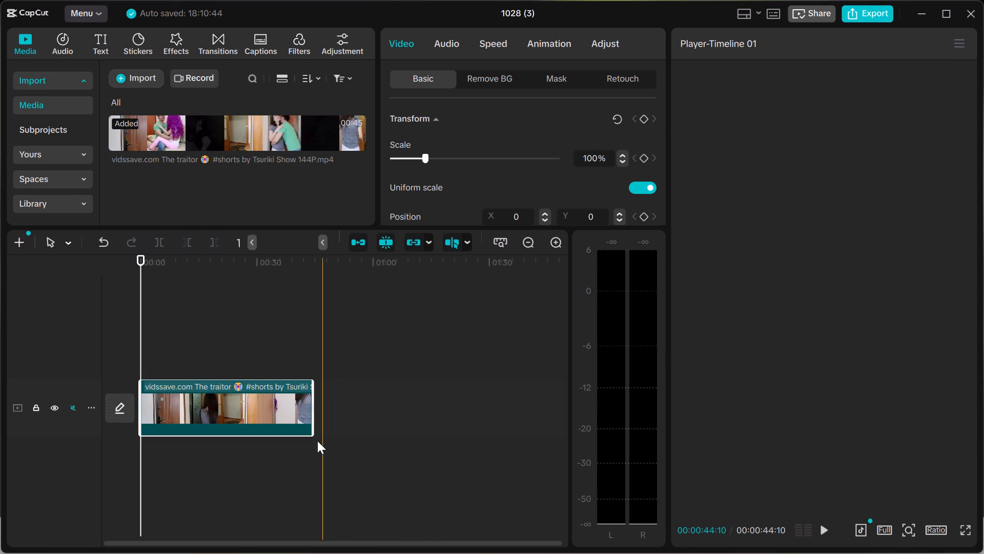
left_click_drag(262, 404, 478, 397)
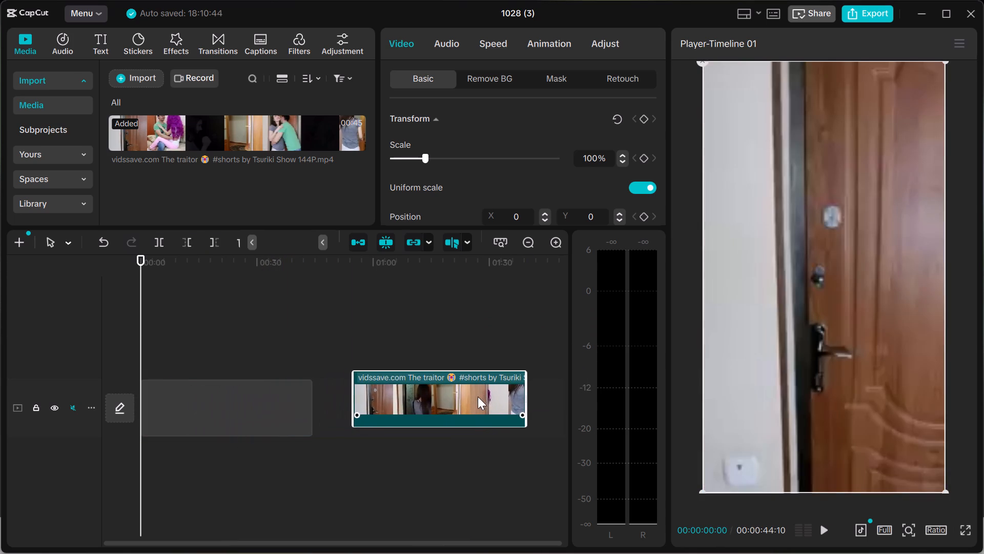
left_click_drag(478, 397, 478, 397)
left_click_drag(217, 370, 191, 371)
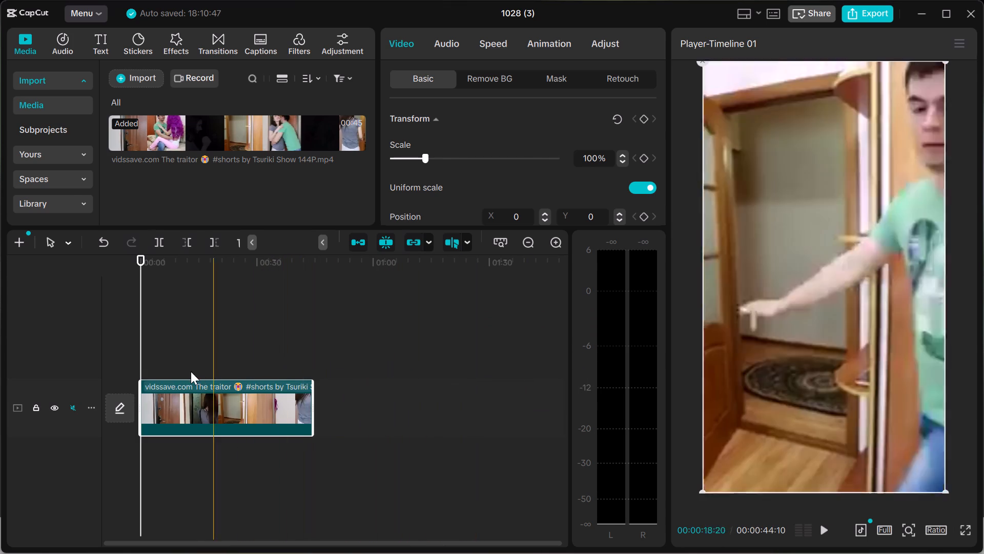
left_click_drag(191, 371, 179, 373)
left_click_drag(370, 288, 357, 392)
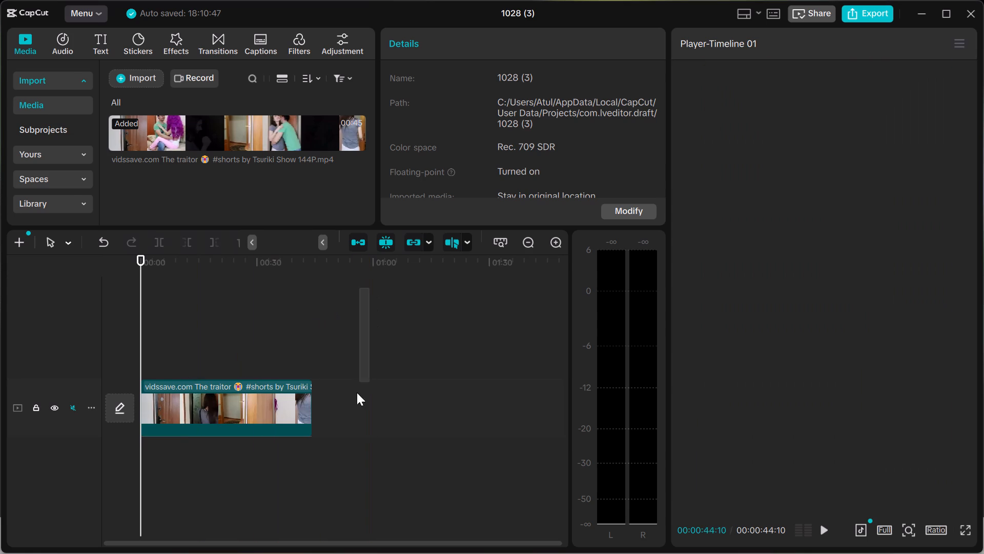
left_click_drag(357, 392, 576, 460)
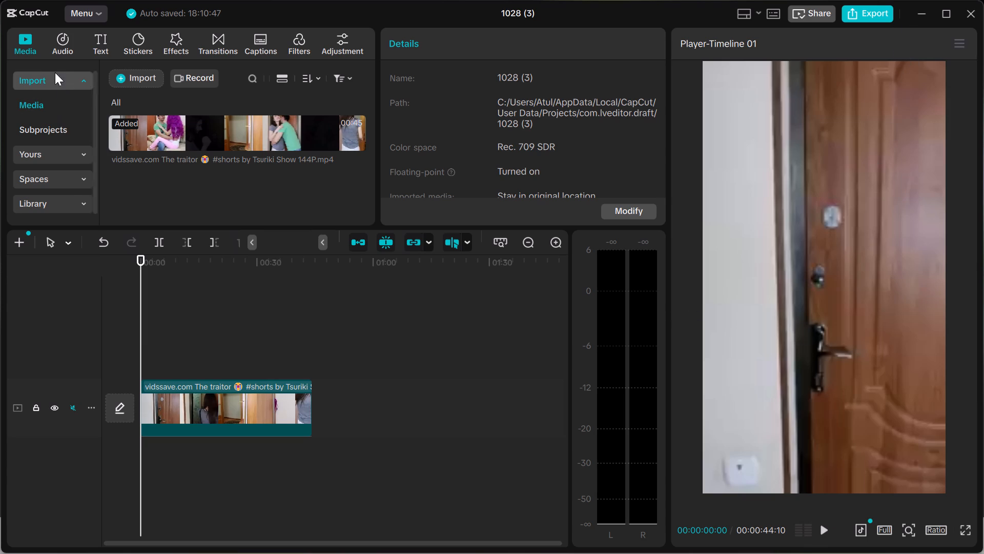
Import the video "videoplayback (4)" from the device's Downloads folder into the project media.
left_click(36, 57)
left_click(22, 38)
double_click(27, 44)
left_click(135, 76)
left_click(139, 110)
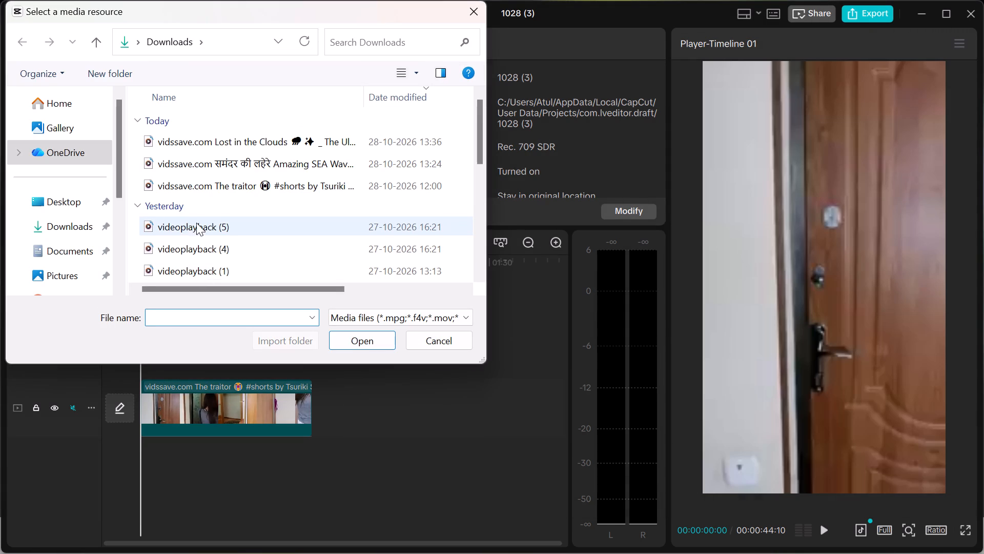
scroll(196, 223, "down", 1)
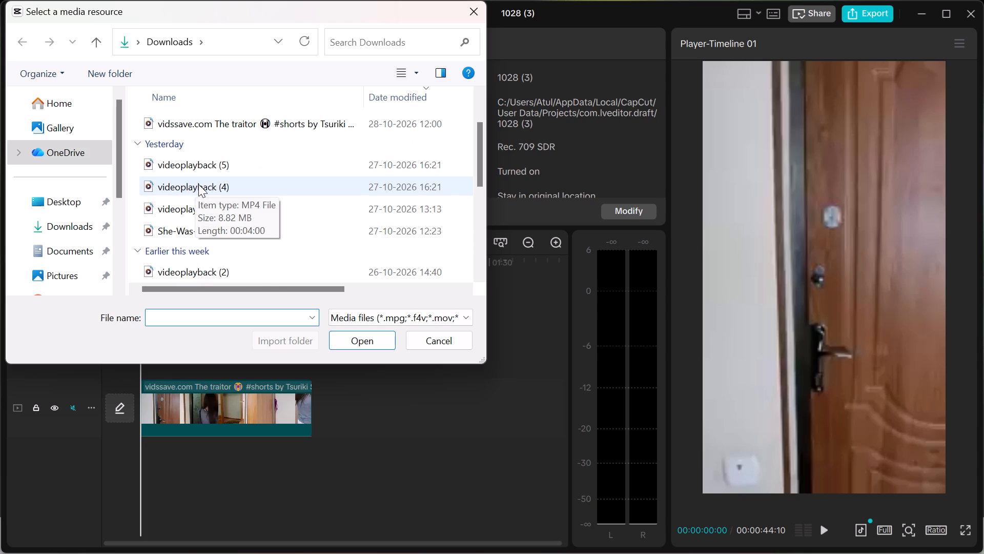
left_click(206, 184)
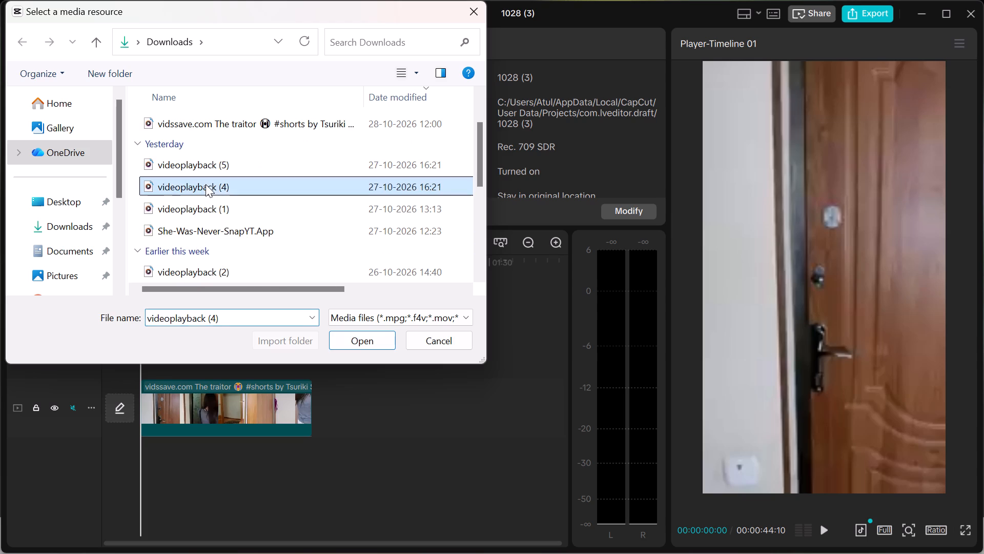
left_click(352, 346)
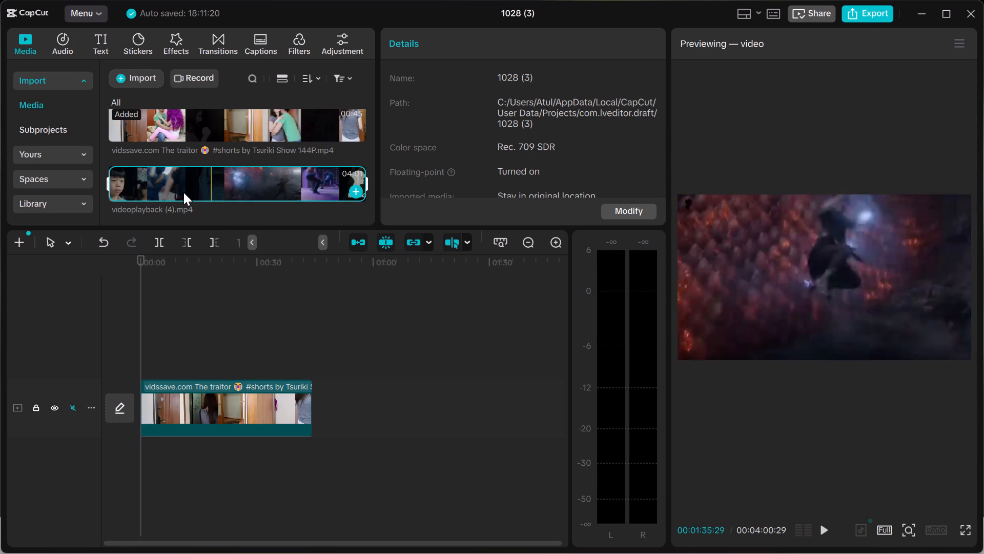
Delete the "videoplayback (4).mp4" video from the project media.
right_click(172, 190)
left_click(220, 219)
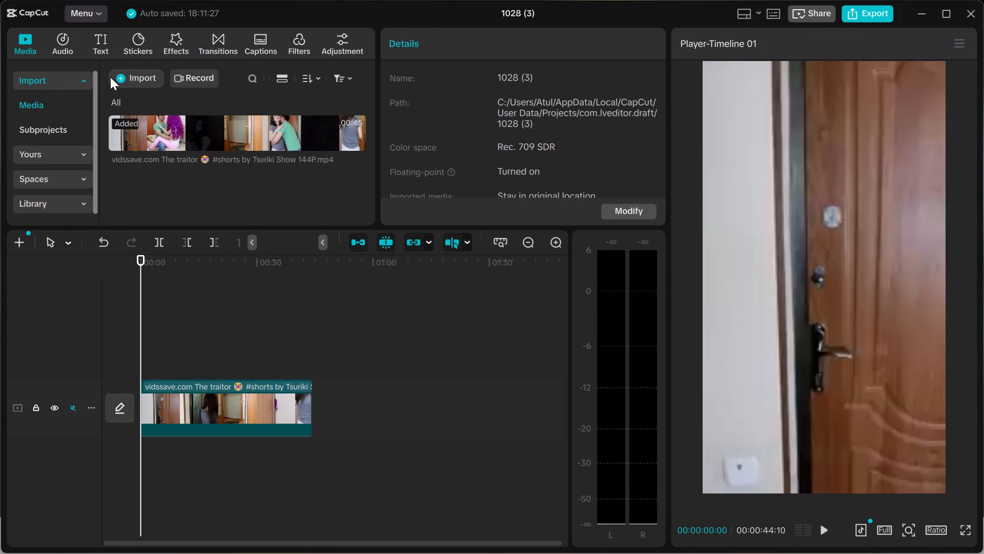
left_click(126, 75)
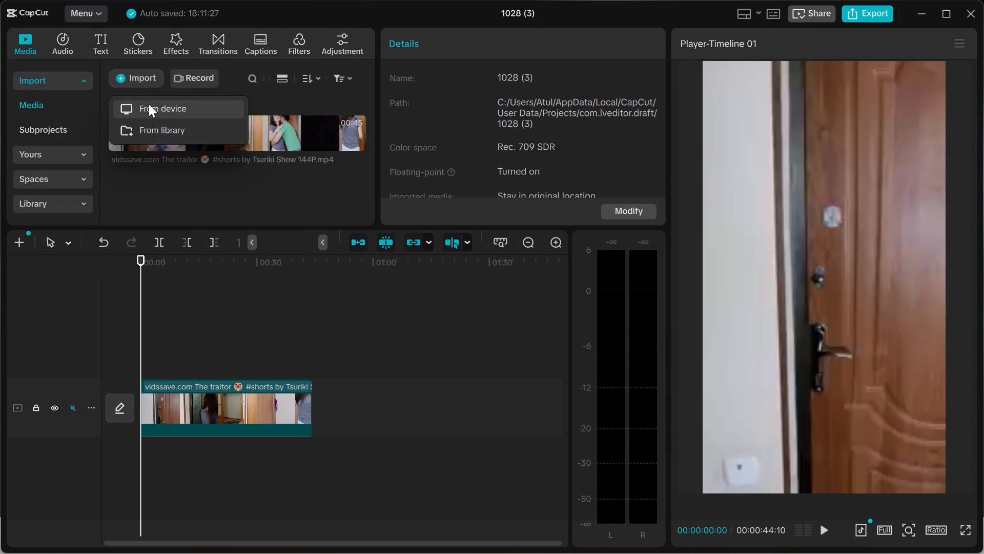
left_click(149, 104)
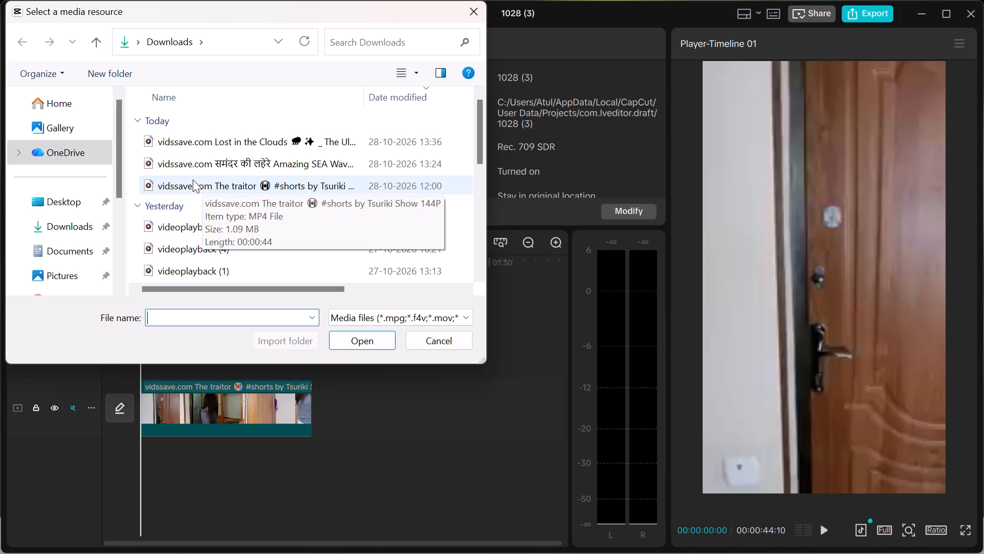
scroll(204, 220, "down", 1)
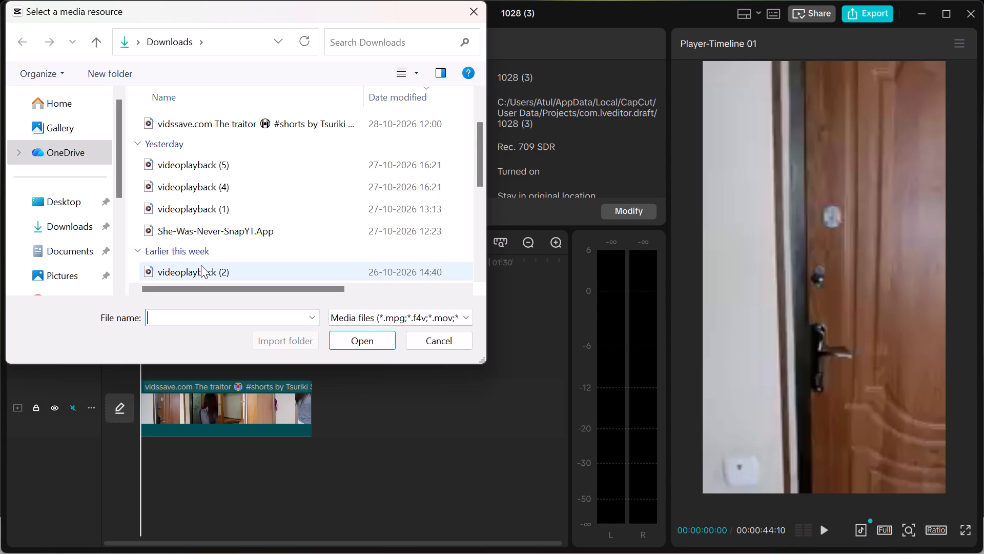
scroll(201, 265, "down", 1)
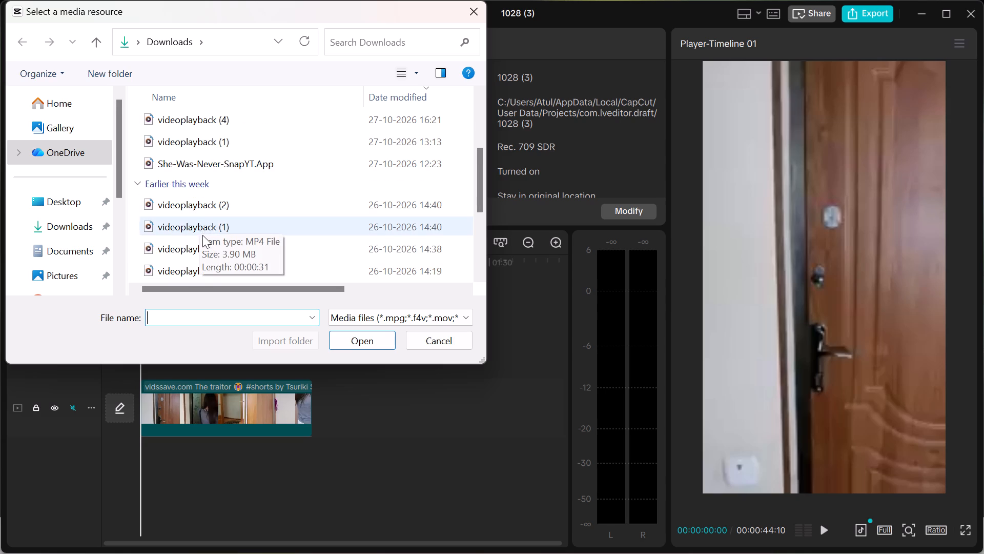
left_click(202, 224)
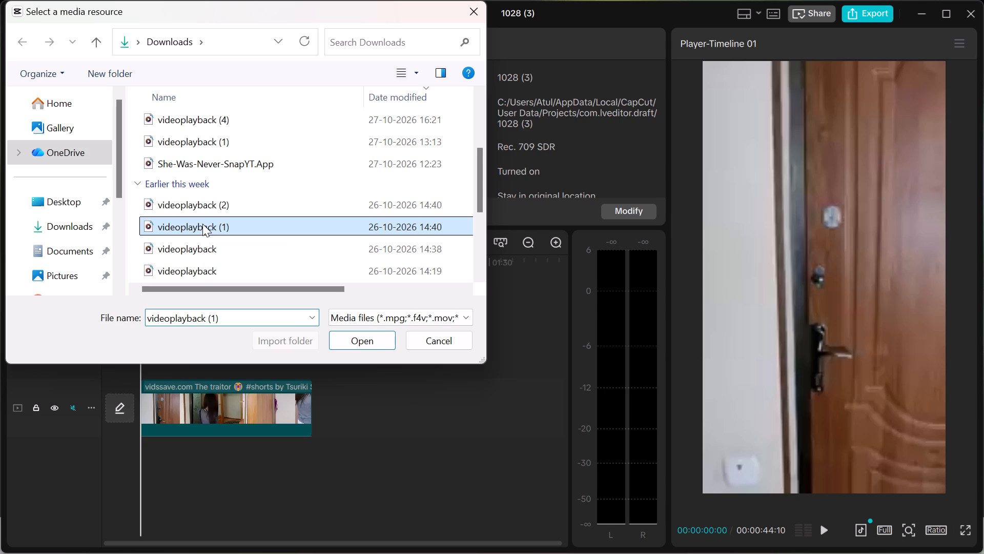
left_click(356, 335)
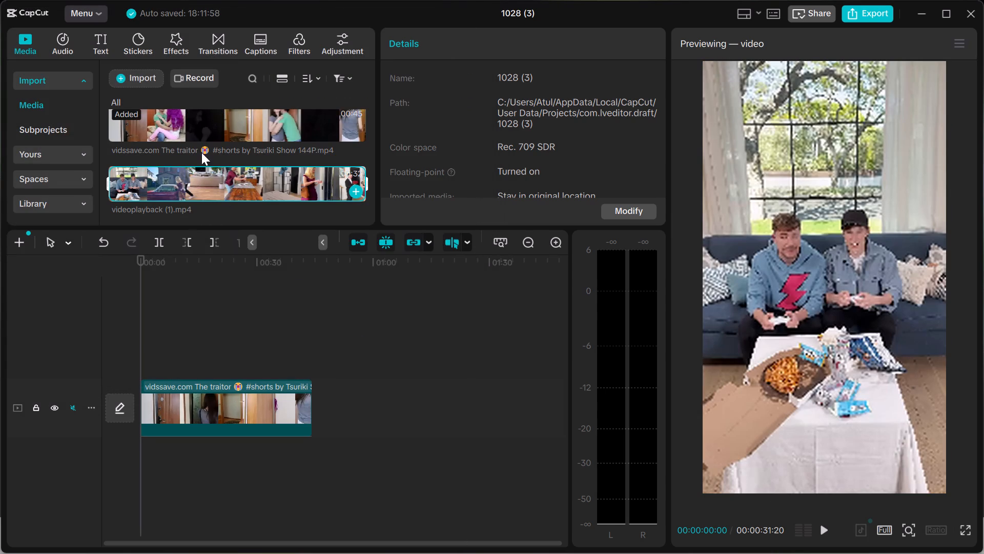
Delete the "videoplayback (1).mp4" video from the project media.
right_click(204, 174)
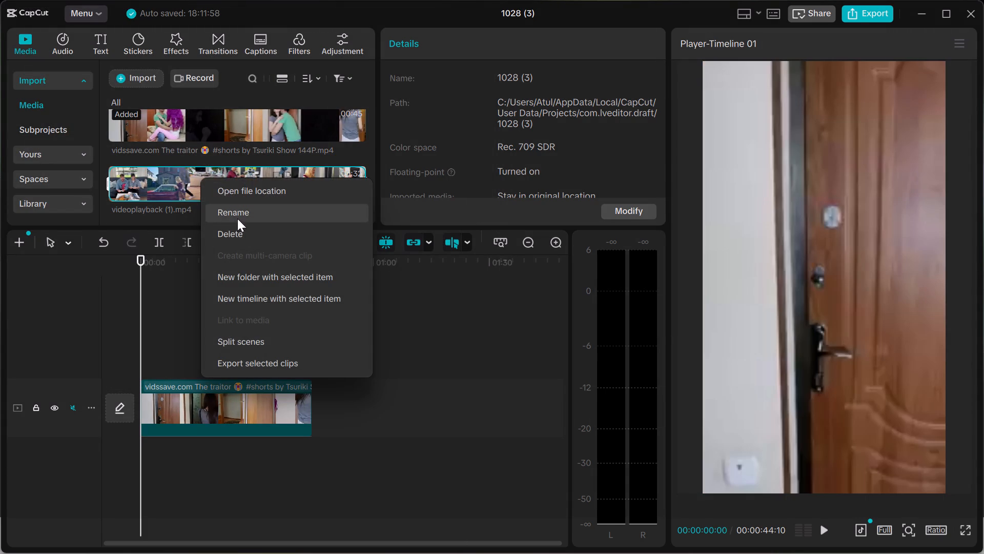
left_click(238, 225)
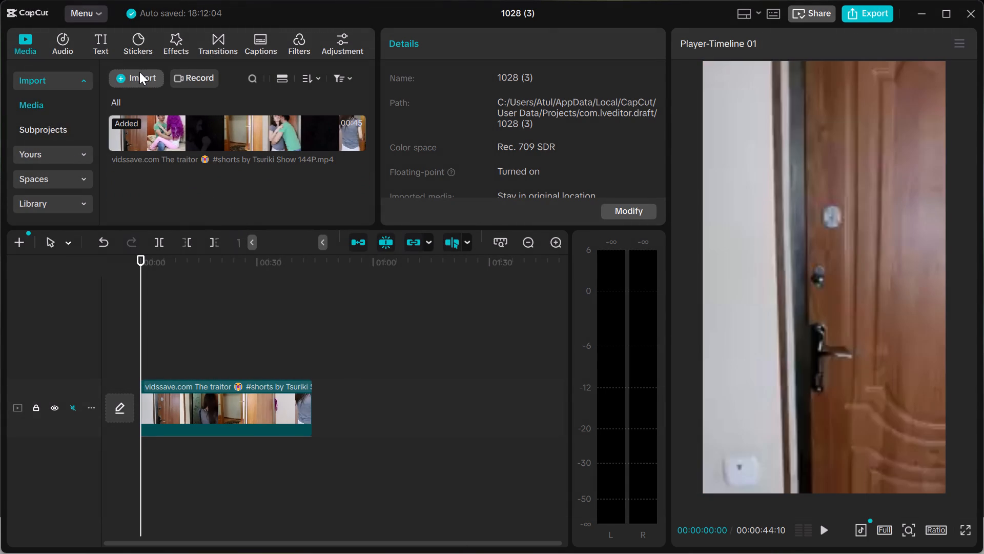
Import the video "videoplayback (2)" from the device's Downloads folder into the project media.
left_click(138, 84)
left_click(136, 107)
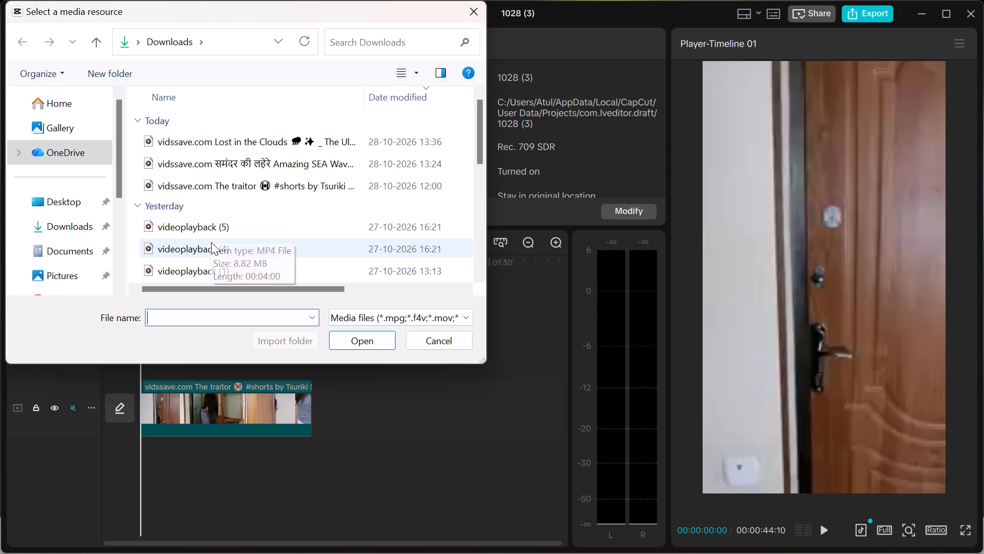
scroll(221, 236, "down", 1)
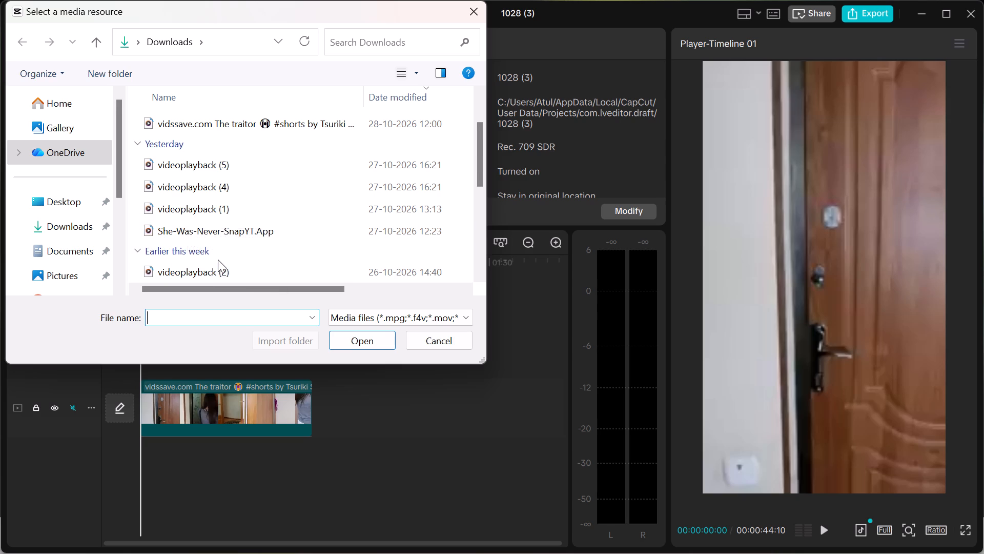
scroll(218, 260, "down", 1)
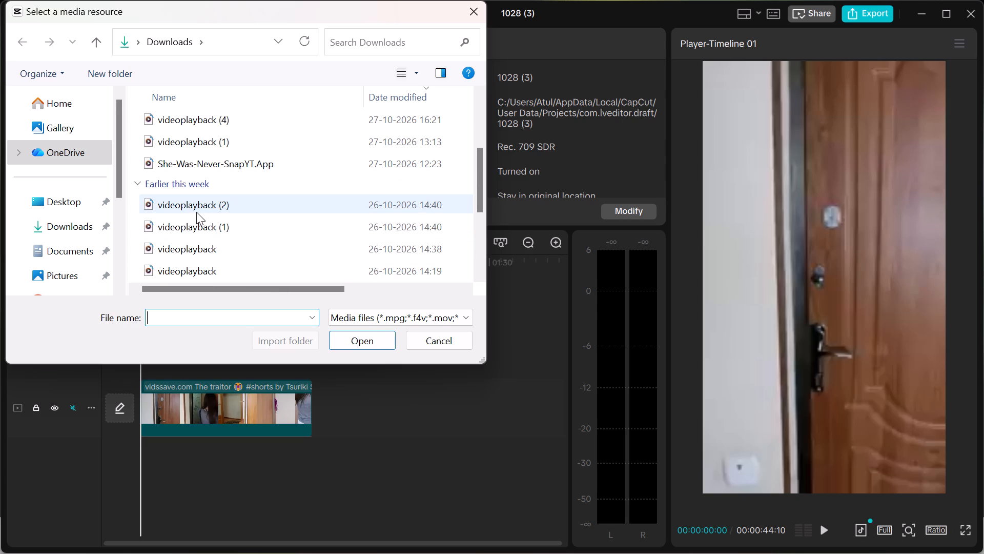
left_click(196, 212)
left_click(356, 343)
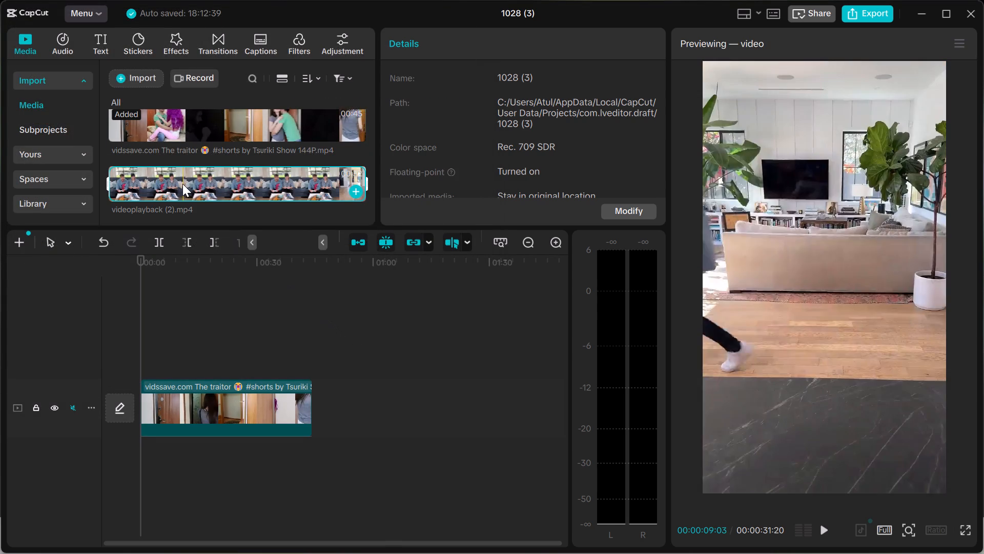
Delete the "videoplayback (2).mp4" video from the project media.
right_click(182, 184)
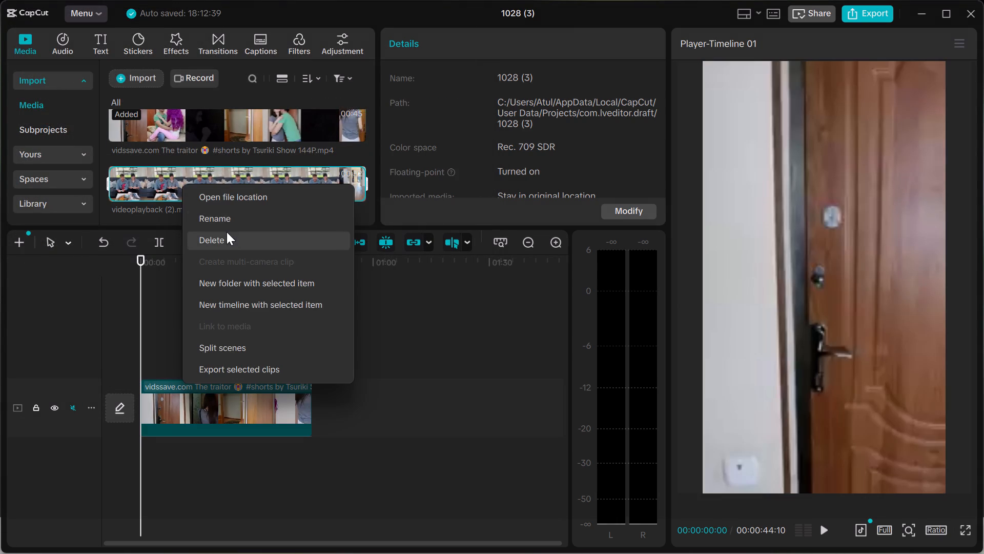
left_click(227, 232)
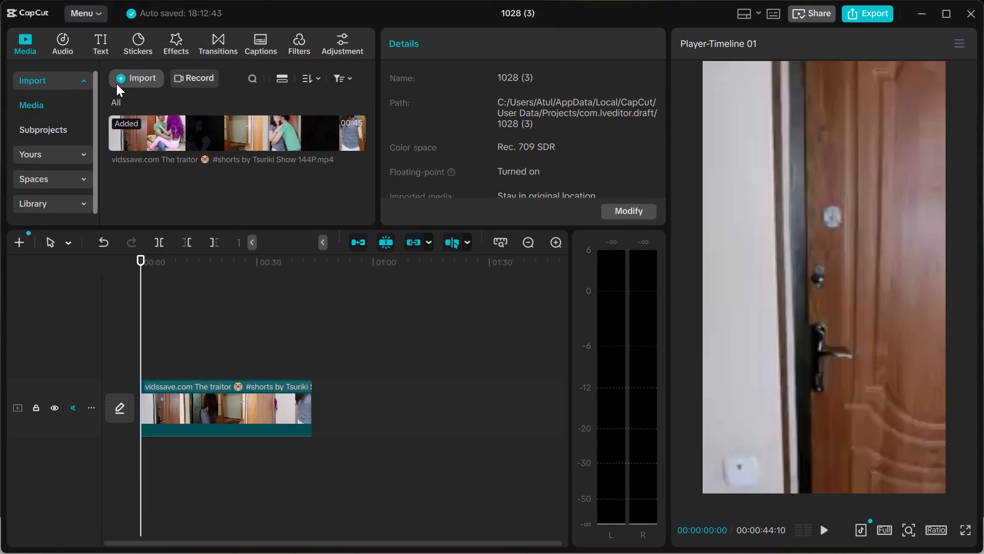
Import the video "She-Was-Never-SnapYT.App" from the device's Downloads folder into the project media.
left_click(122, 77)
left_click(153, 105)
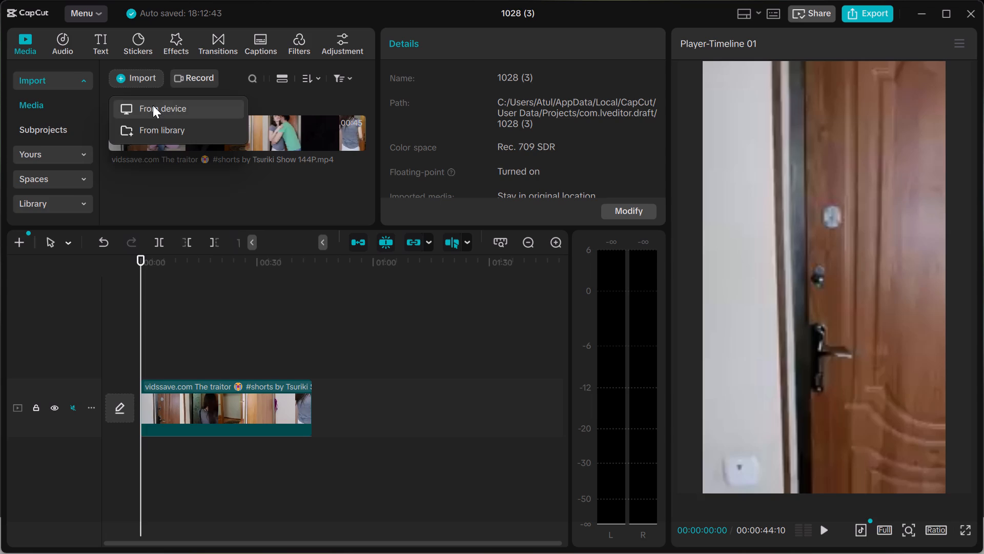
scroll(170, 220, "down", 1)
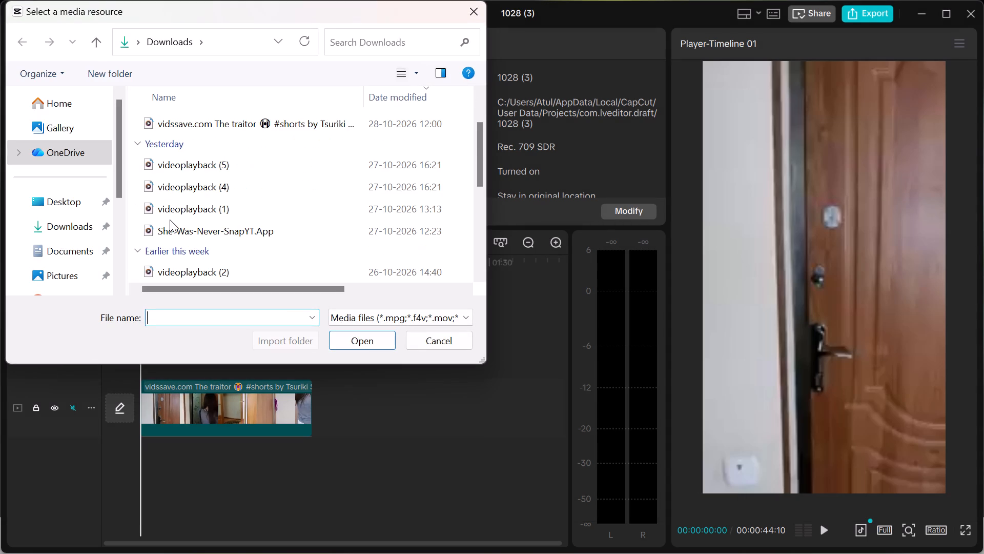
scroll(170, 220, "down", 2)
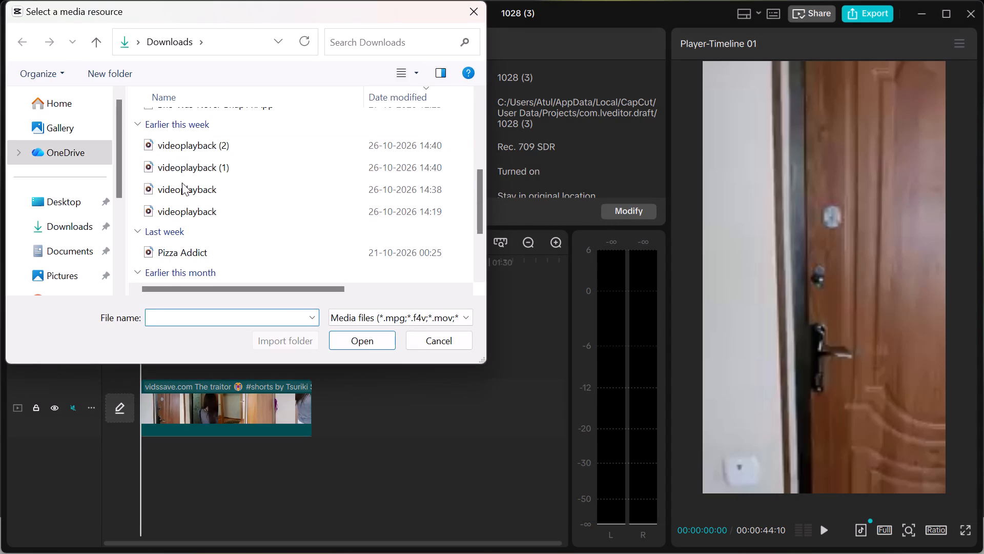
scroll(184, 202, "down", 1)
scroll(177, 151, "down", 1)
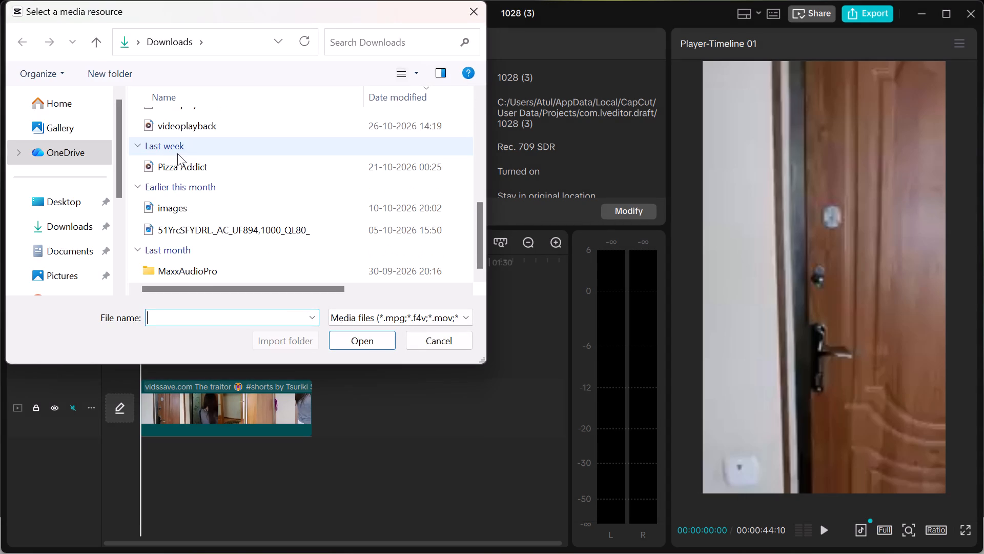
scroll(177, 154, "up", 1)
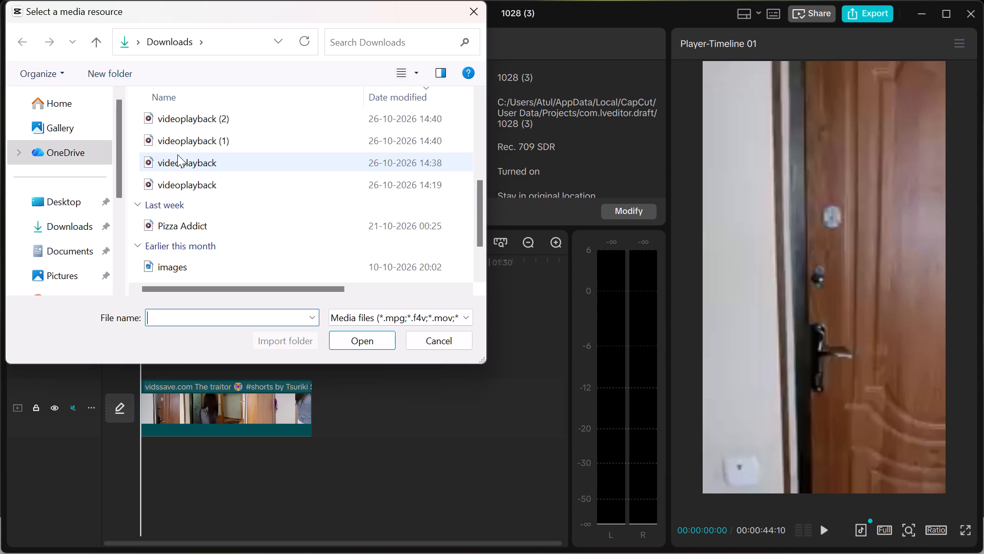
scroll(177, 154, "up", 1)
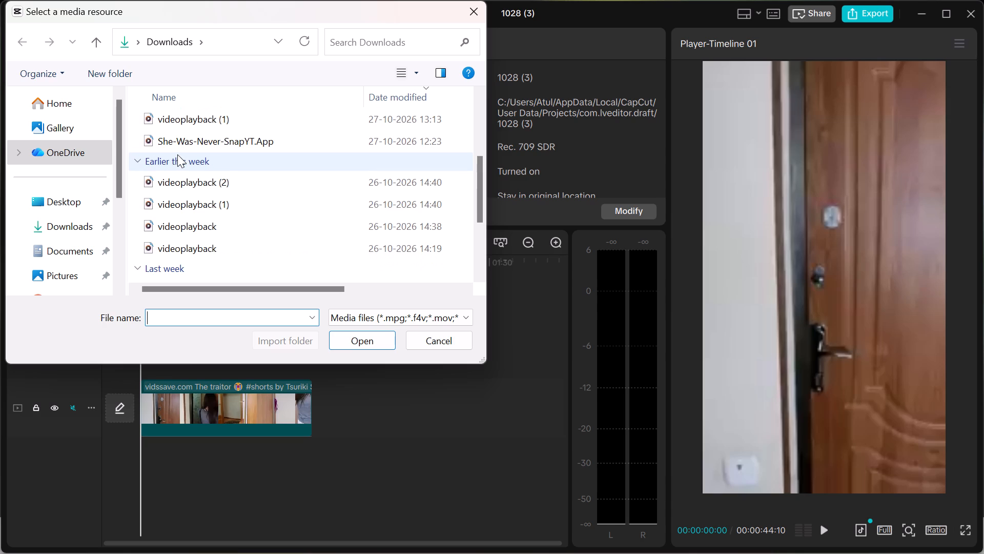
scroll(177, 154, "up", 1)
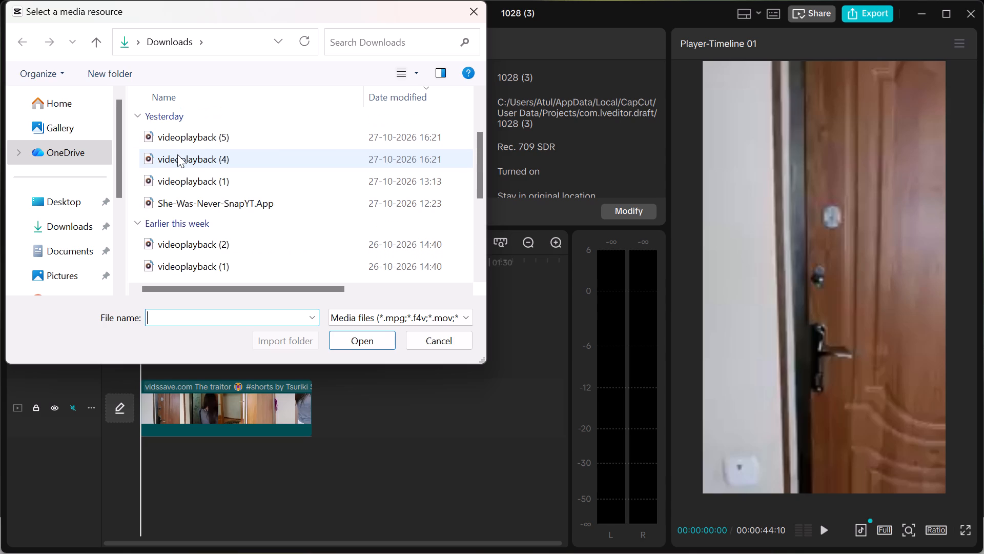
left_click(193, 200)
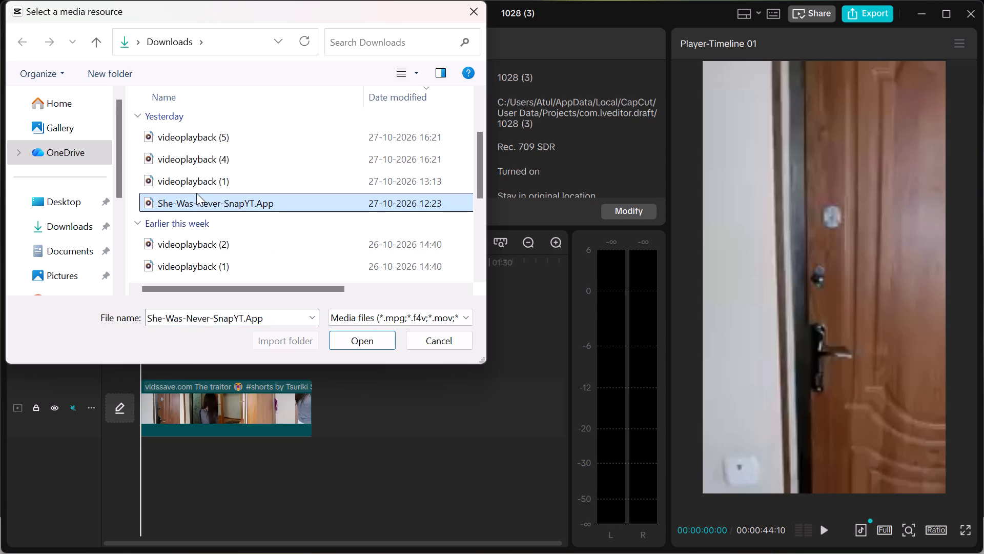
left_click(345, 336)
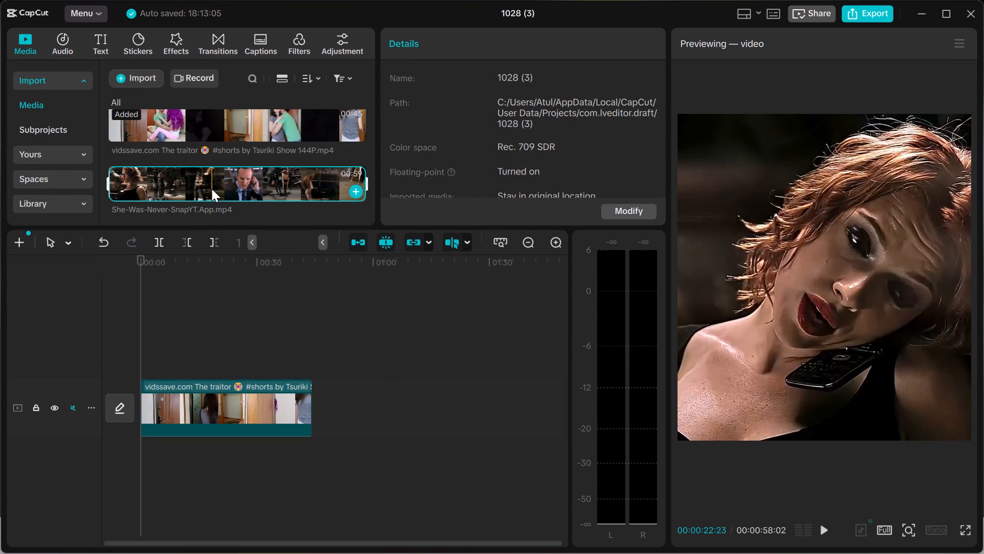
Skim through the "She-Was-Never-SnapYT.App.mp4" footage and briefly play the timeline to judge whether the footage suits the short.
left_click(212, 189)
left_click_drag(212, 189, 161, 200)
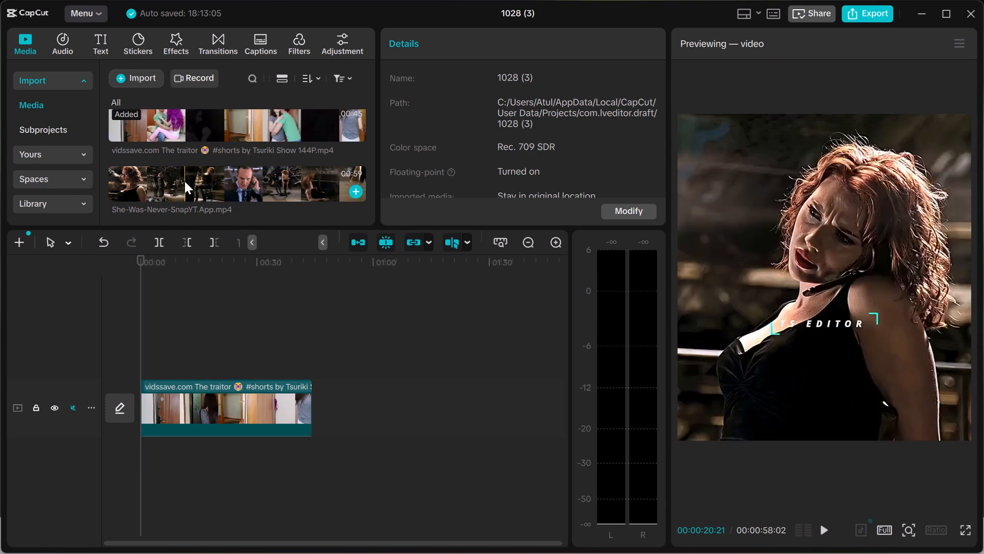
left_click(186, 181)
left_click(115, 186)
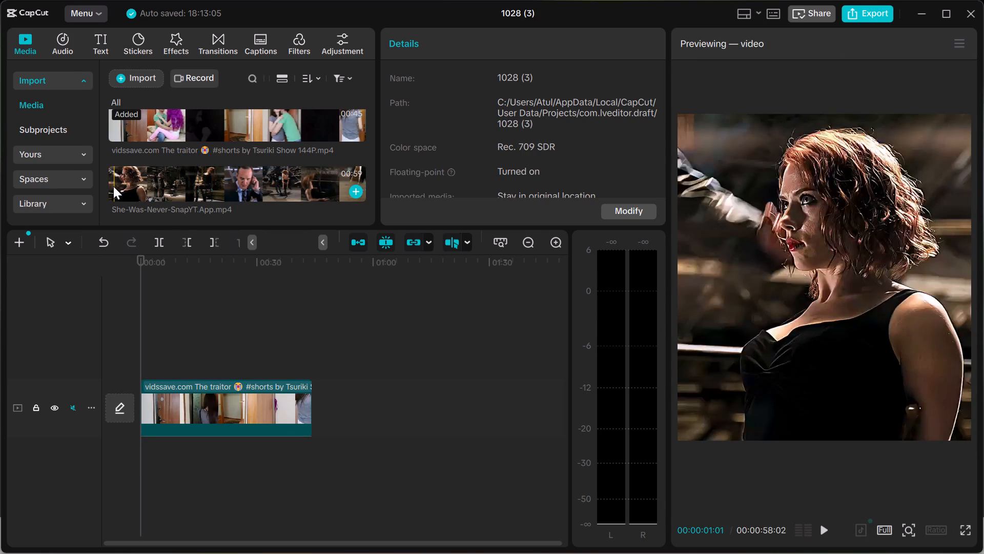
left_click(108, 184)
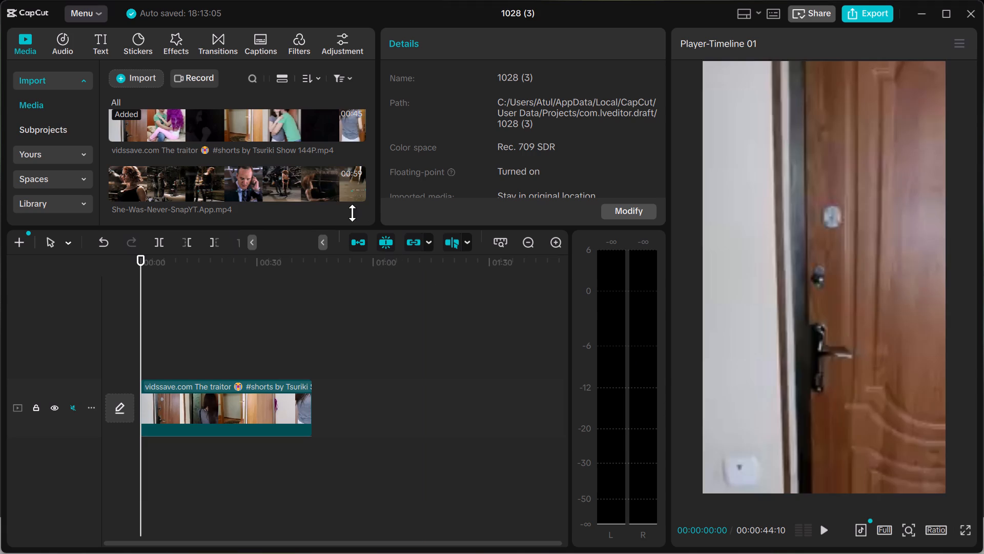
left_click(326, 186)
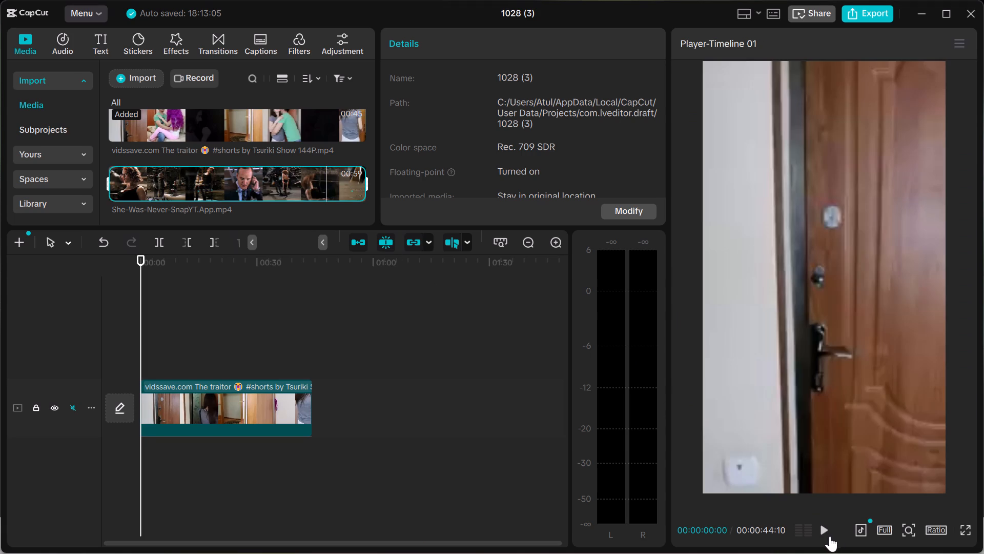
left_click(825, 528)
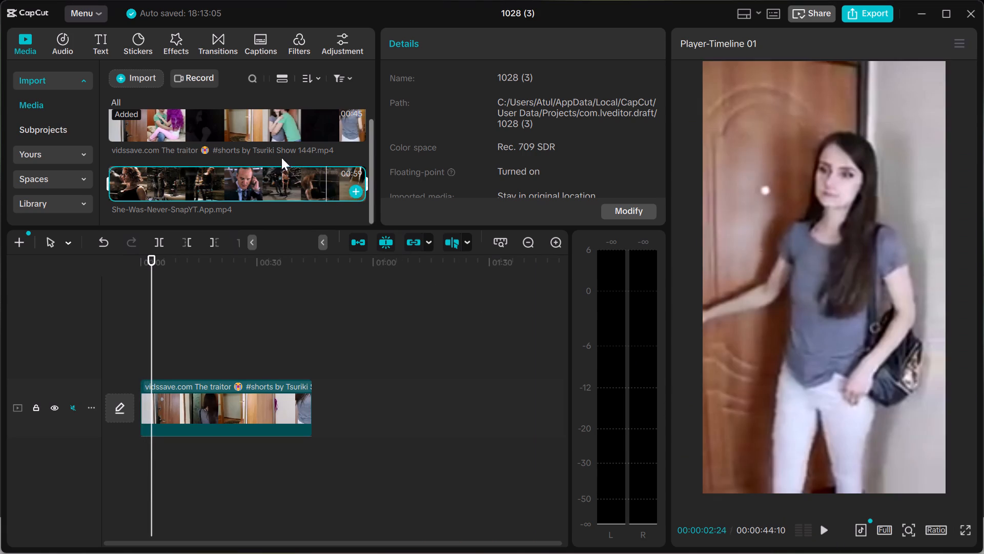
left_click(270, 151)
left_click(317, 184)
left_click_drag(317, 183, 239, 187)
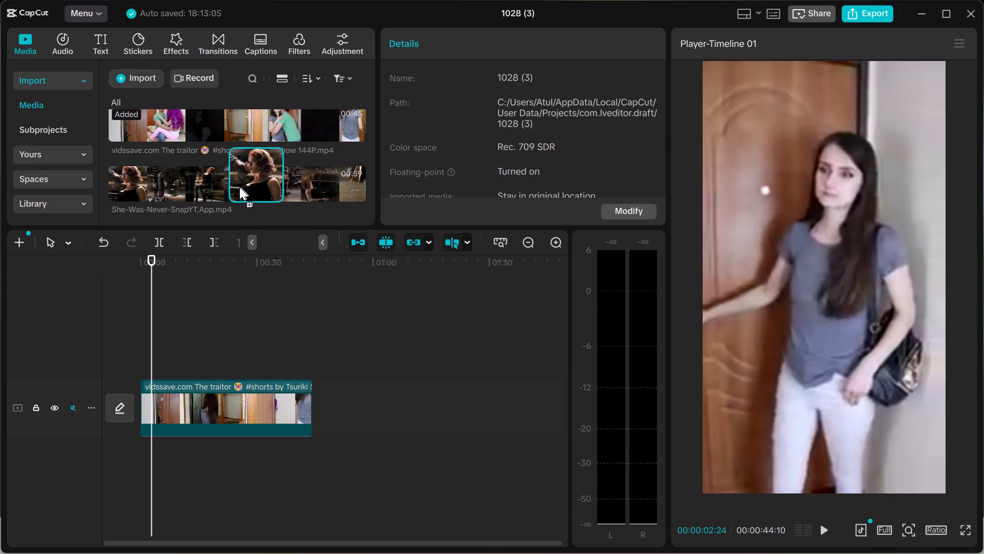
left_click_drag(239, 187, 265, 194)
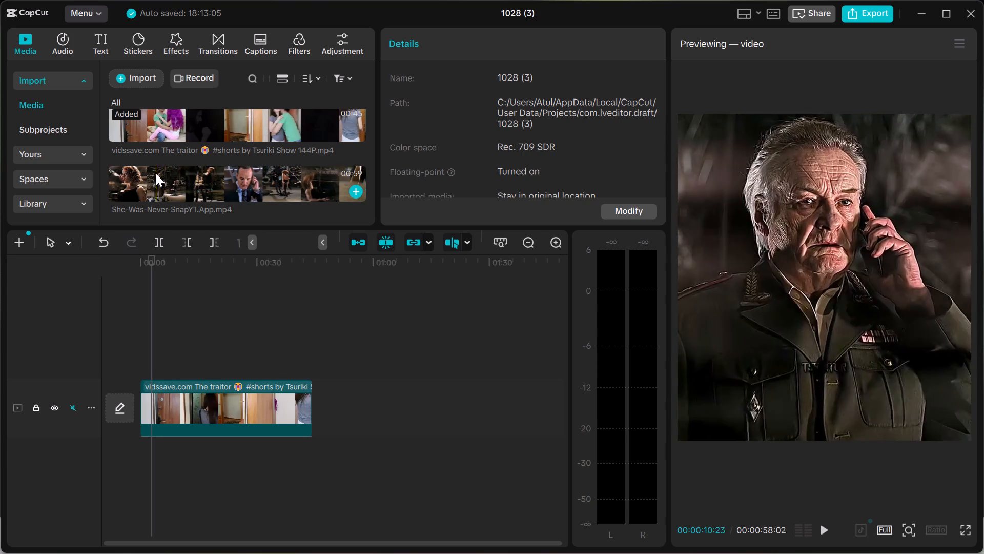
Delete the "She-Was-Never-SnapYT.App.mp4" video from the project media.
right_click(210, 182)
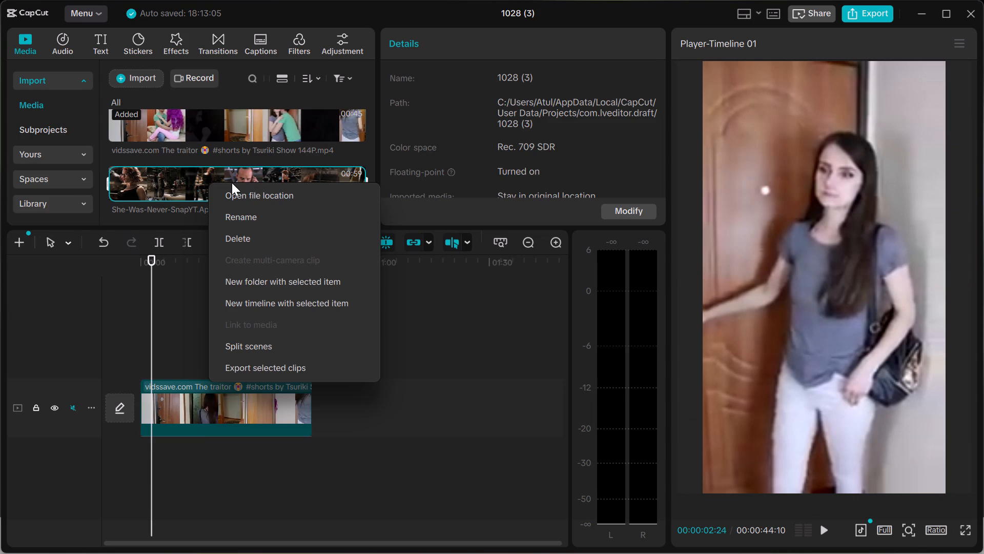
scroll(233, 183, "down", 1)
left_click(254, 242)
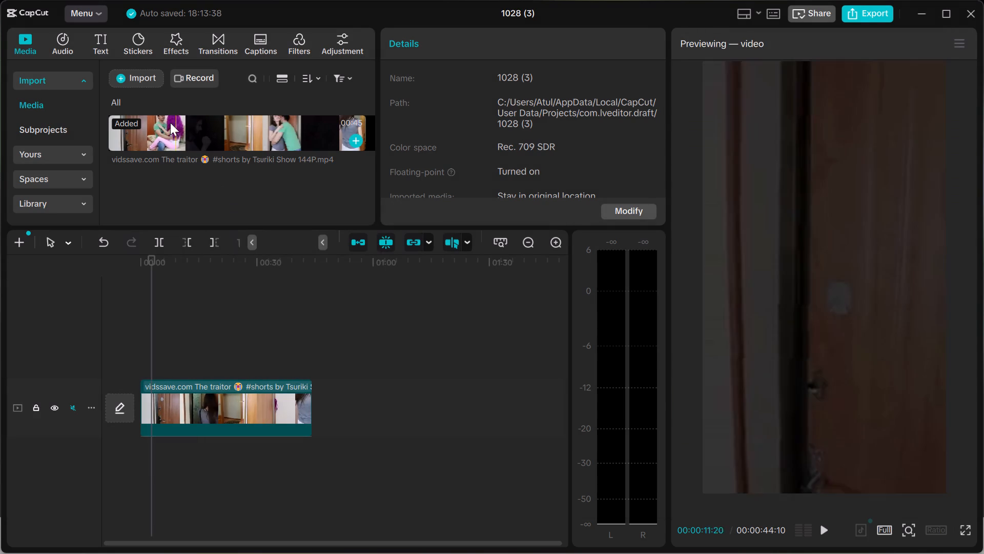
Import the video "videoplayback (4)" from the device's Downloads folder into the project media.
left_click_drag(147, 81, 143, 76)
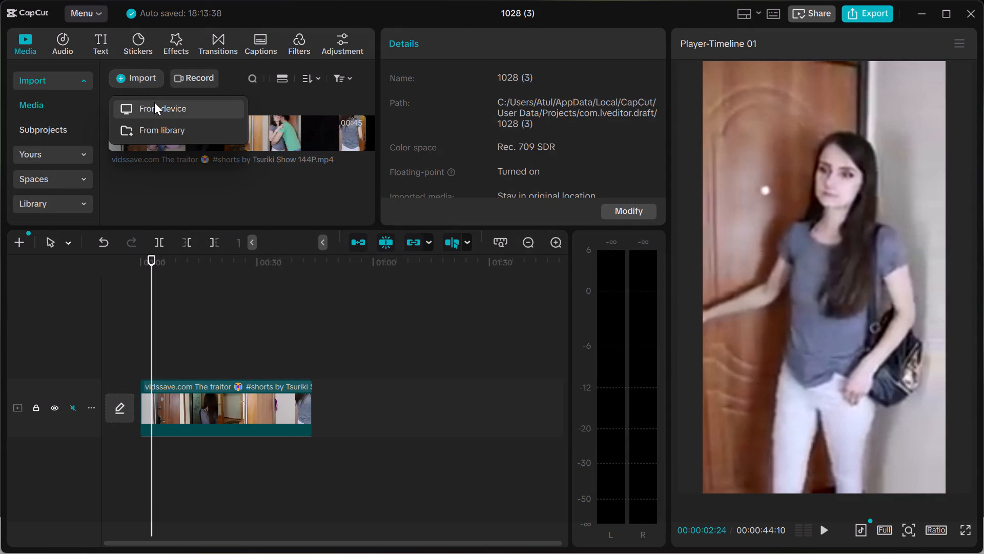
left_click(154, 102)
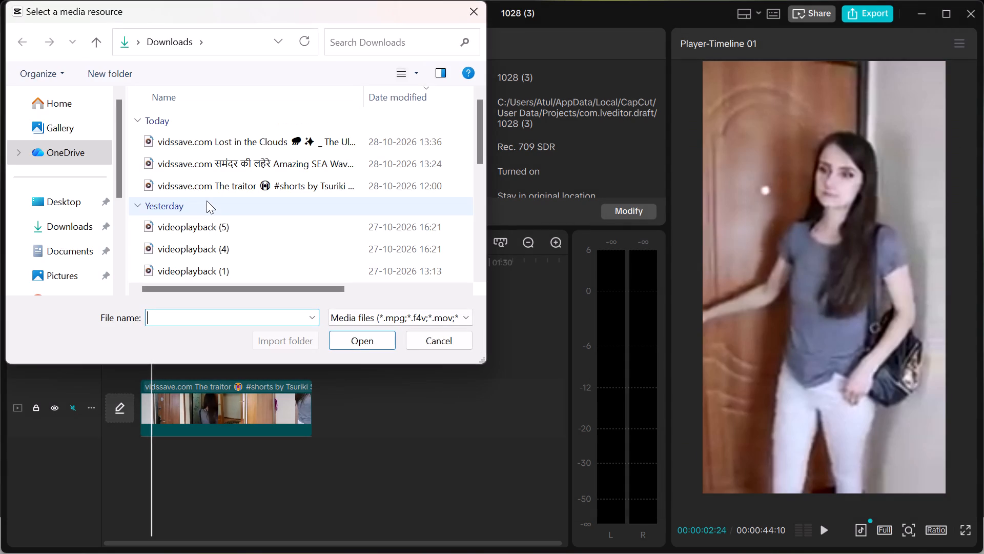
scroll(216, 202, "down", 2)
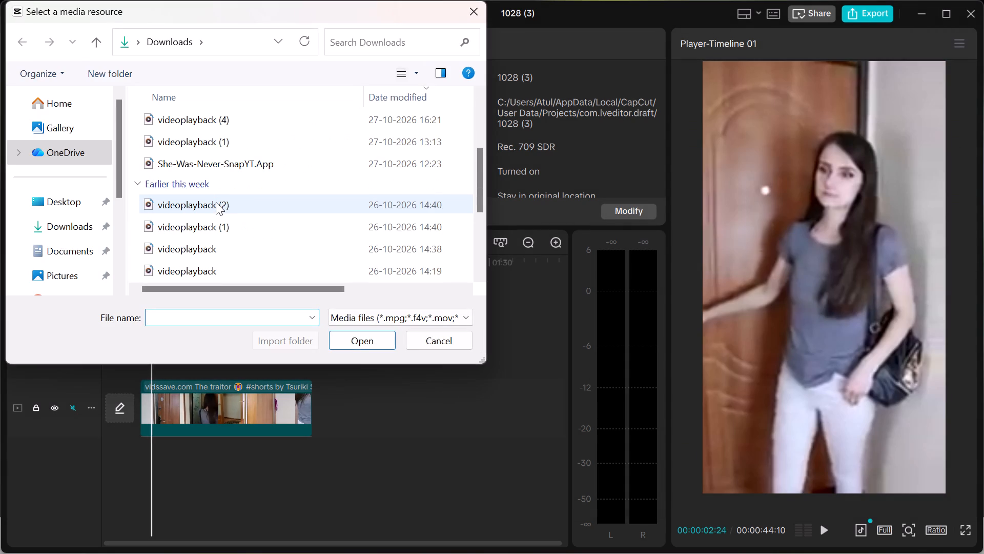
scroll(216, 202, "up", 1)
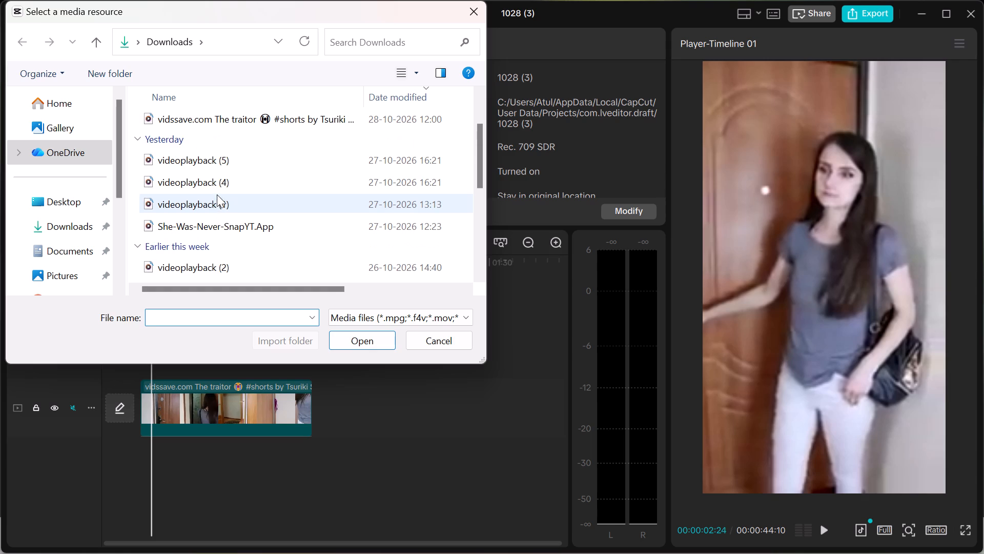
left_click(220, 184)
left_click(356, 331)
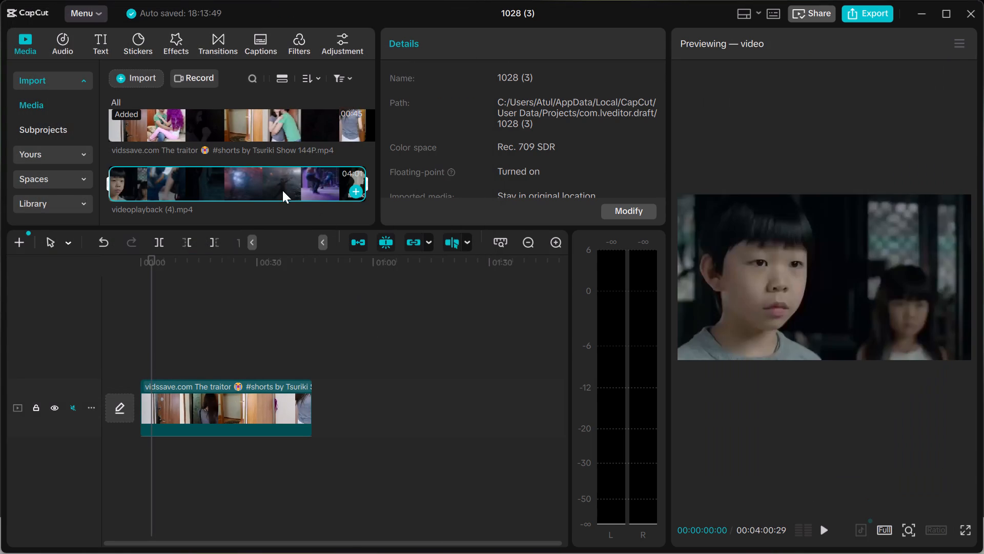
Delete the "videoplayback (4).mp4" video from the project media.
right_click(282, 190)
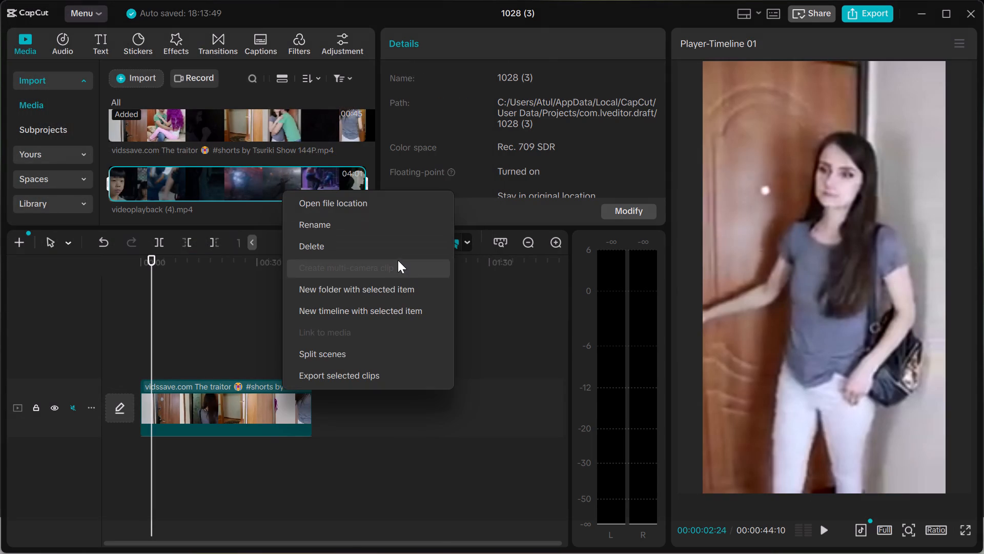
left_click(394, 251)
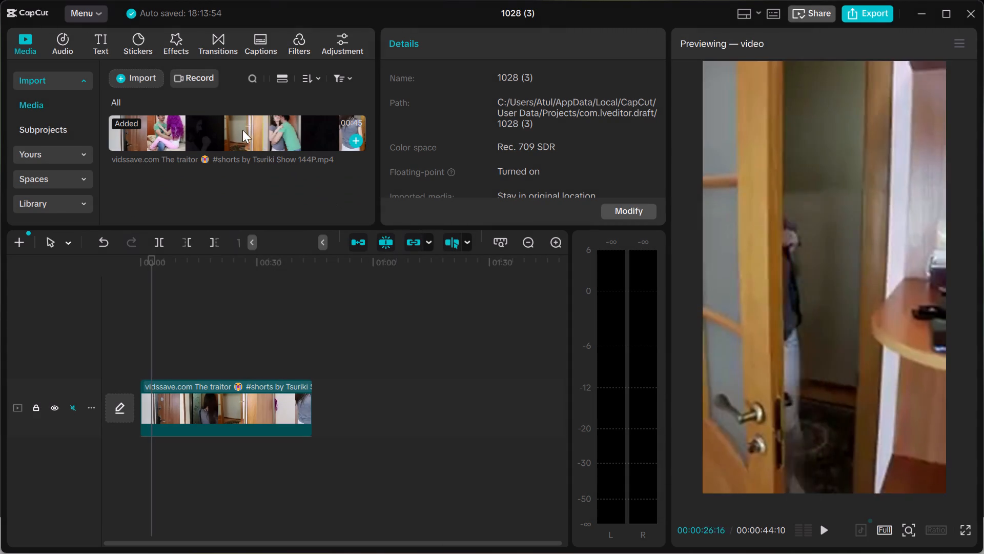
Open the audio import section for extracting audio from a video.
left_click(151, 81)
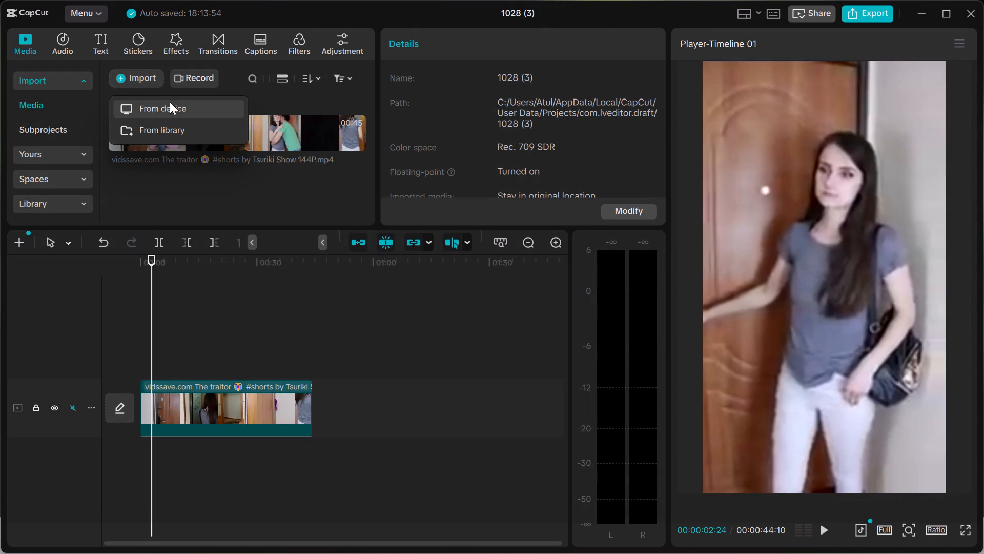
left_click(63, 40)
left_click(63, 39)
left_click(63, 39)
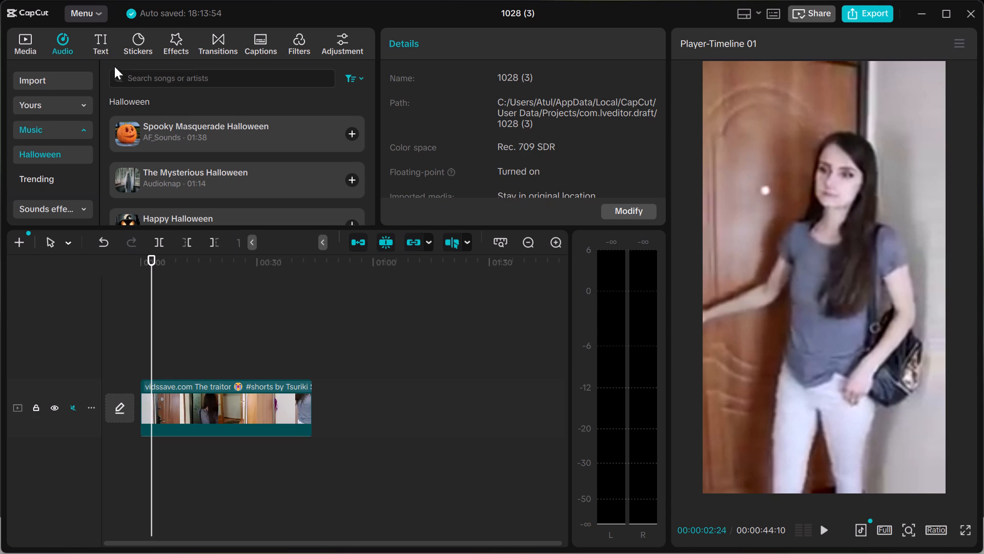
left_click(78, 72)
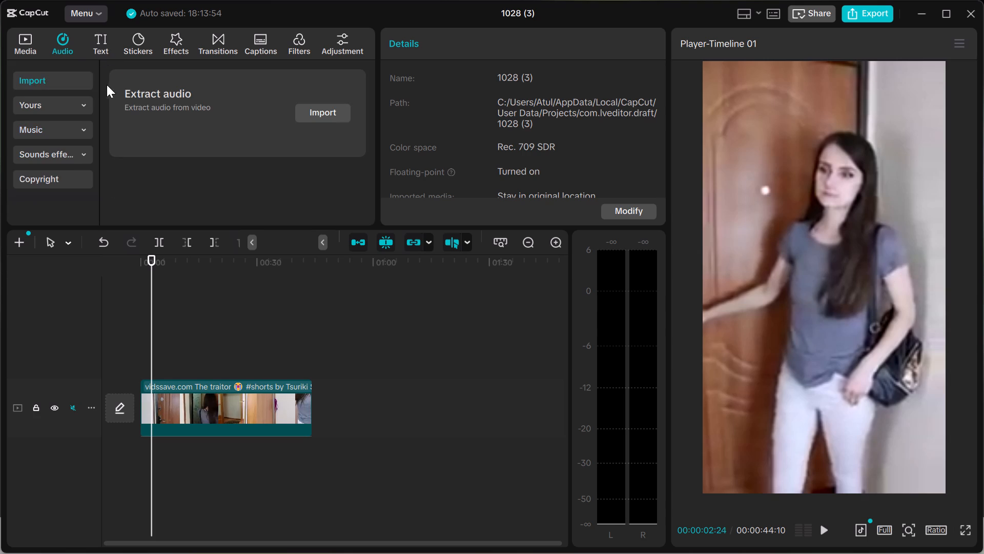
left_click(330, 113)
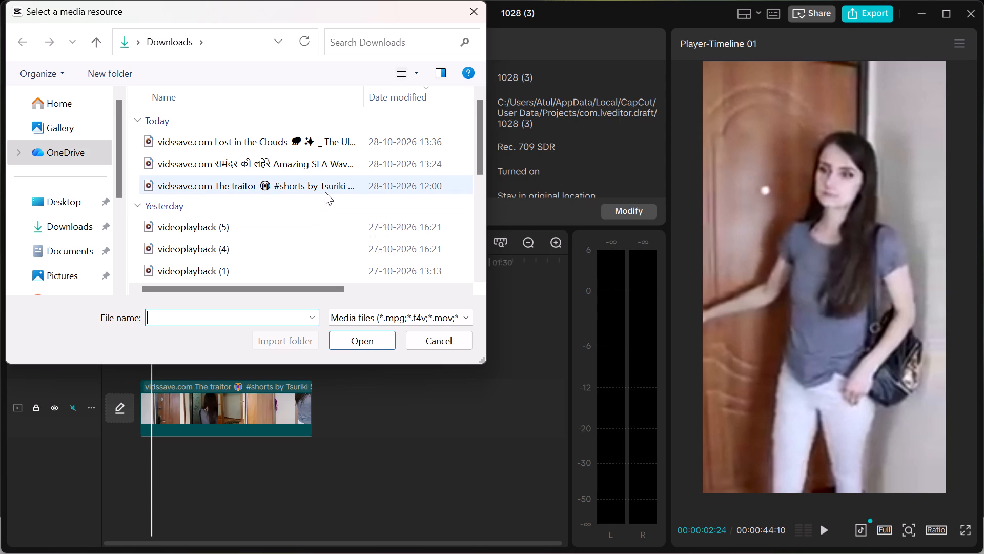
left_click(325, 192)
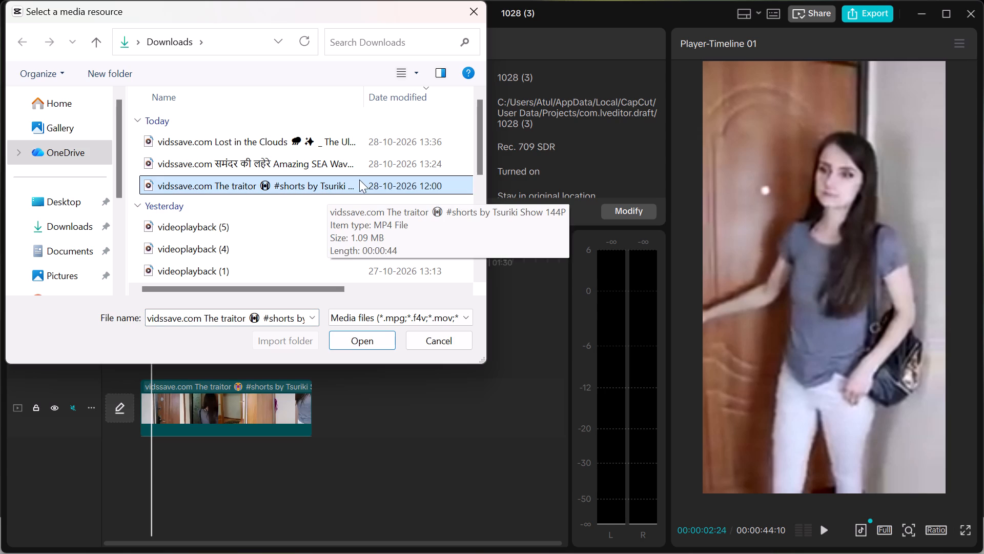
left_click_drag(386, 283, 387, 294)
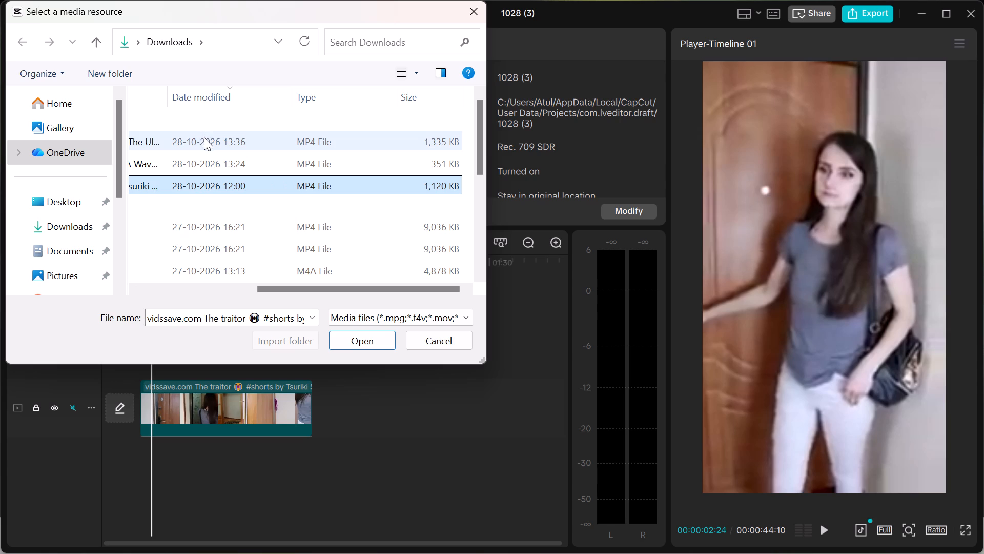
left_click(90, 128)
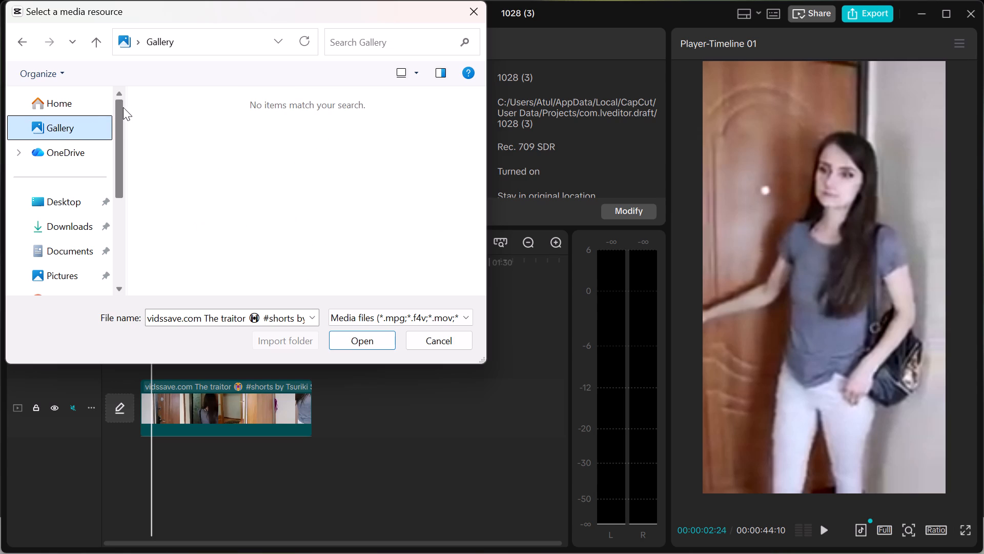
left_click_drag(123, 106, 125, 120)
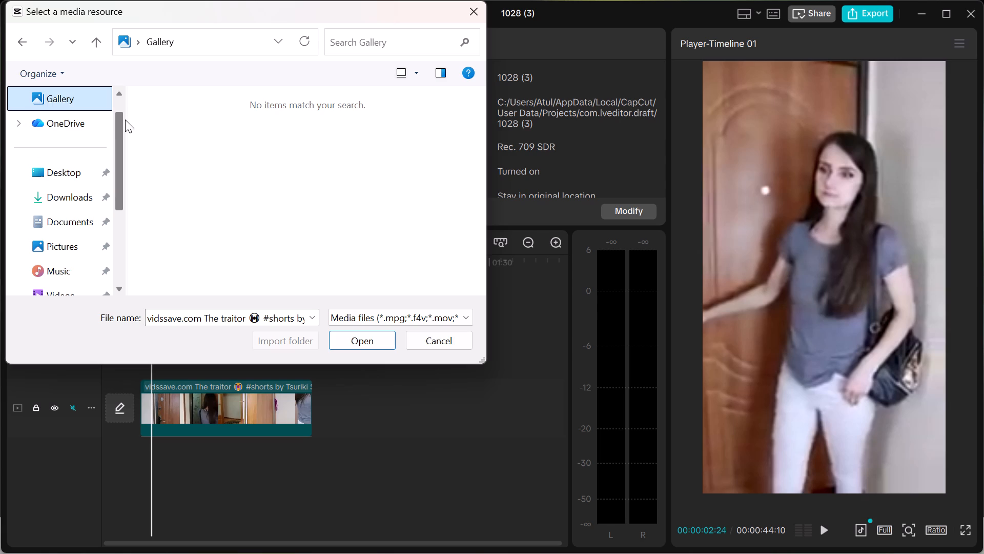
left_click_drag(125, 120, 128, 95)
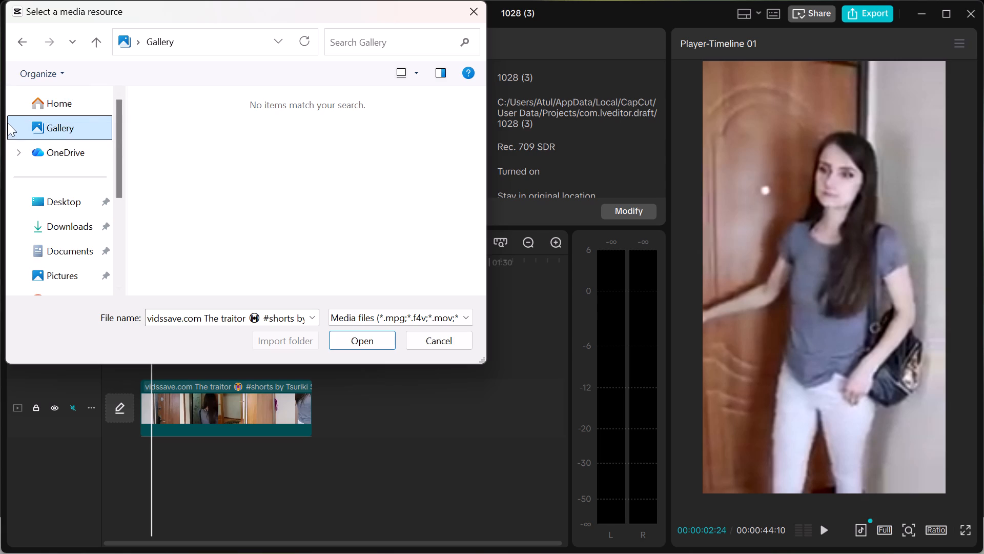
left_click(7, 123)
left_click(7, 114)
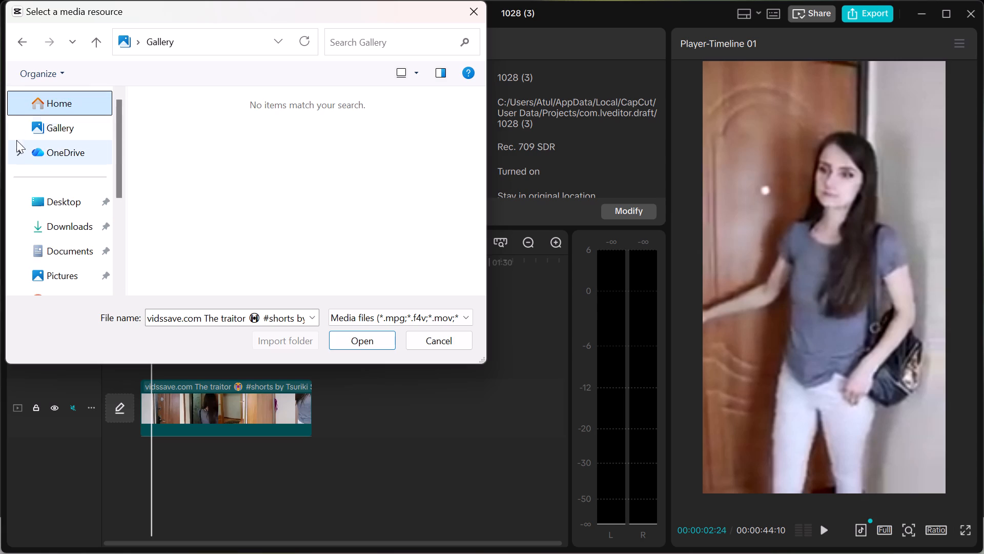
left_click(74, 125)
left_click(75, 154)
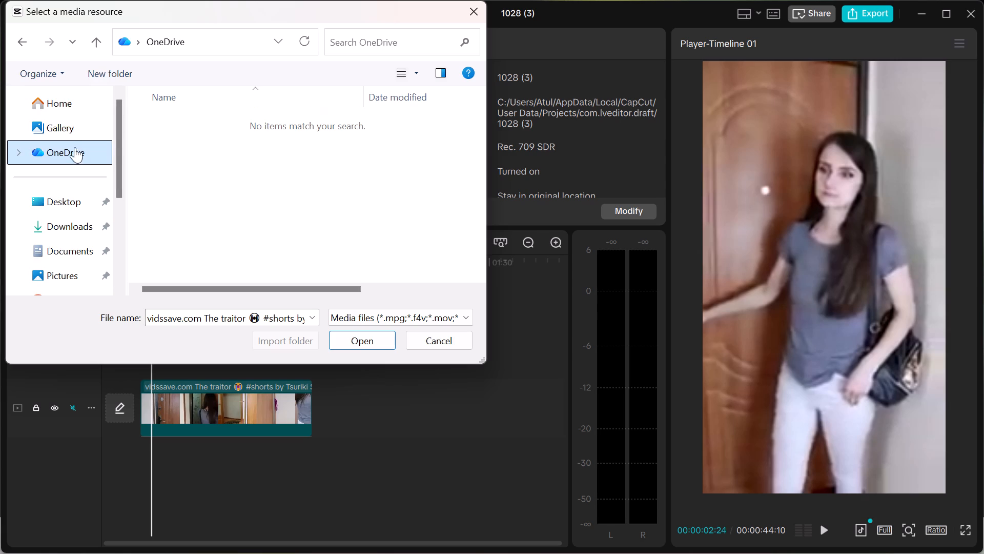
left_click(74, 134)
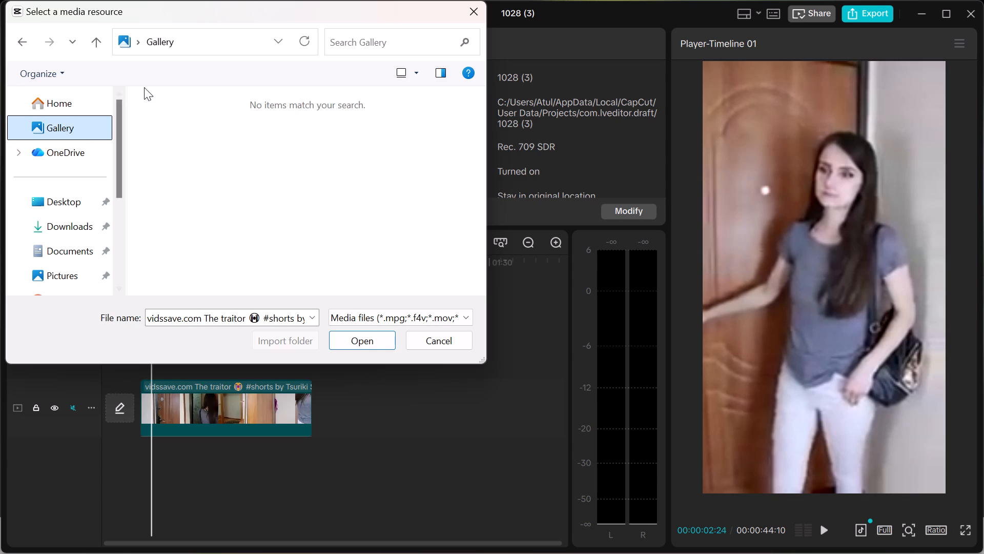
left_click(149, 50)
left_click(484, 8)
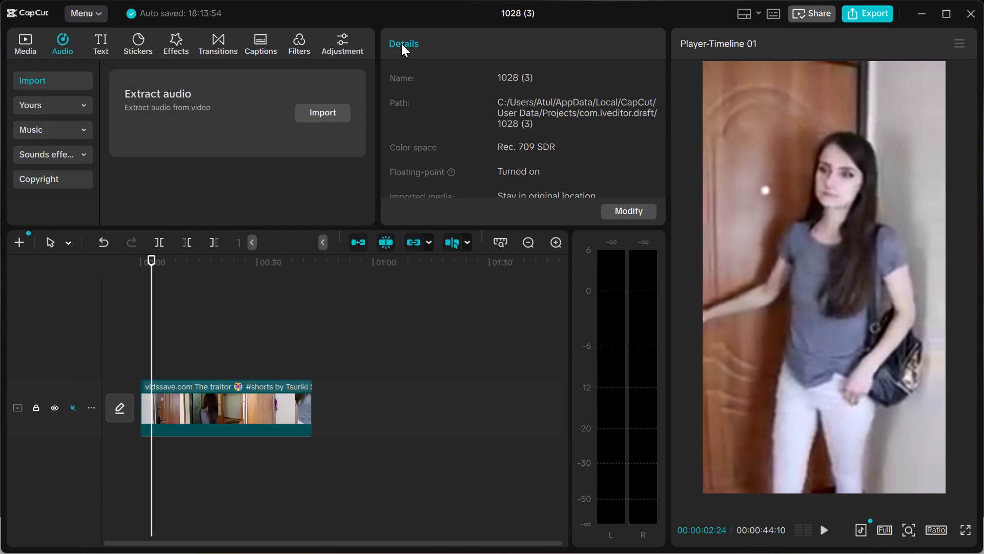
Extract the audio from the Downloads video "vidssave.com The traitor #shorts by Tsuriki Show 144P".
left_click(323, 111)
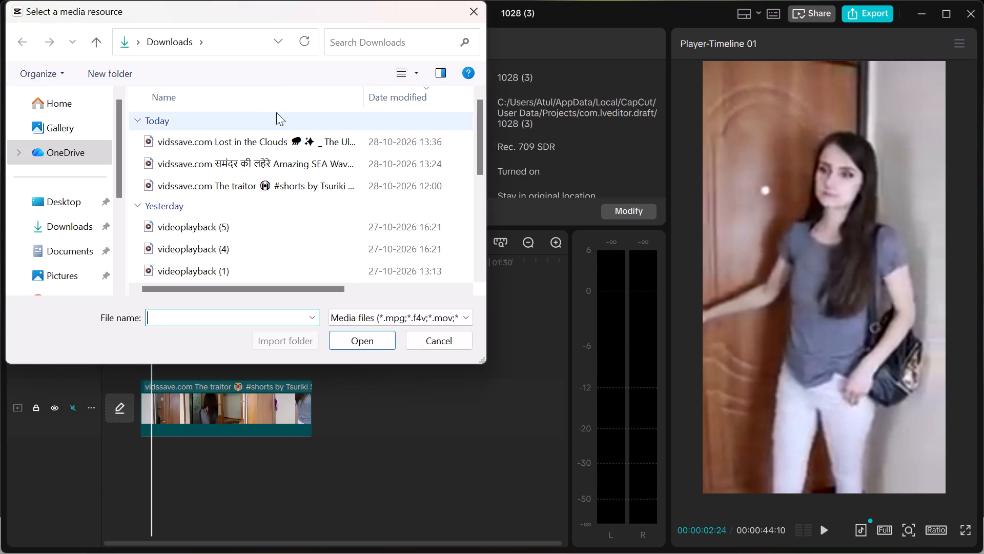
left_click(276, 182)
left_click(356, 334)
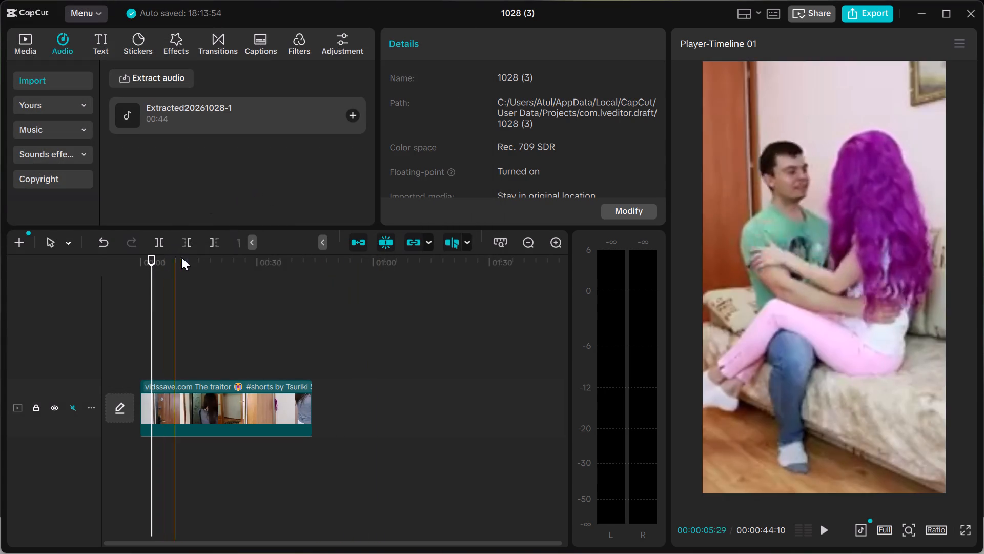
Preview the extracted audio and place it on the timeline beneath the video clip, aligned with the clip's start.
left_click(204, 116)
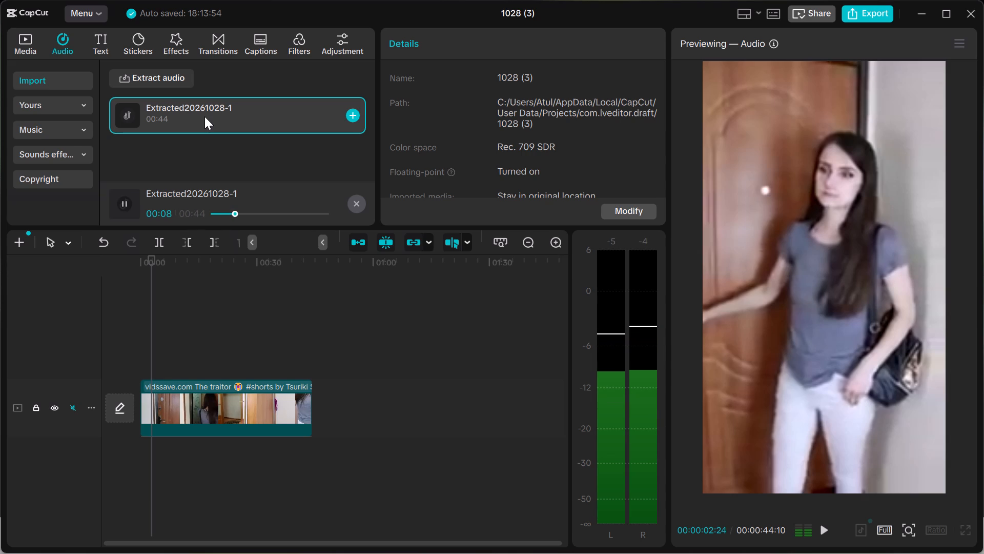
left_click_drag(206, 111, 278, 407)
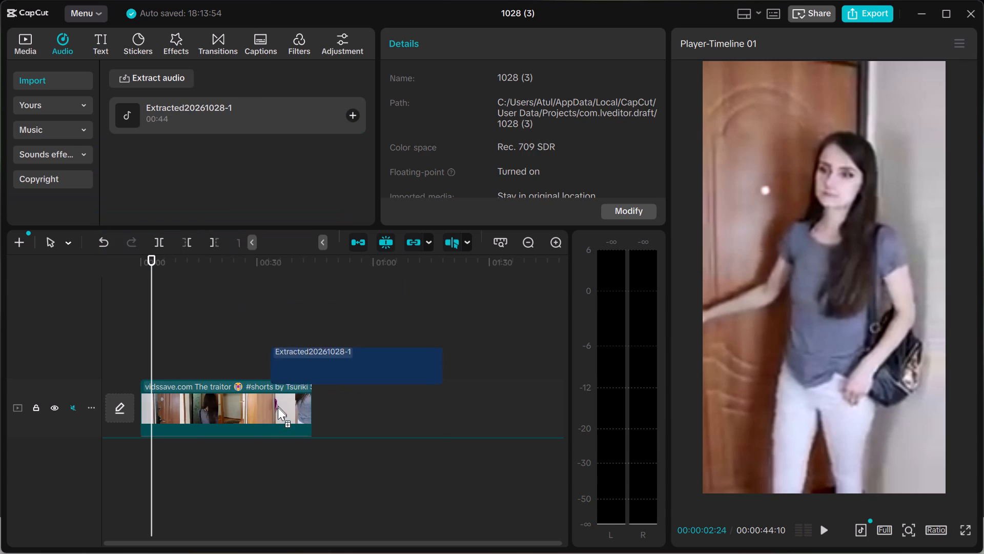
left_click_drag(278, 407, 140, 465)
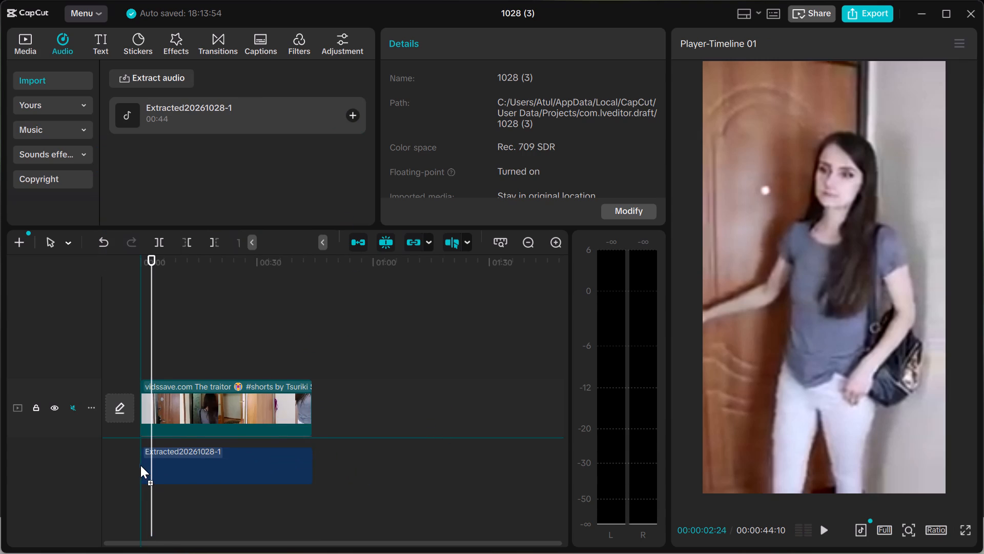
left_click_drag(140, 465, 130, 453)
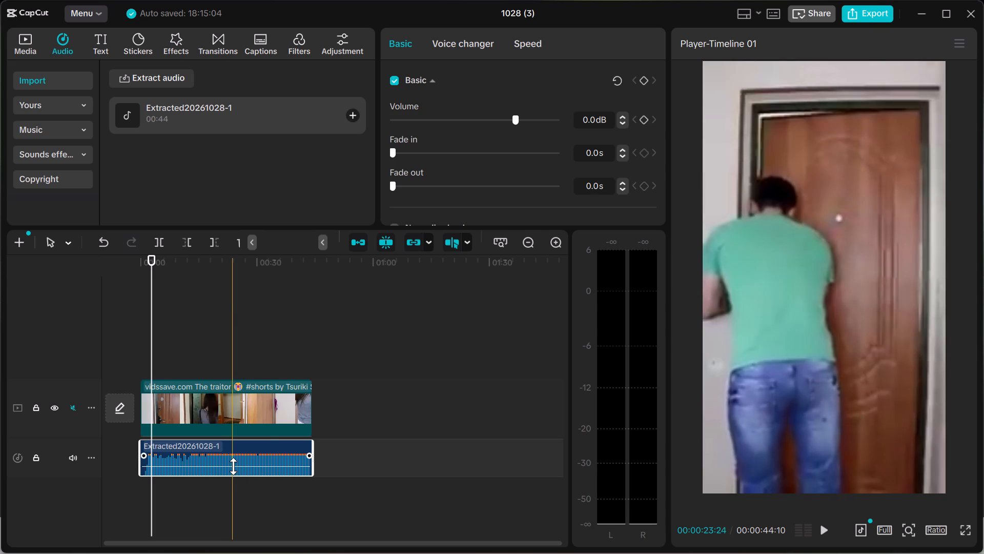
Lower the extracted audio clip's volume to -8.3 dB.
left_click(233, 466)
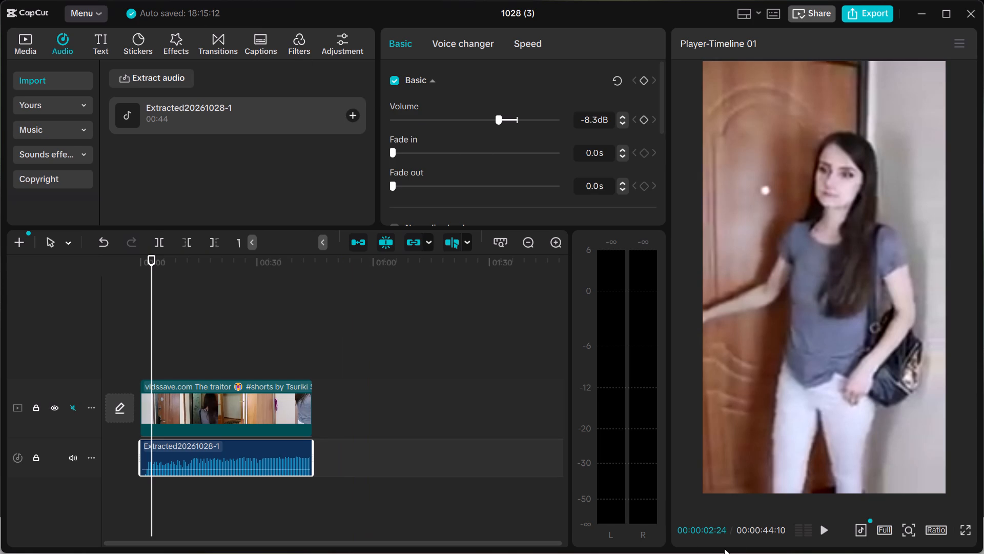
right_click_drag(792, 468, 834, 419)
Switch to Chrome and play the YouTube tutorial "How to Edit VIRAL Text Commentary Shorts" from about 1:43, at "Project setup and cutting".
left_click(926, 19)
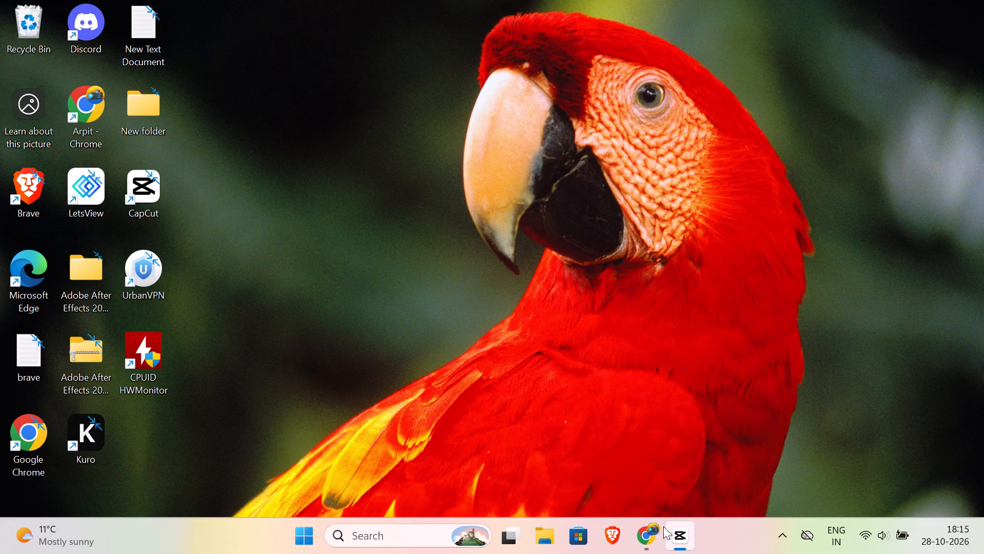
left_click(652, 531)
left_click(515, 296)
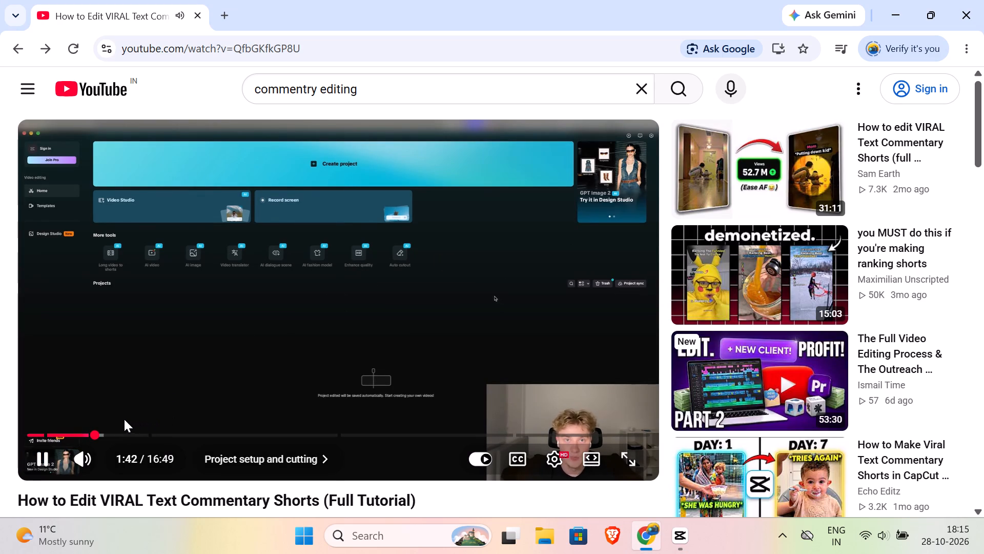
left_click(107, 429)
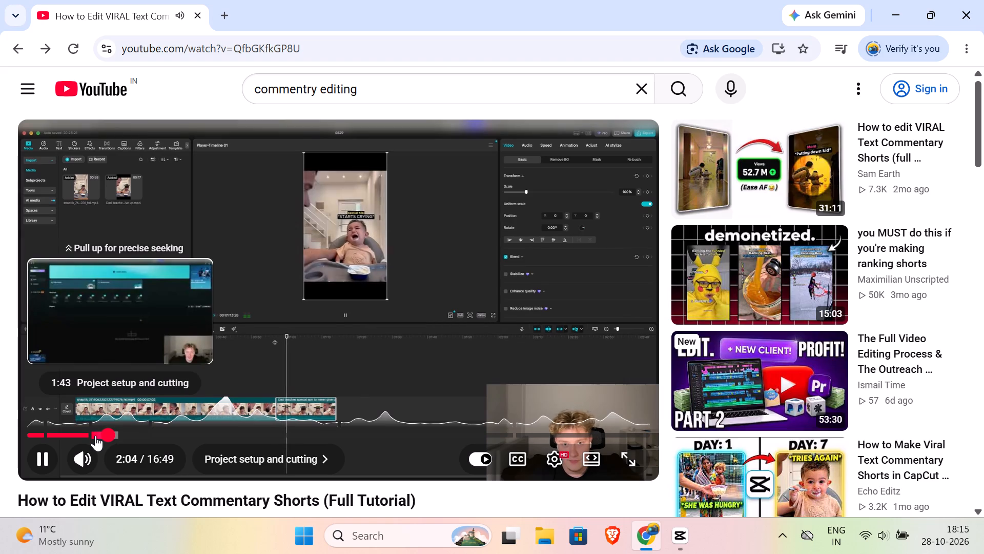
left_click(95, 436)
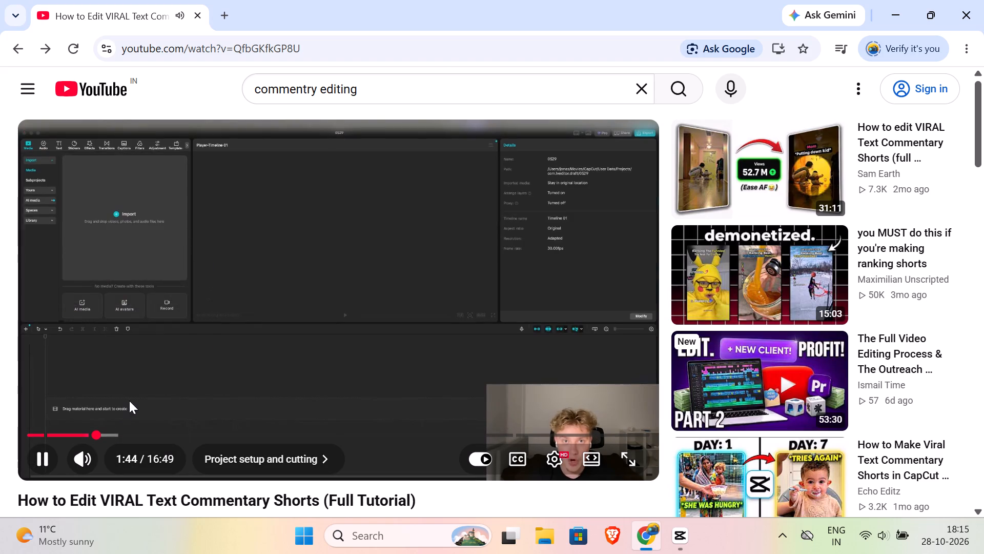
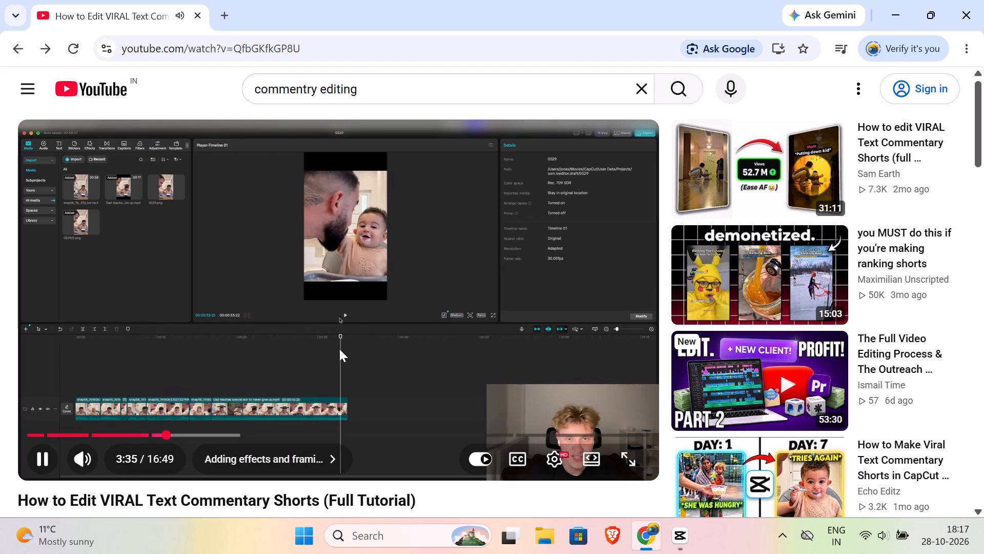
Watch the YouTube tutorial's section on adding effects and framing from about 3:35, pausing it as needed.
left_click_drag(354, 347, 359, 347)
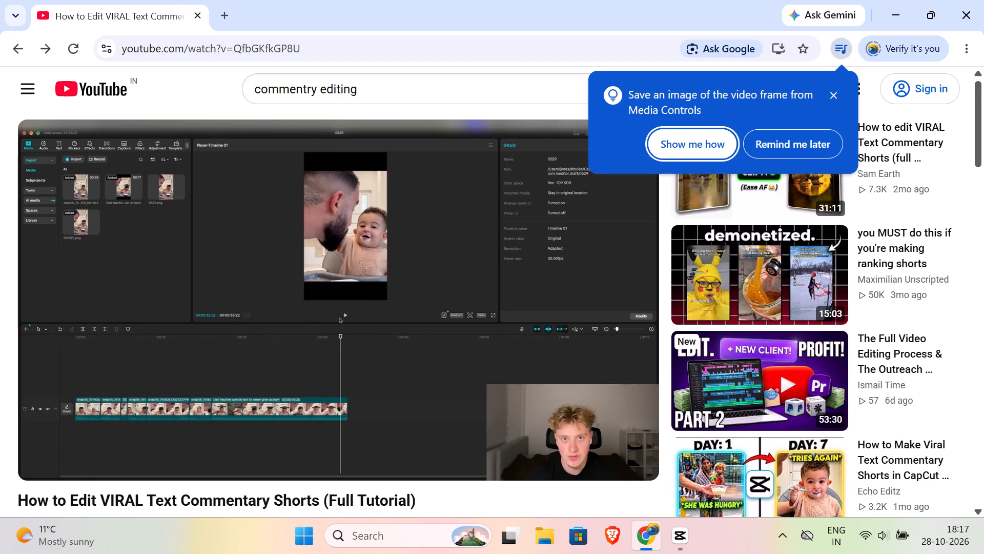
left_click(516, 138)
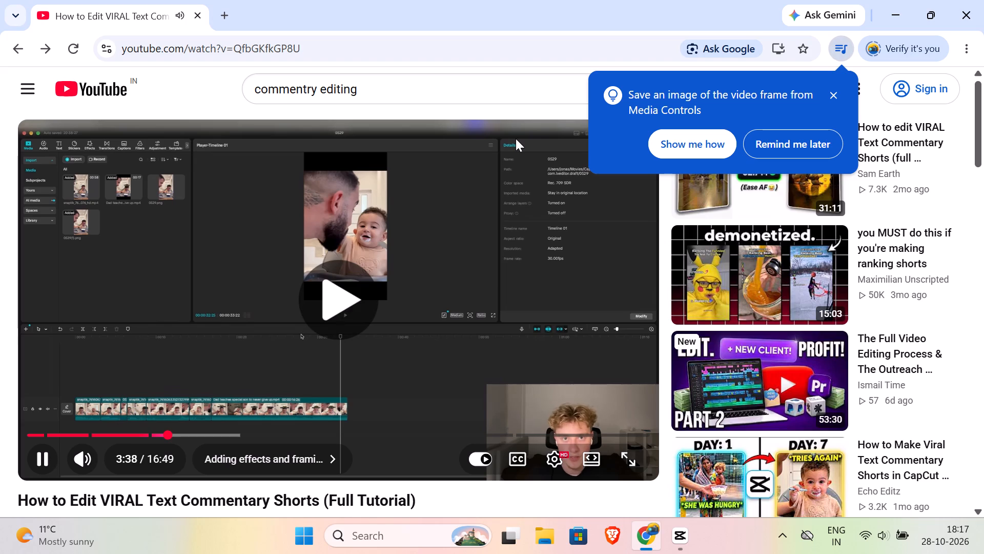
left_click(516, 138)
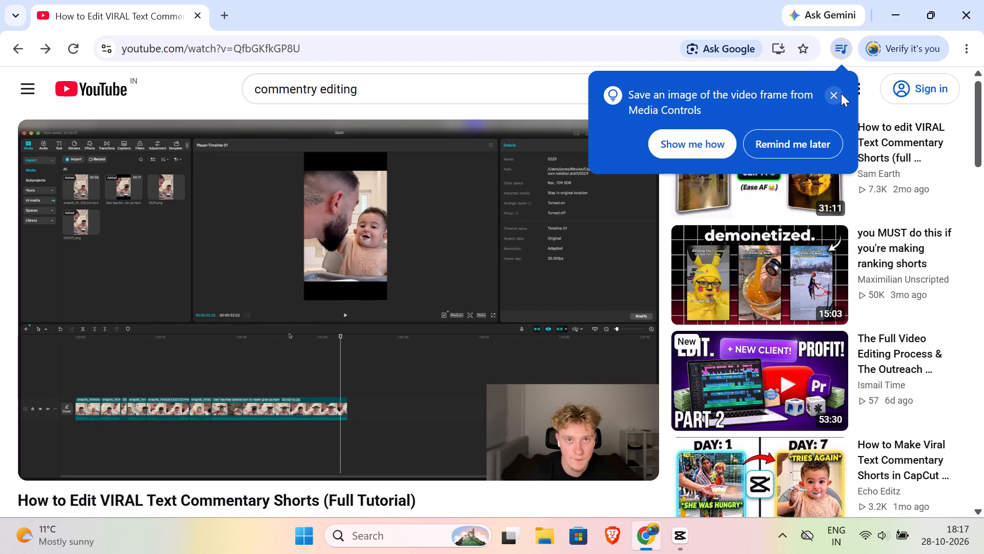
left_click(841, 93)
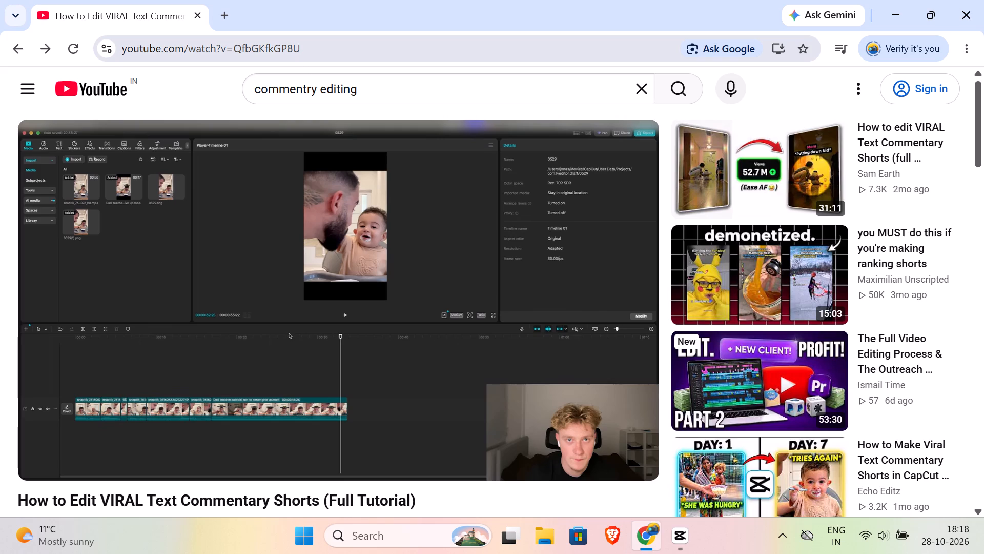
left_click(299, 52)
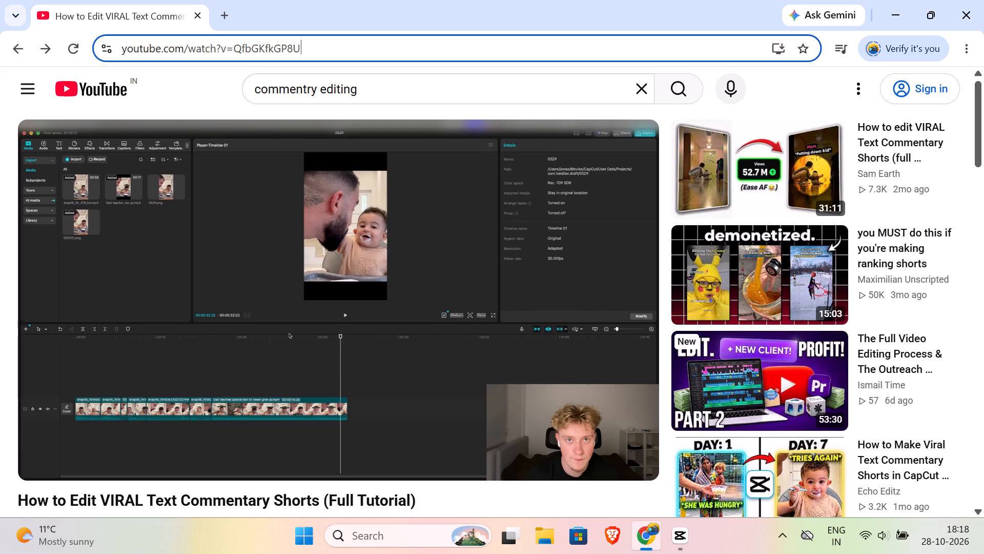
left_click_drag(299, 52, 294, 49)
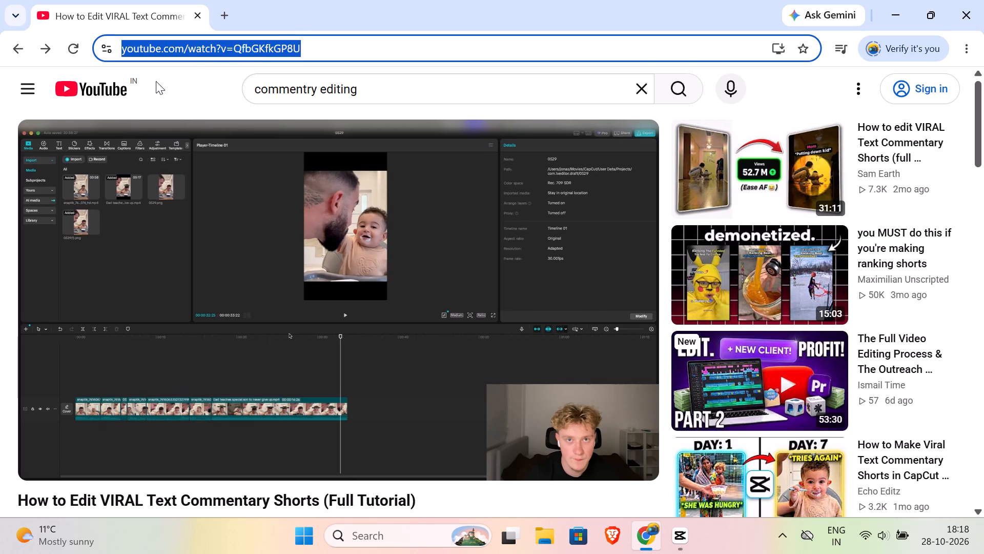
right_click(259, 237)
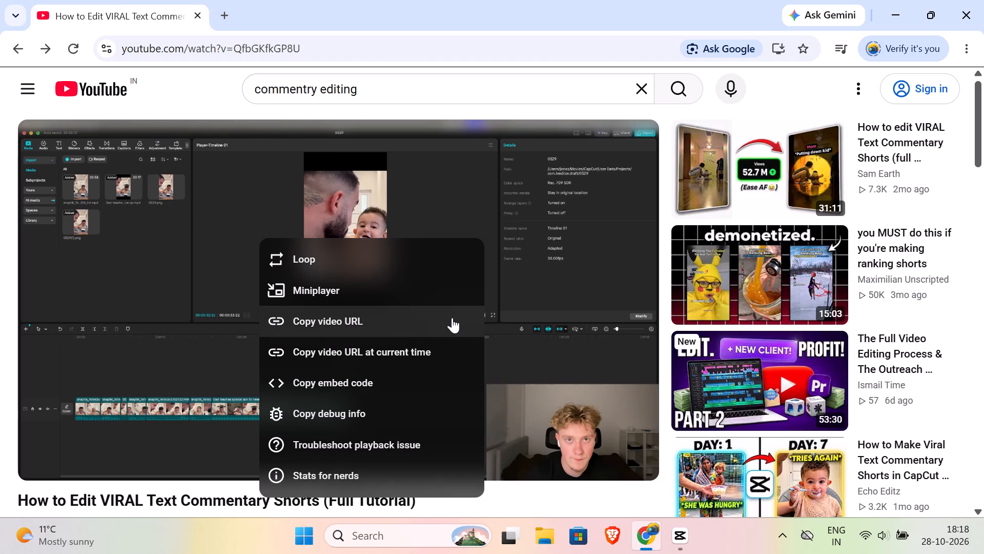
left_click(563, 346)
left_click(494, 302)
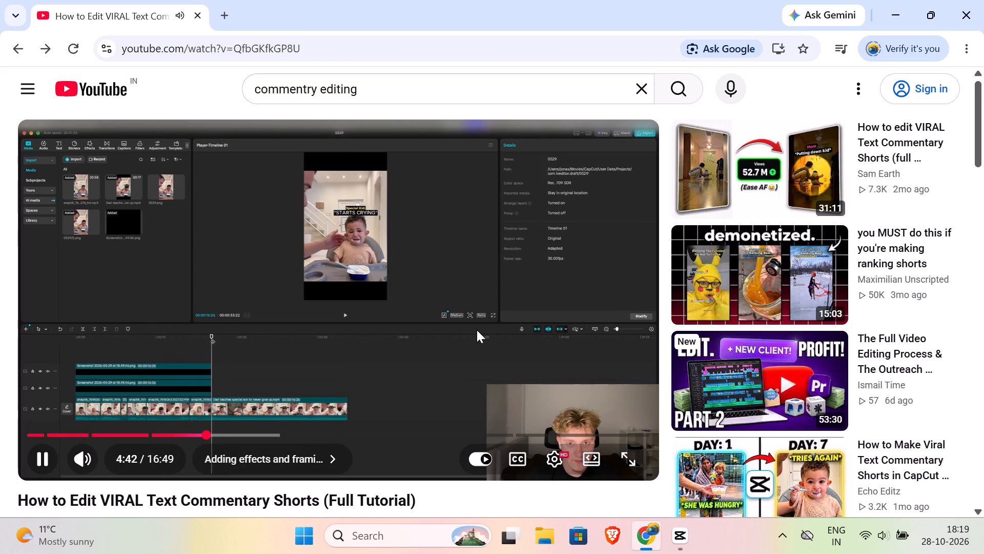
left_click_drag(518, 338, 524, 340)
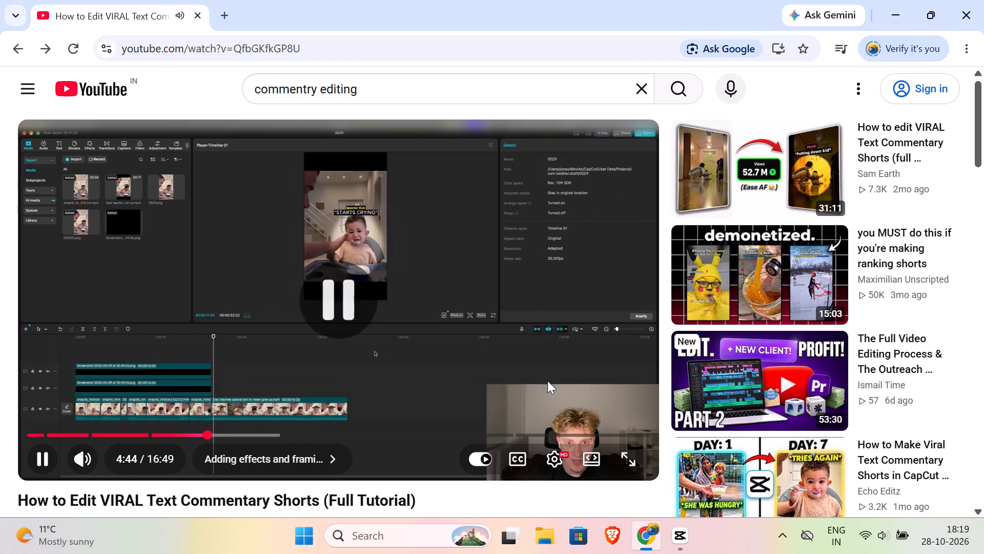
left_click(677, 541)
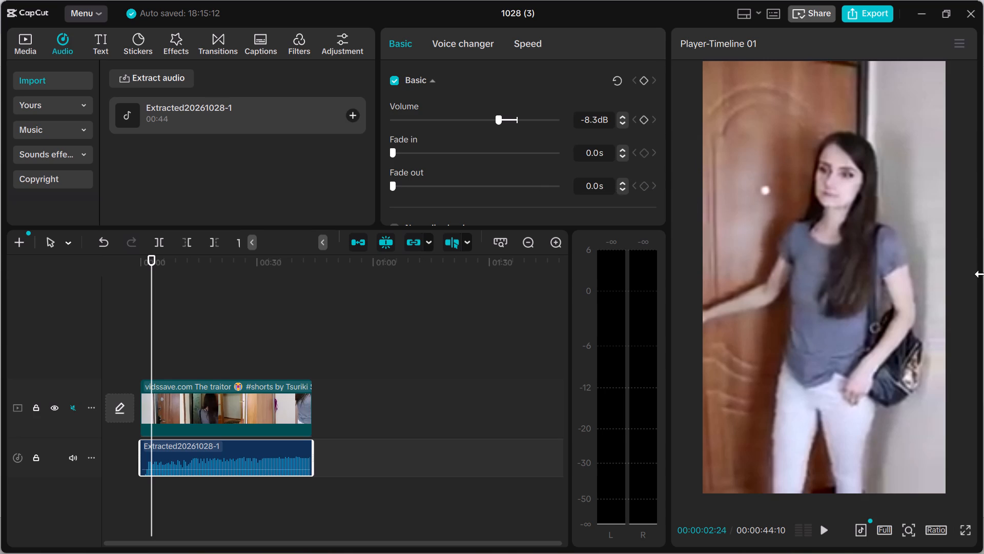
left_click(921, 23)
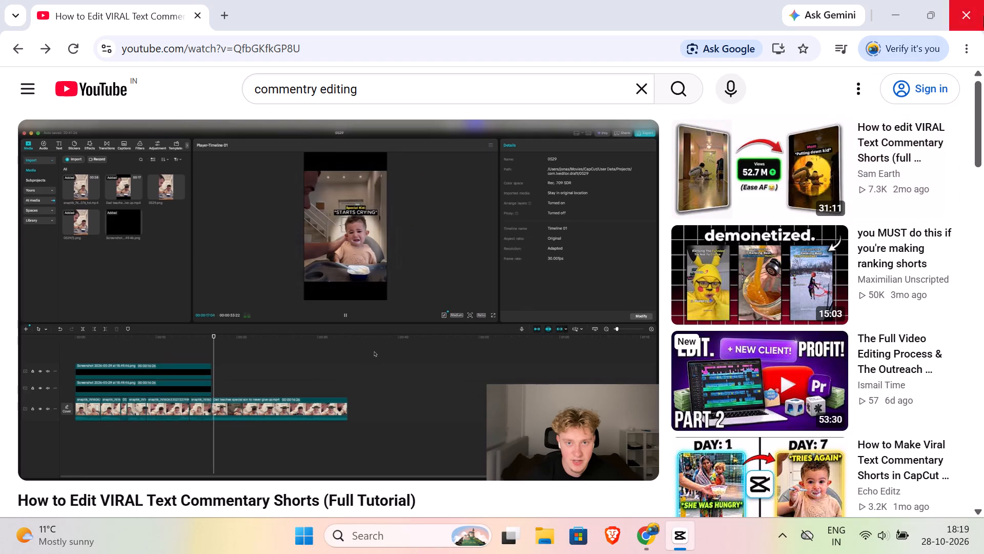
left_click(426, 333)
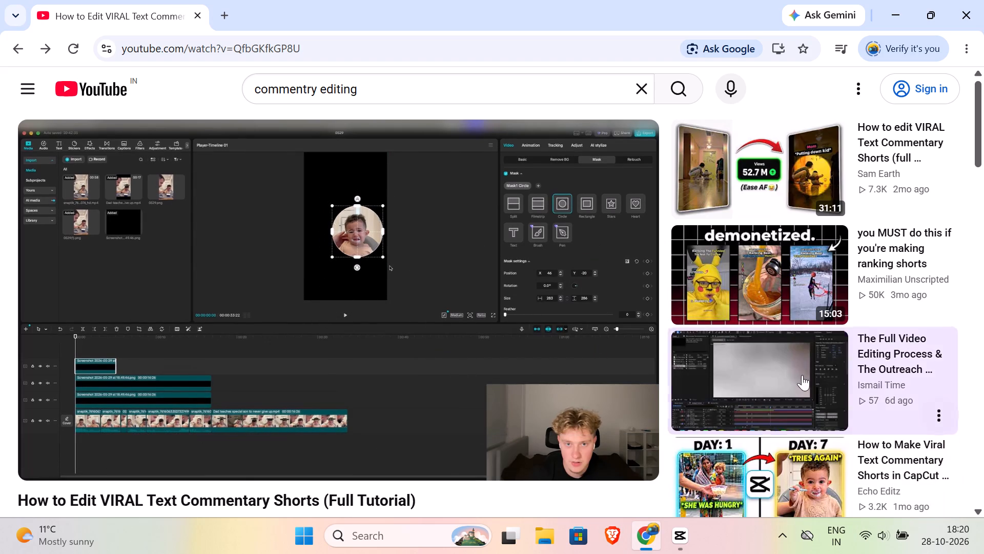
left_click(597, 115)
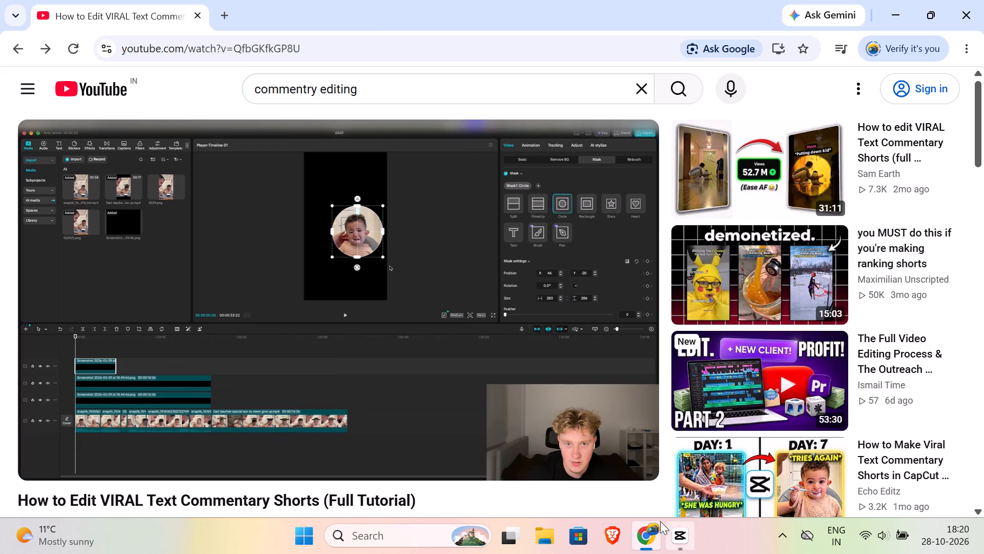
Switch to CapCut and lower the extracted audio clip's volume to -15.8 dB, playing the timeline to check the level.
left_click(687, 532)
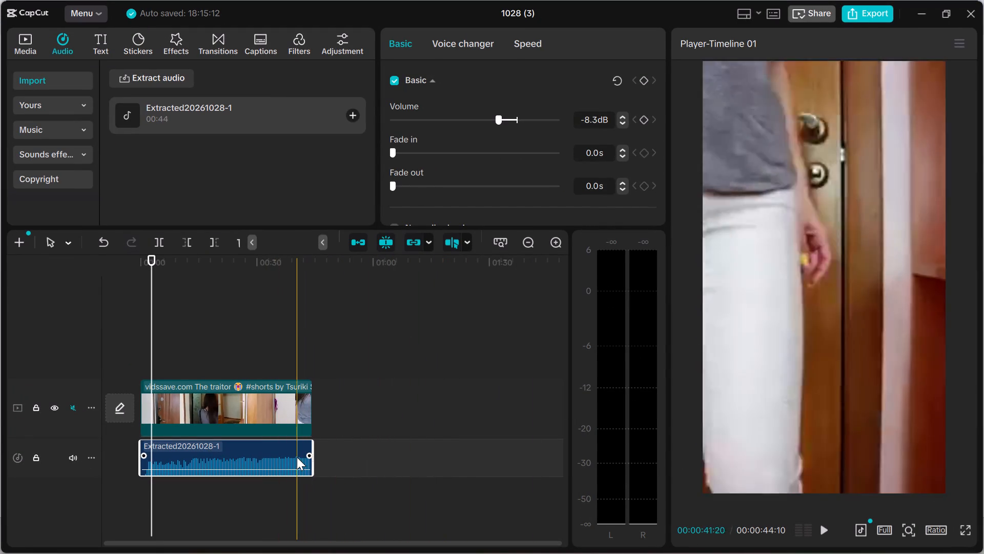
left_click(290, 471)
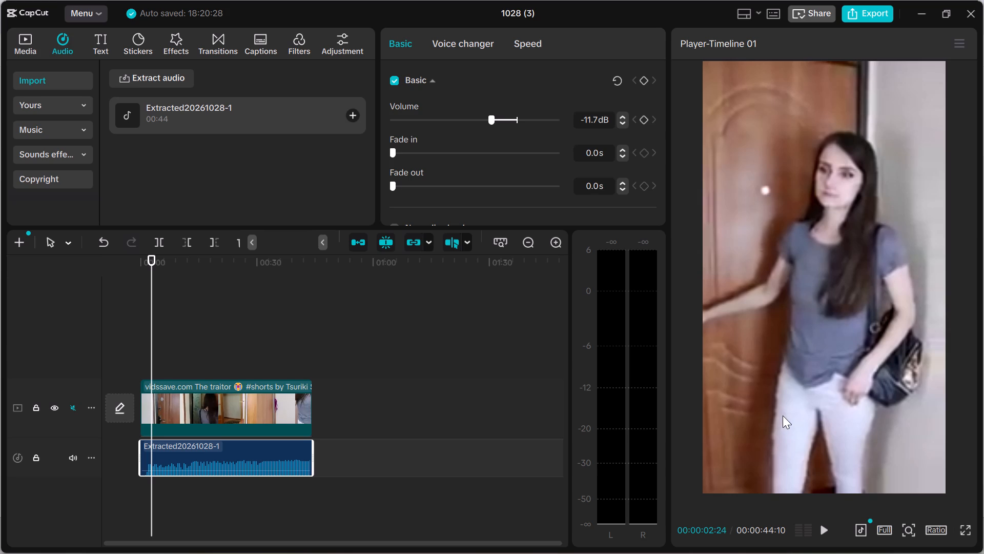
left_click(817, 530)
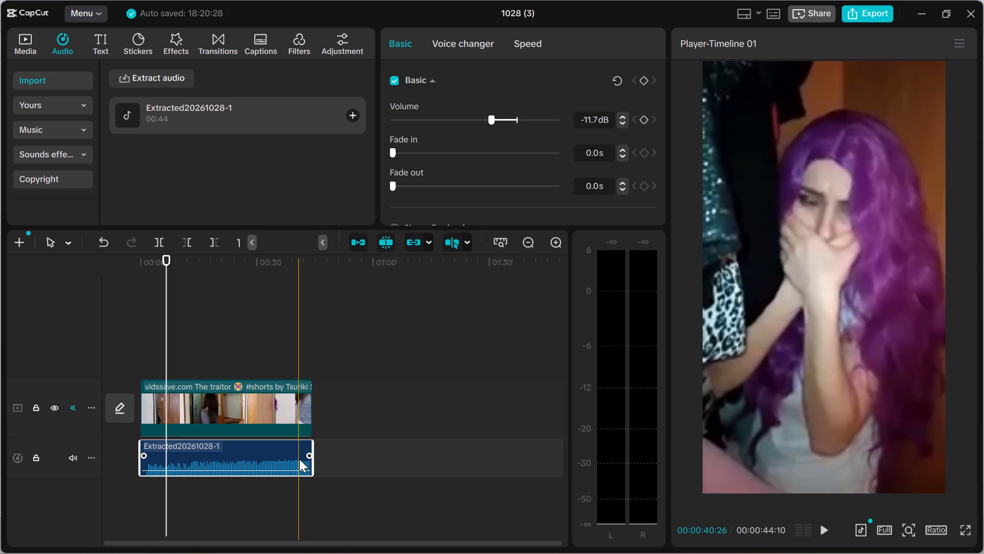
left_click(296, 470)
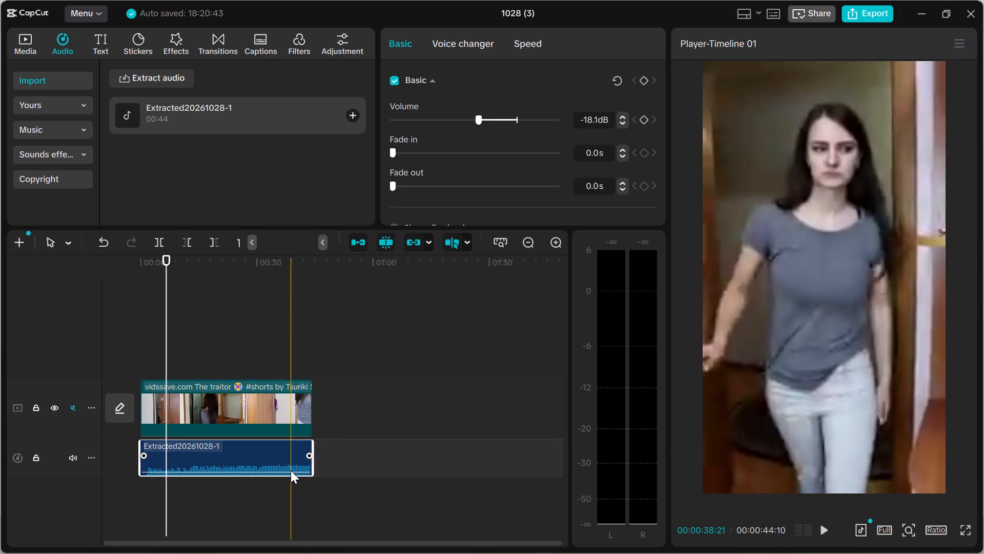
left_click(292, 473)
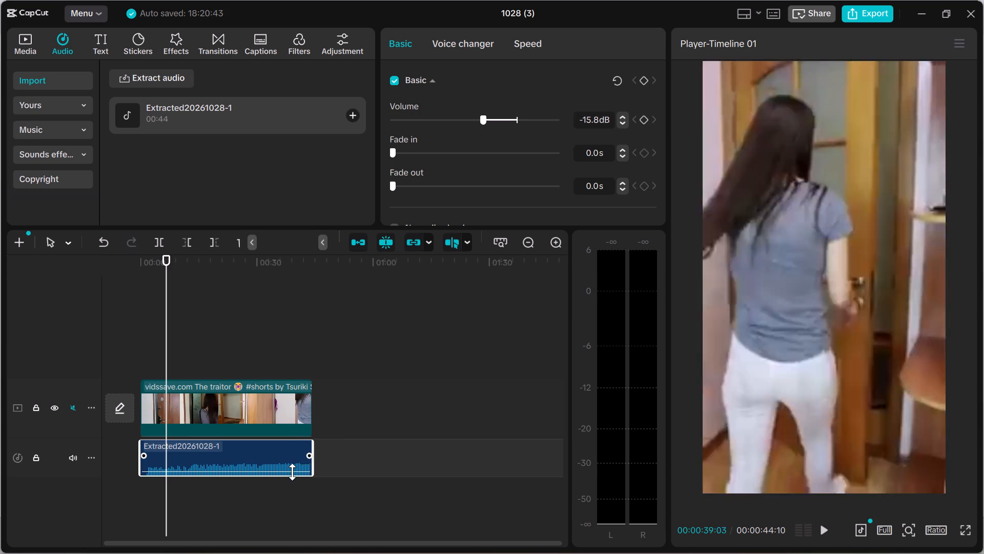
left_click(824, 530)
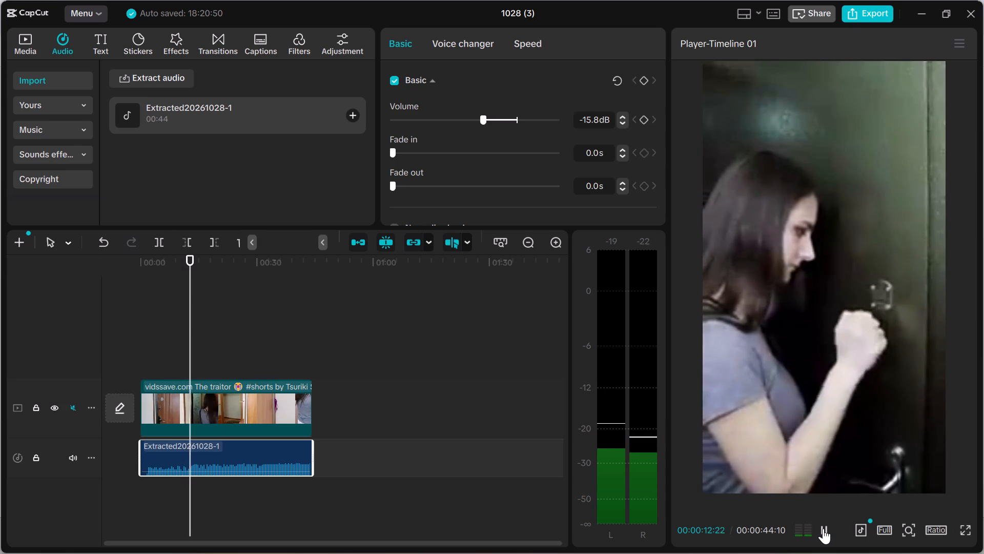
left_click(823, 528)
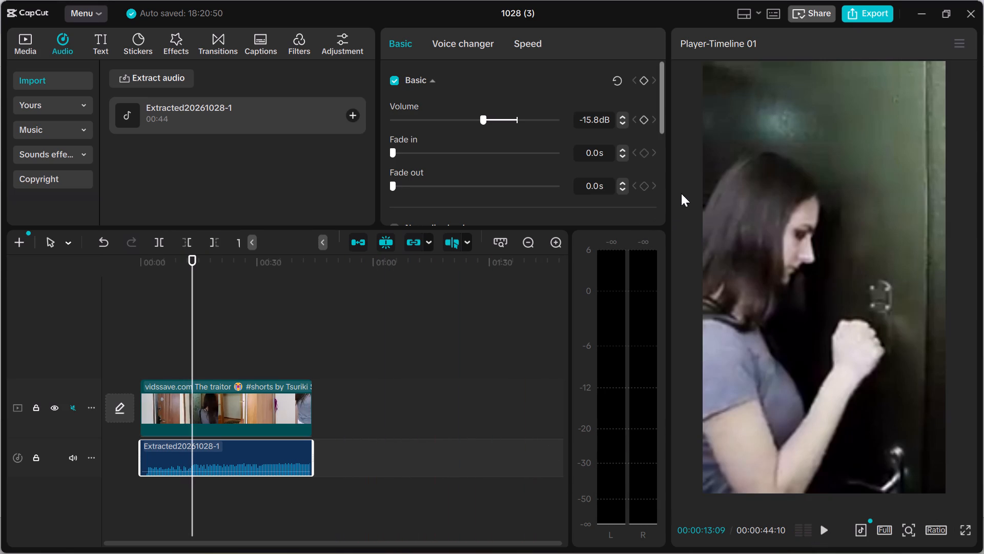
Examine the extracted audio clip's voice filters, voice characters, speech-to-song options and basic audio settings.
left_click(520, 49)
left_click(400, 37)
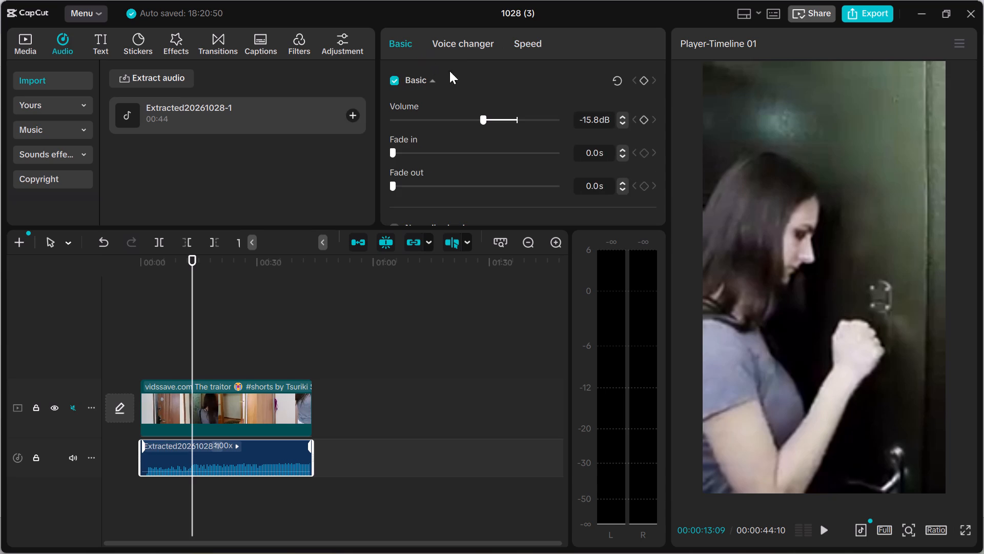
left_click(480, 45)
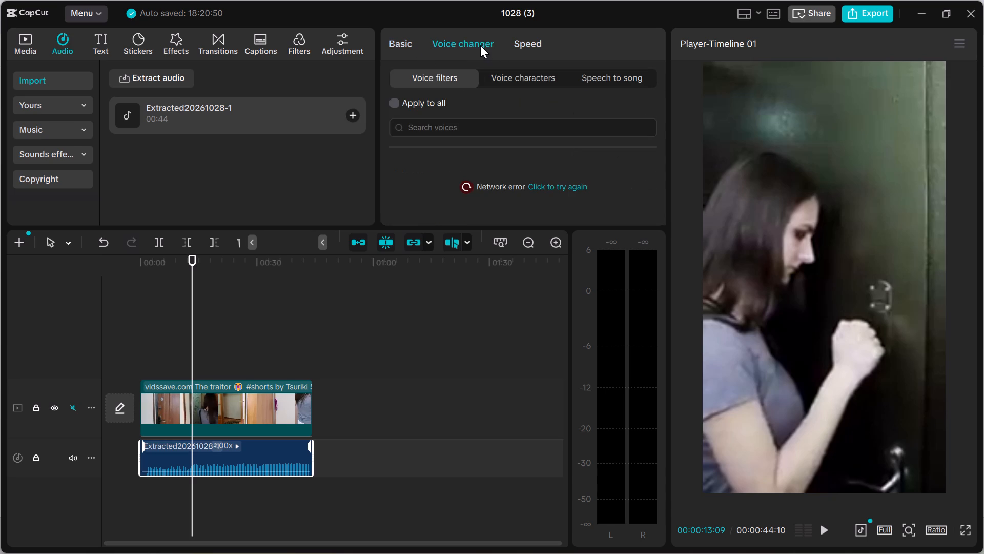
left_click(430, 76)
scroll(520, 113, "down", 3)
left_click(547, 86)
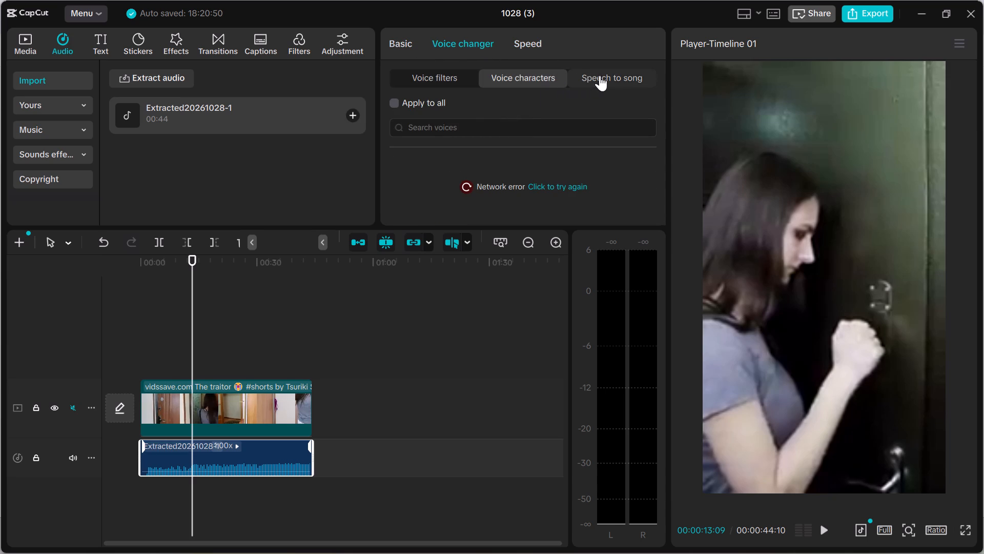
left_click(618, 75)
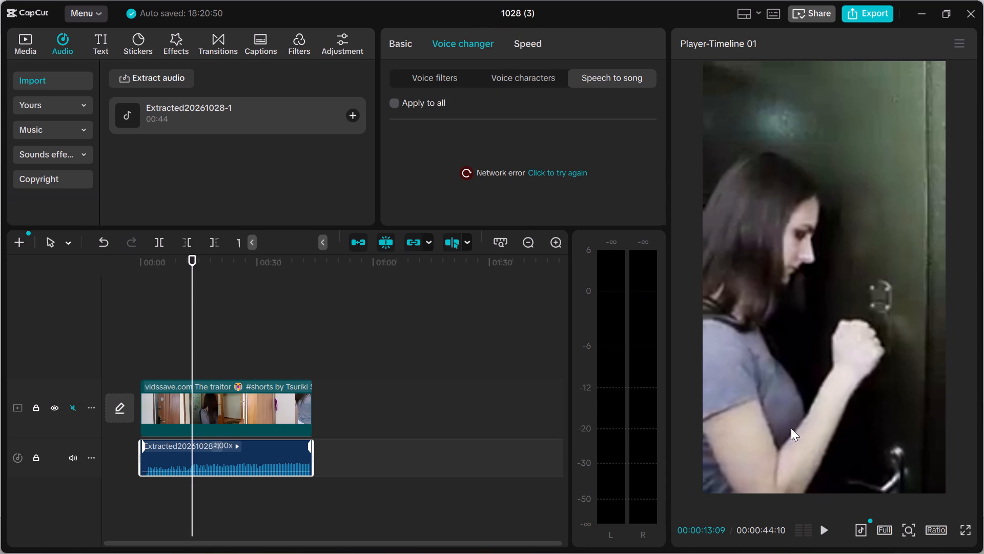
left_click(394, 43)
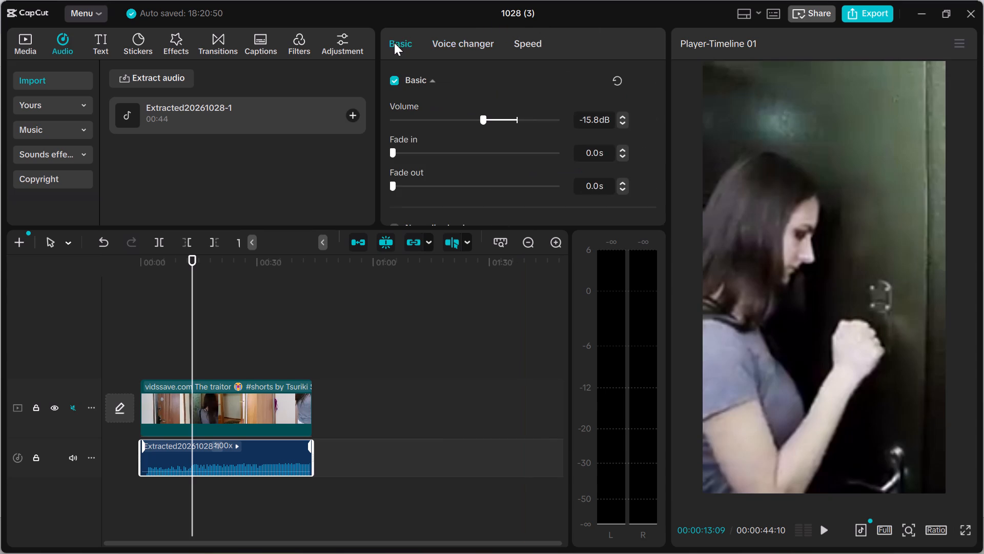
scroll(456, 128, "down", 6)
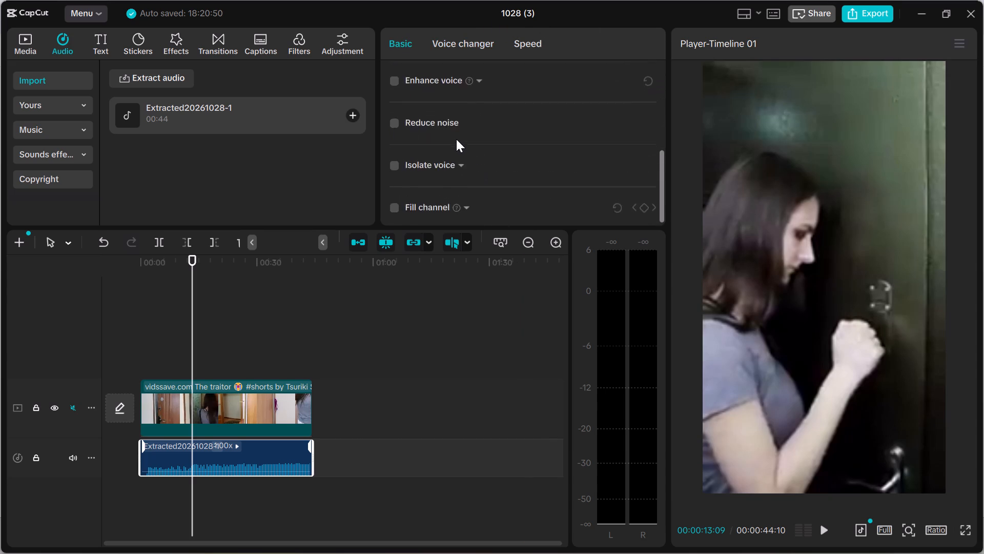
scroll(457, 138, "up", 9)
scroll(486, 128, "down", 2)
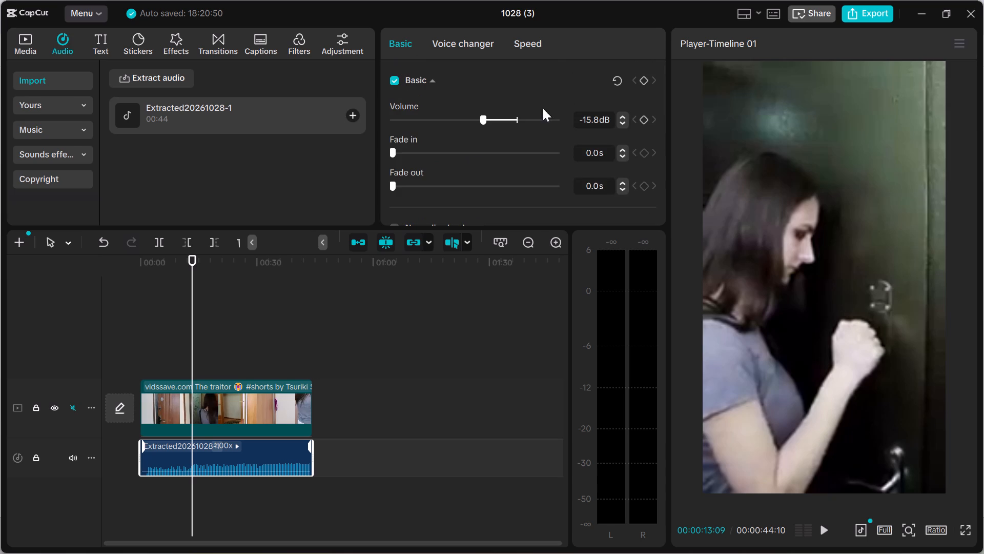
scroll(872, 129, "up", 3)
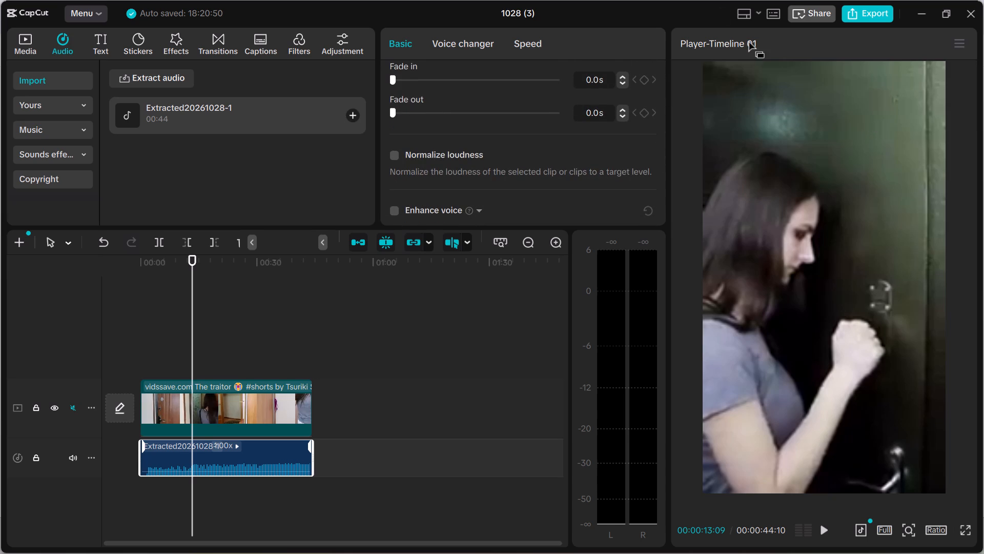
Change the workspace layout so the player sits between the media library and the clip settings, above a wide timeline.
left_click(744, 18)
left_click(754, 48)
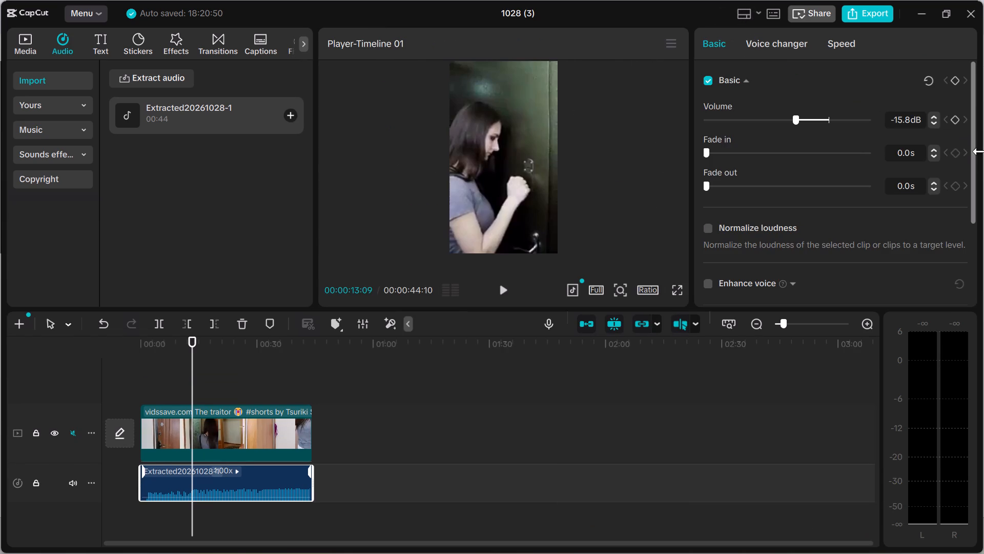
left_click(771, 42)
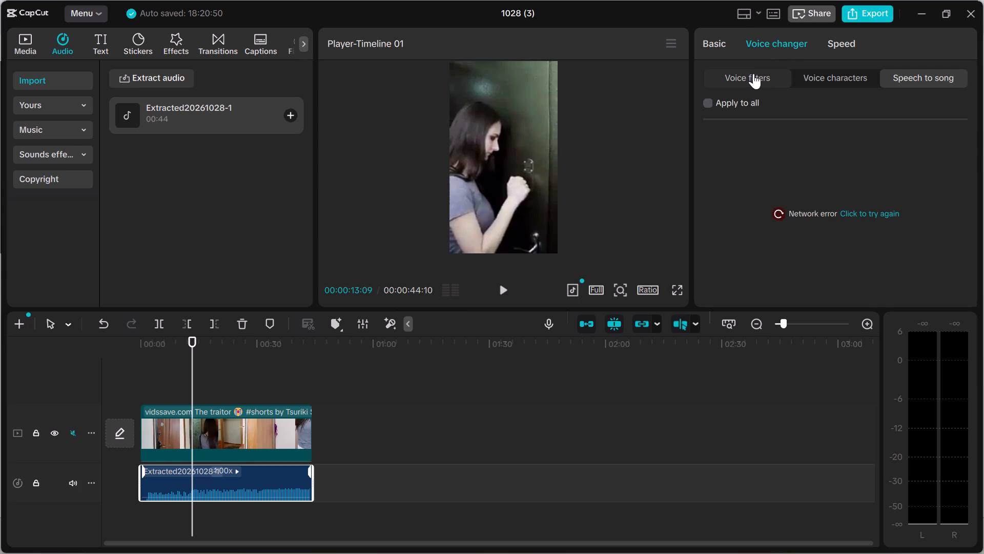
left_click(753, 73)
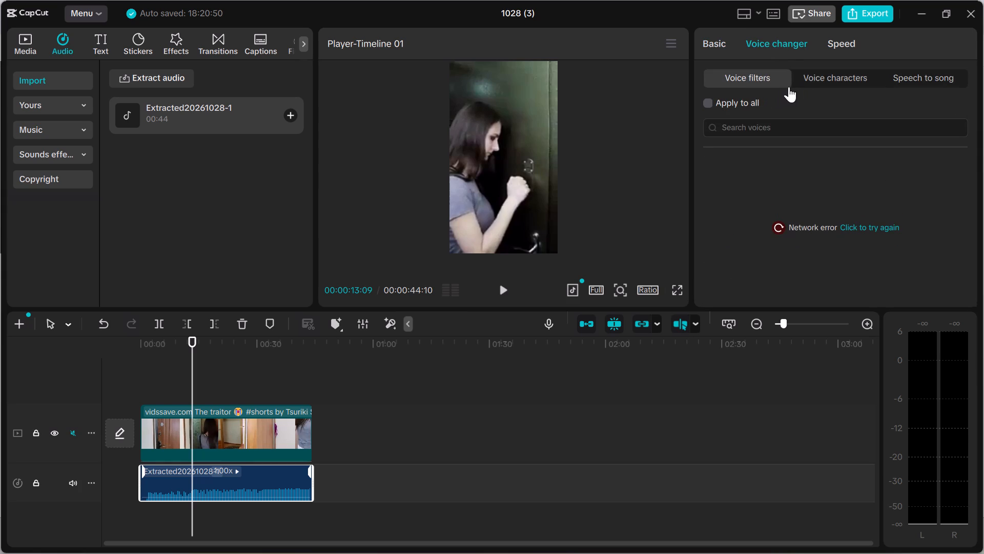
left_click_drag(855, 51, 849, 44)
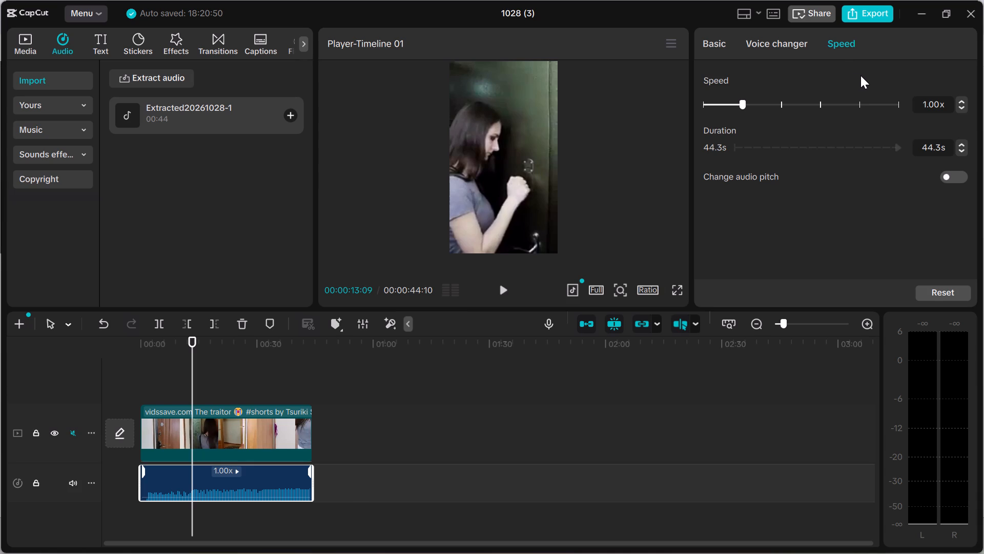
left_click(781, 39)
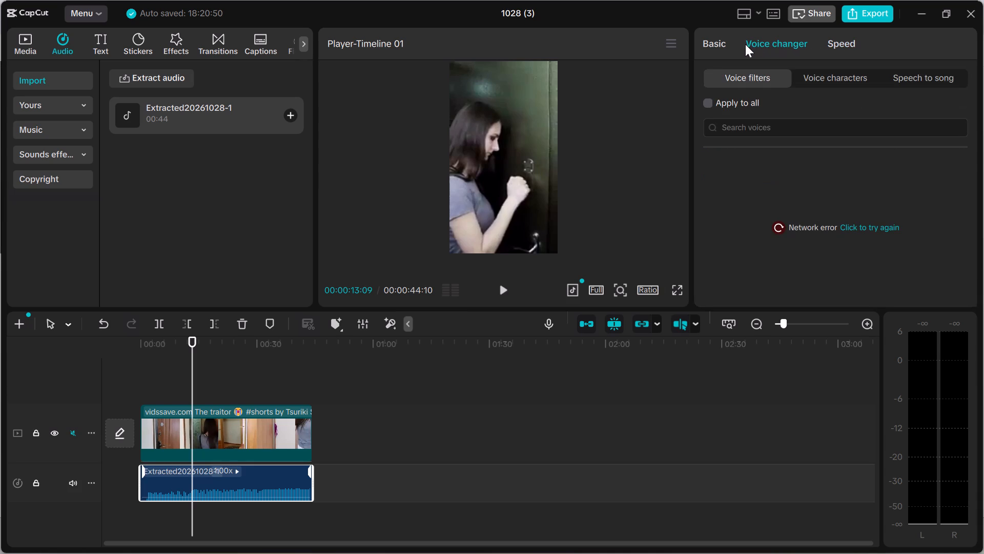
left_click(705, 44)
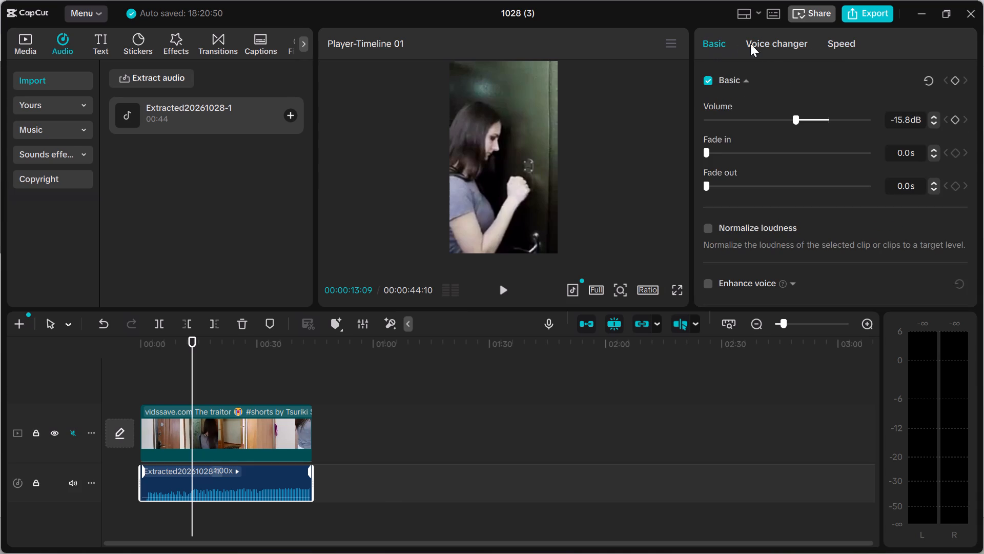
Examine the extracted audio clip's voice changer options and basic audio settings.
left_click(776, 16)
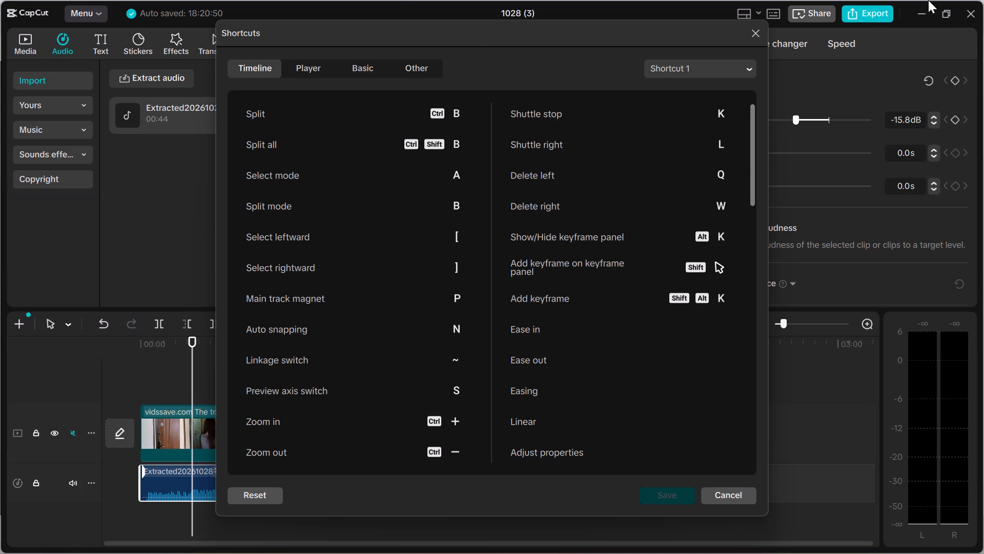
left_click(756, 27)
left_click(768, 36)
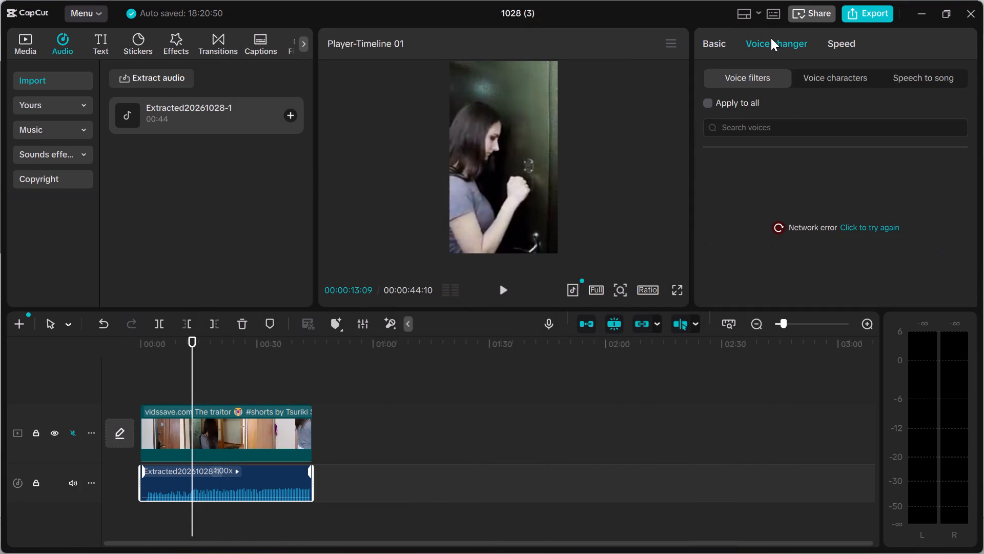
left_click(716, 39)
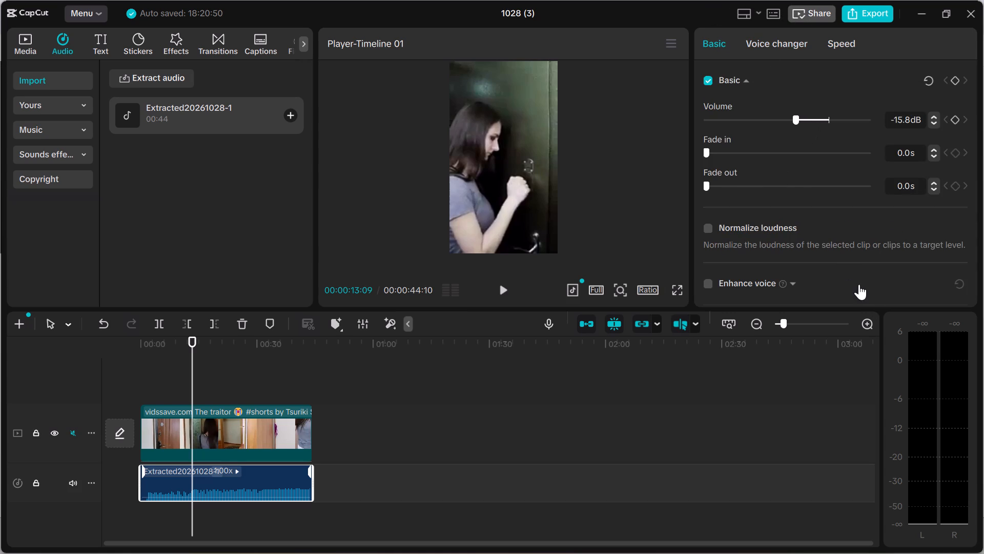
scroll(859, 284, "down", 3)
scroll(918, 208, "up", 9)
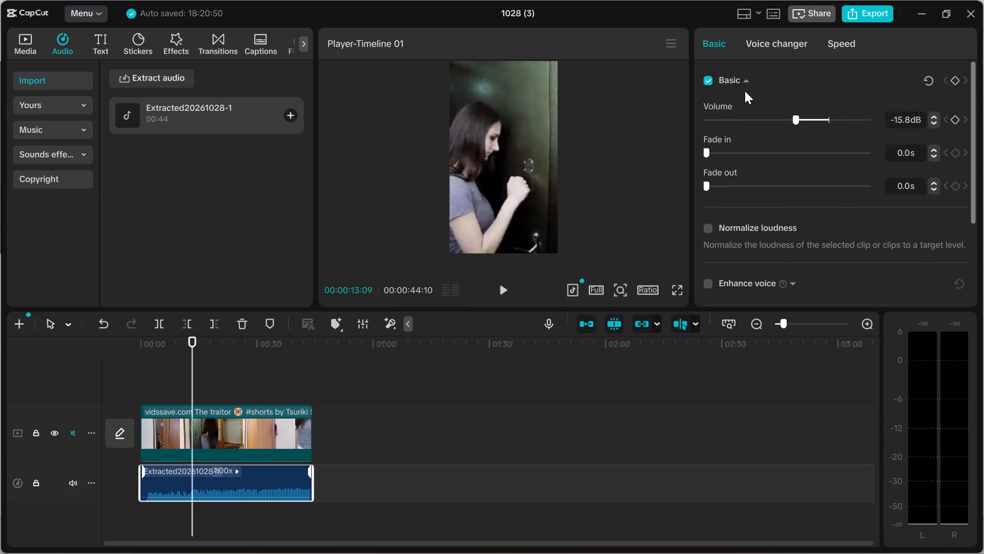
left_click(724, 31)
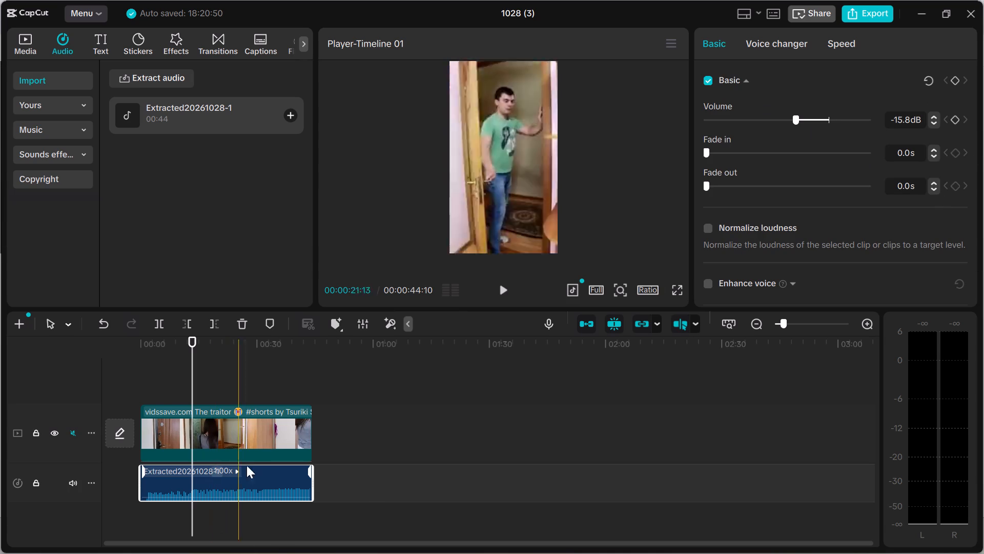
Add a rectangle mask to the video clip on the timeline.
left_click(240, 428)
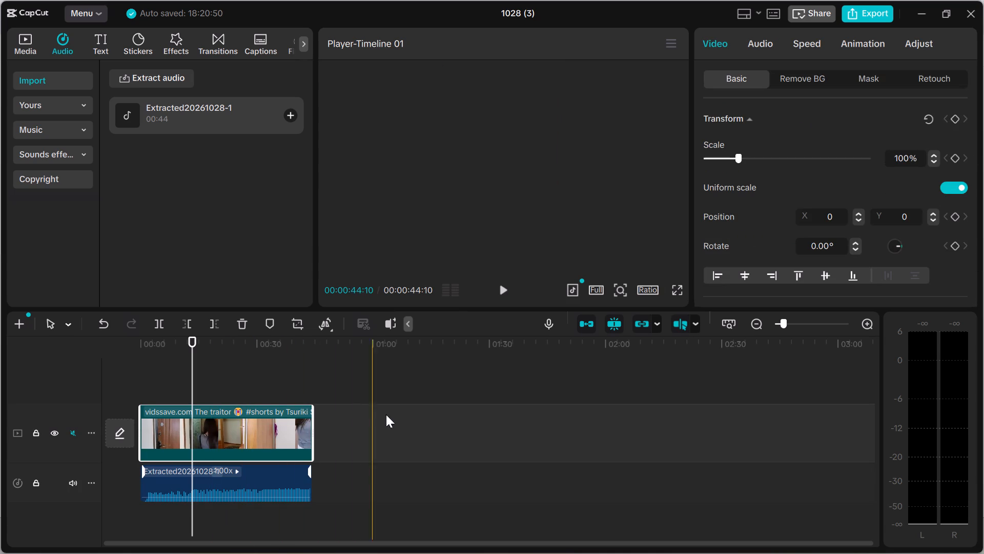
left_click(871, 75)
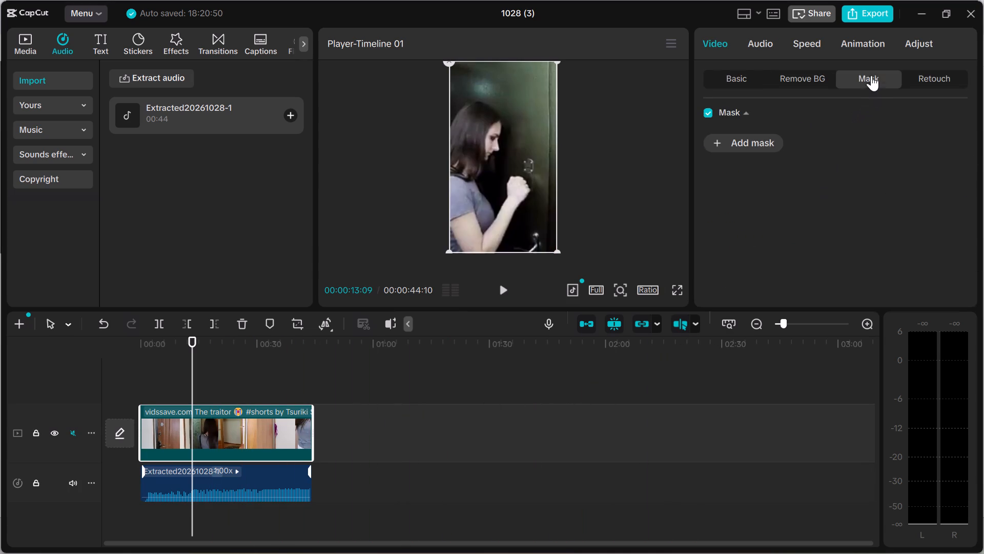
left_click(743, 148)
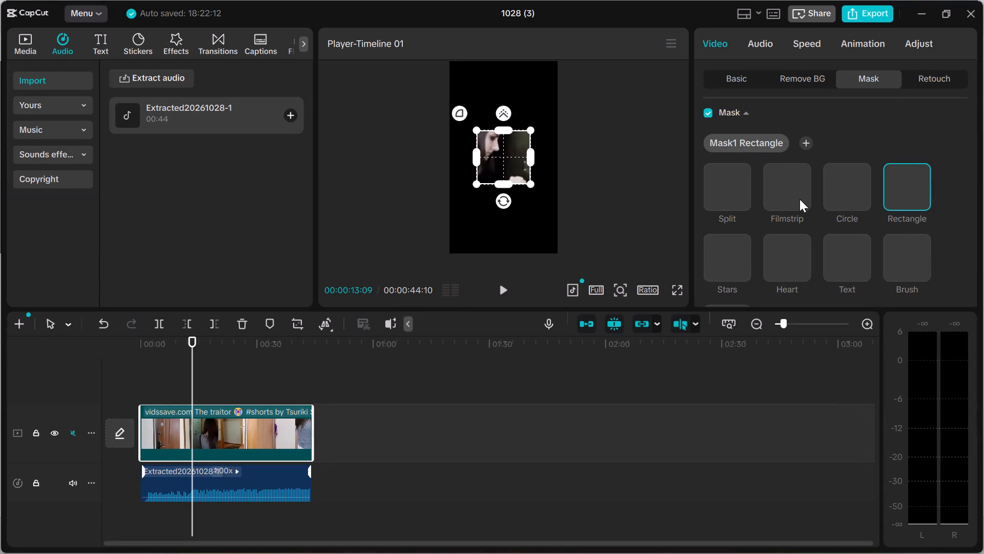
scroll(767, 224, "down", 3)
scroll(772, 226, "up", 4)
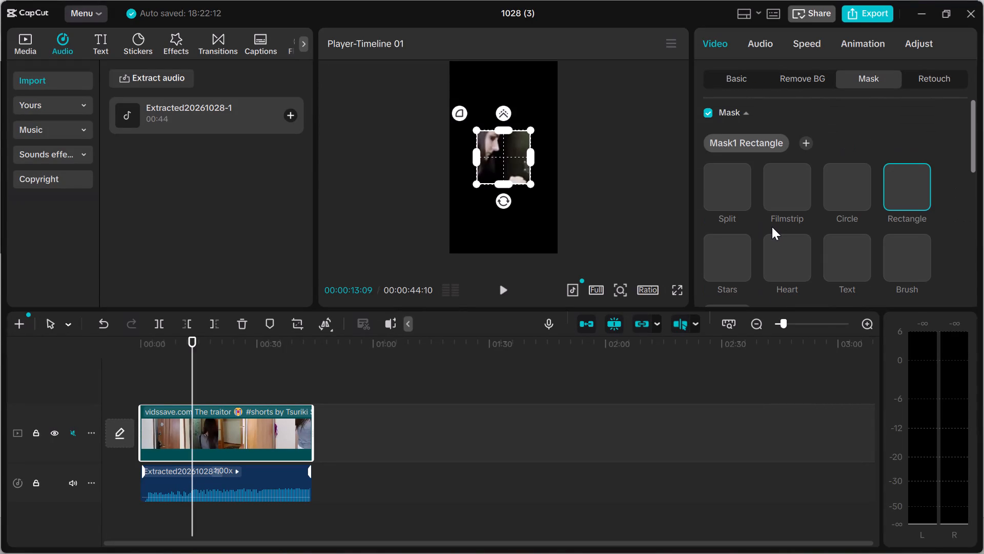
scroll(772, 227, "up", 4)
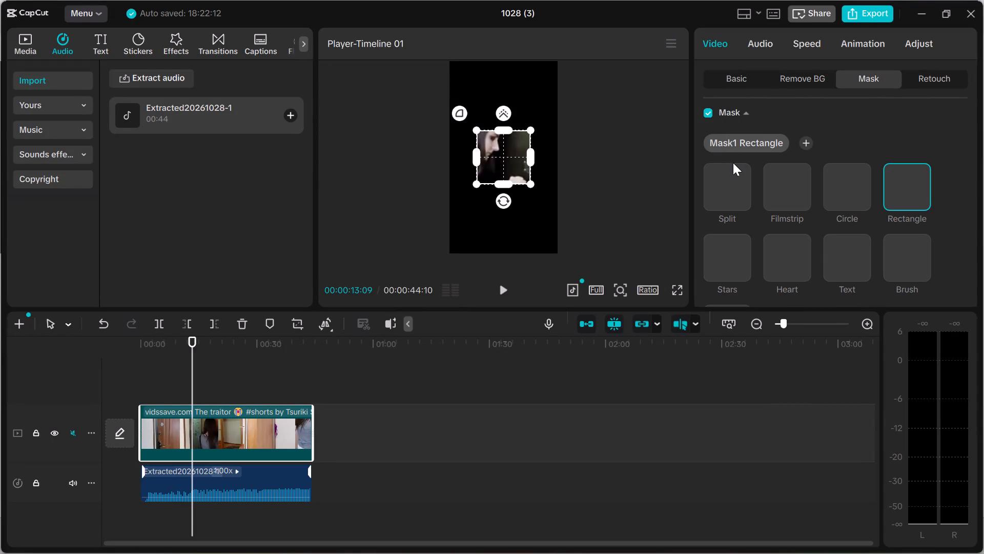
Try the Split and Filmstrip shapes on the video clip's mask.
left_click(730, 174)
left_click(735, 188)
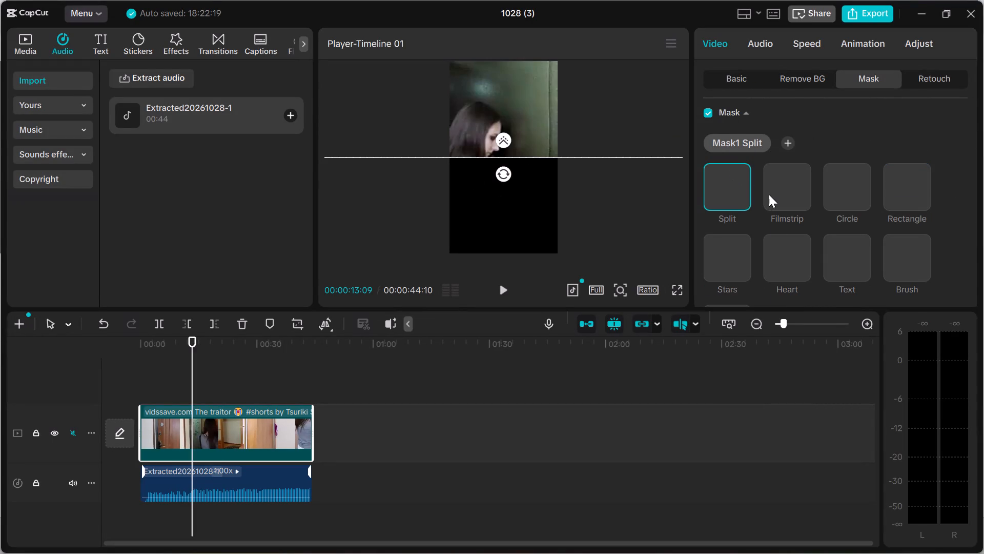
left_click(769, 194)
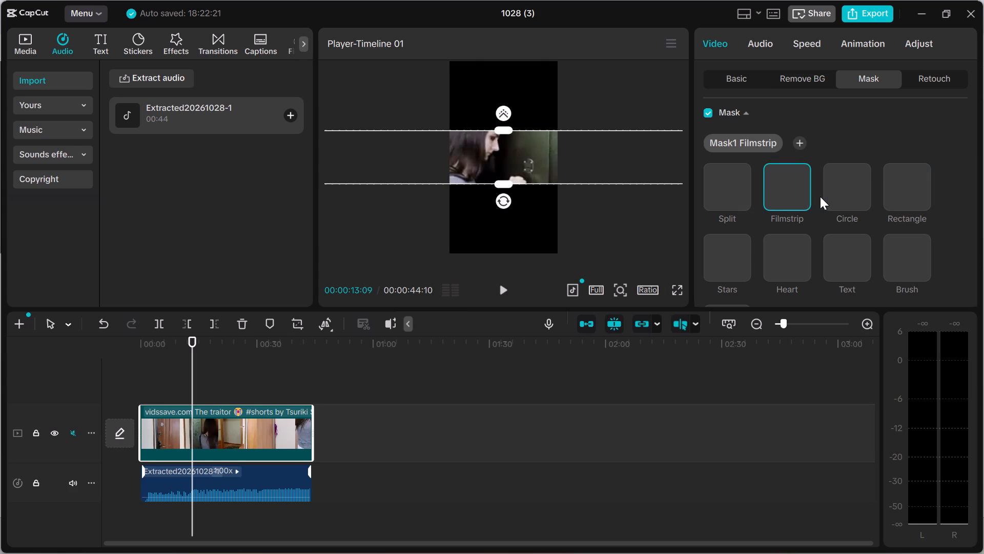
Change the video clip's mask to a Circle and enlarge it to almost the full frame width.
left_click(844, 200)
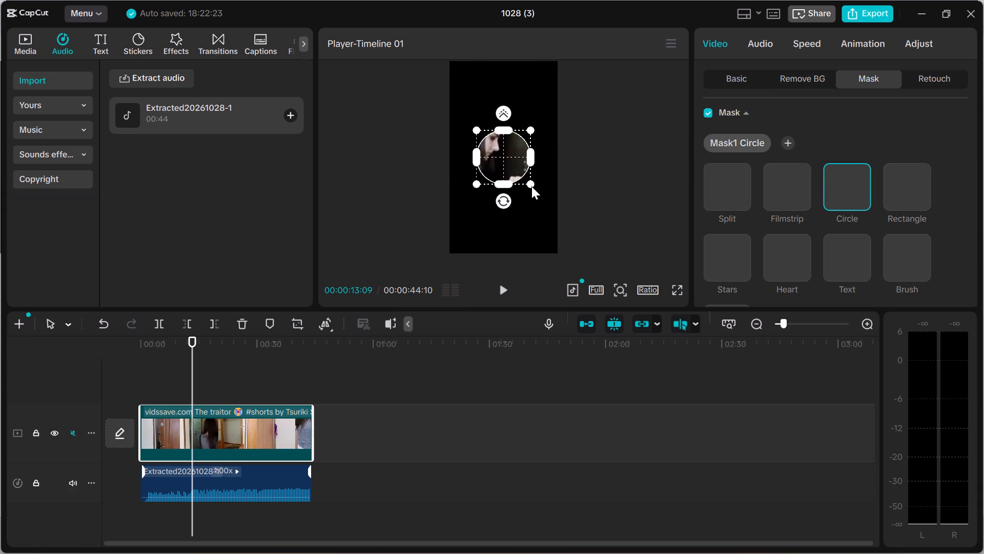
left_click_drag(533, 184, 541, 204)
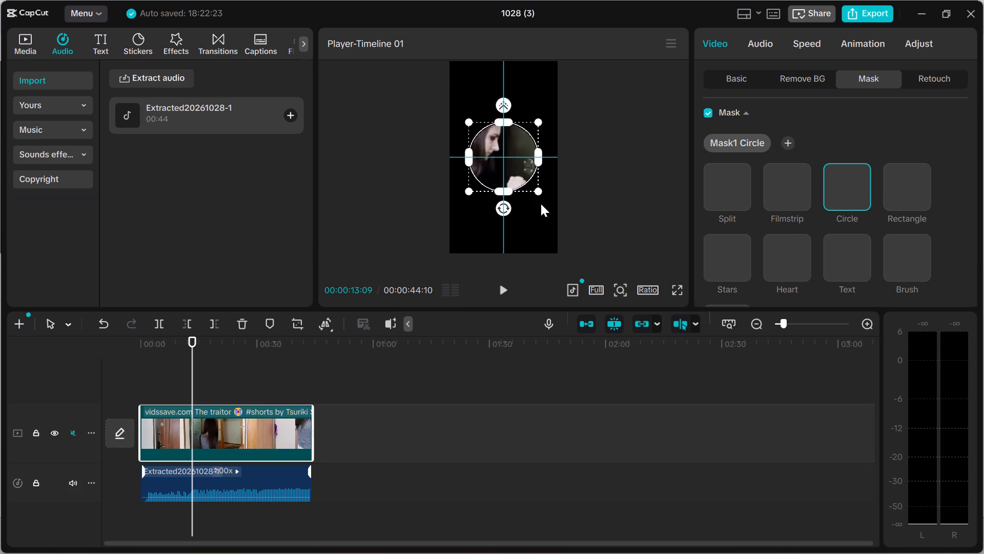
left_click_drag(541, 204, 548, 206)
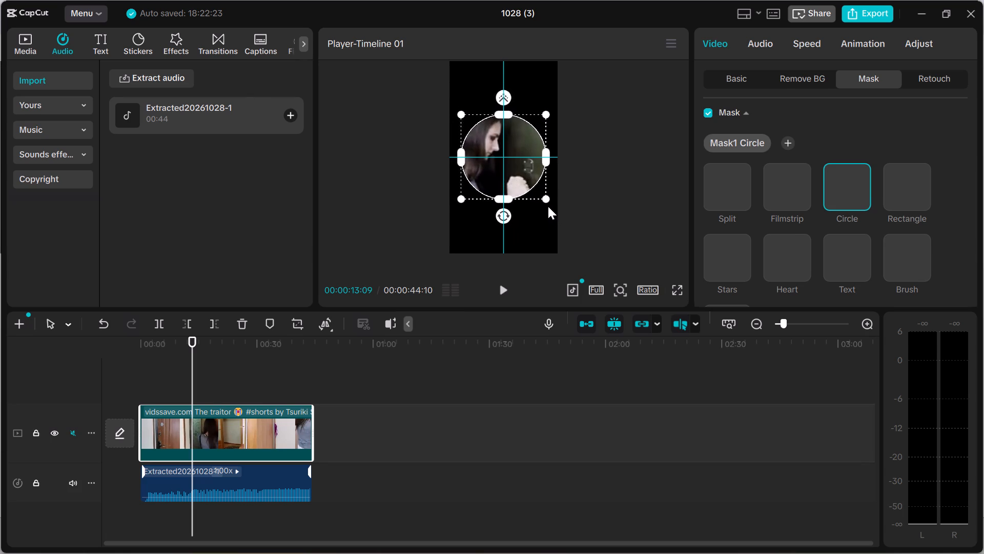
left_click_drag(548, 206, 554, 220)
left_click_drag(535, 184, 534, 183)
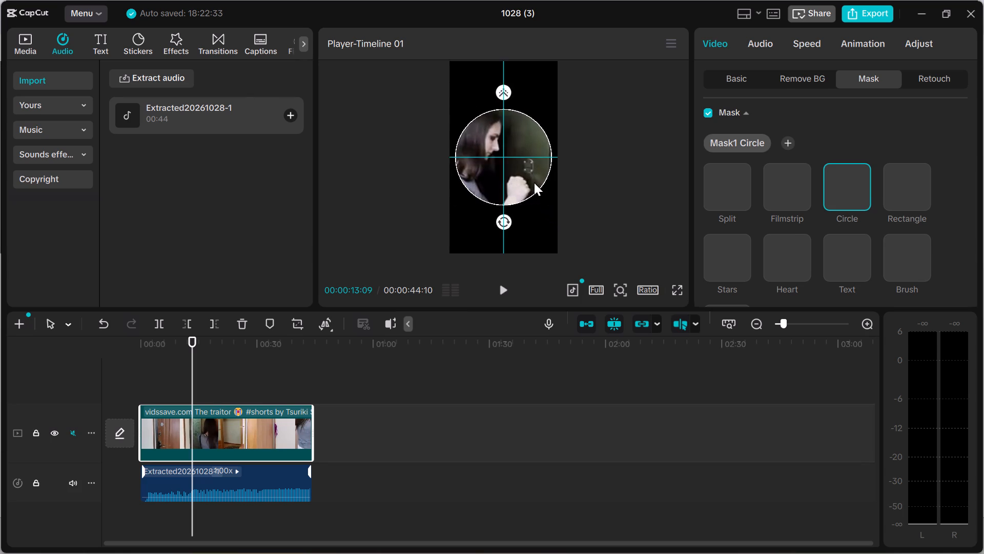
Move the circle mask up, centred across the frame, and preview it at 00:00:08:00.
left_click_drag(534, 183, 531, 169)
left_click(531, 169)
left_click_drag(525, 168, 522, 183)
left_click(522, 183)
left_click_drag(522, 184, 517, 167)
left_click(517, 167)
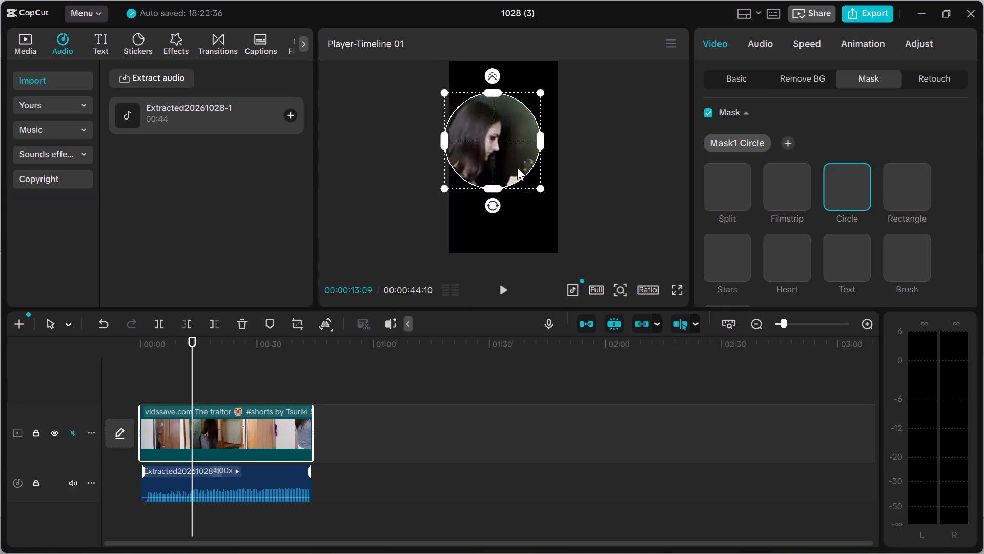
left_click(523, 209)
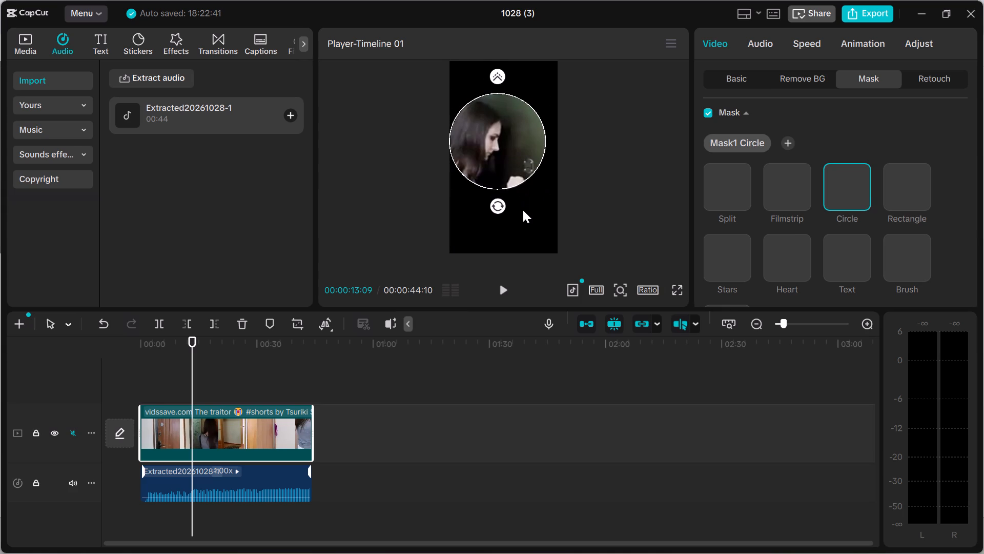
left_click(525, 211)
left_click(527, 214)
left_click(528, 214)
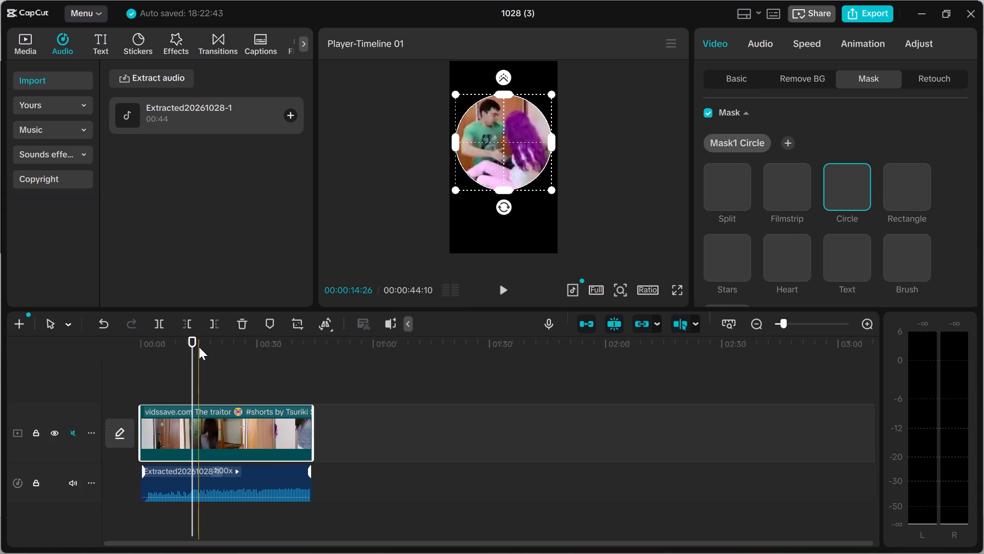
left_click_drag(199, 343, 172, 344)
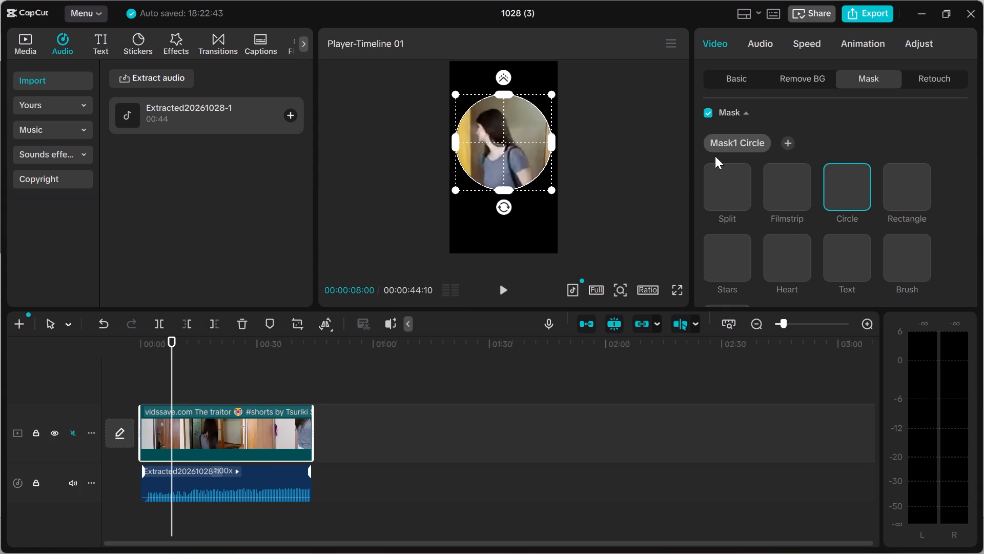
Change the video clip's mask to Split and feather its edge down to the bottom of the frame.
left_click(723, 221)
left_click(728, 203)
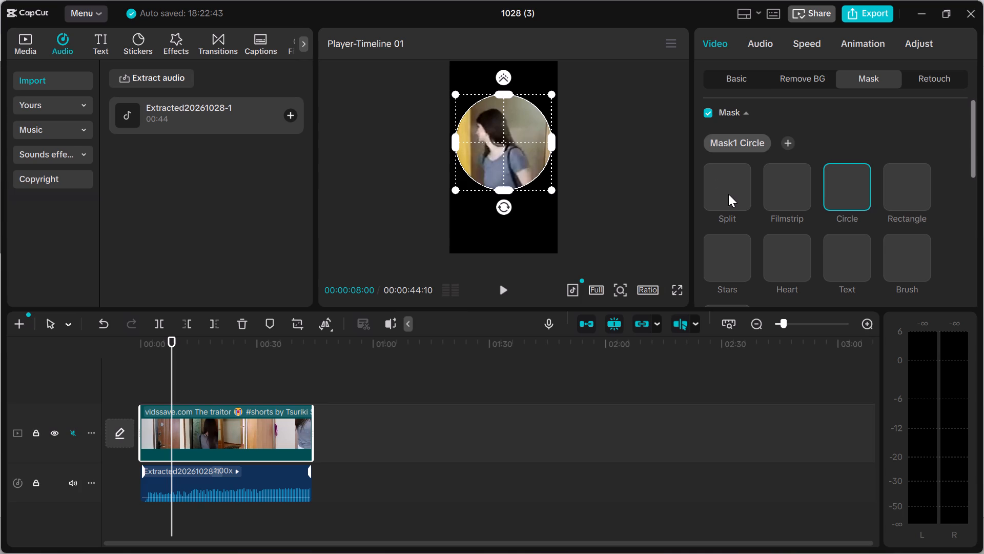
left_click(726, 190)
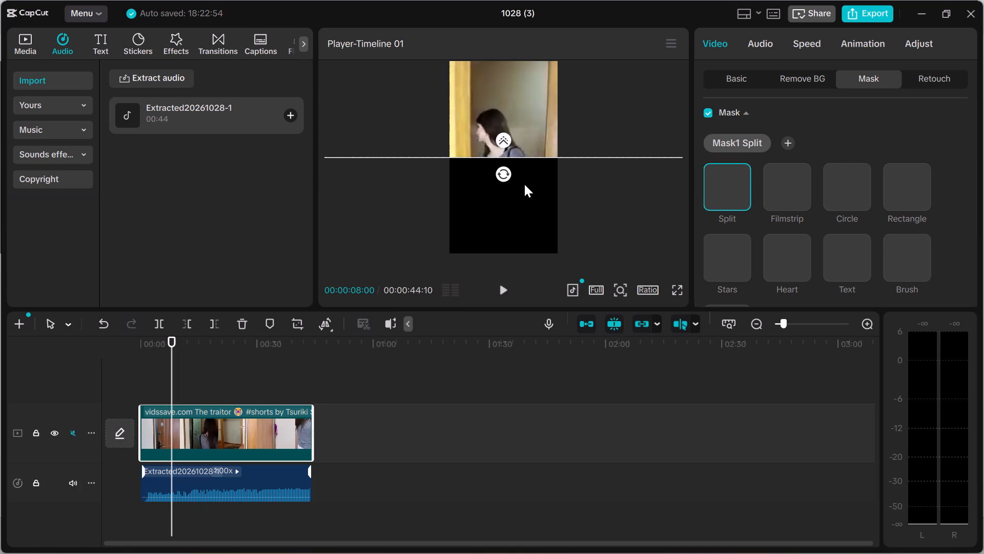
left_click_drag(504, 141, 508, 94)
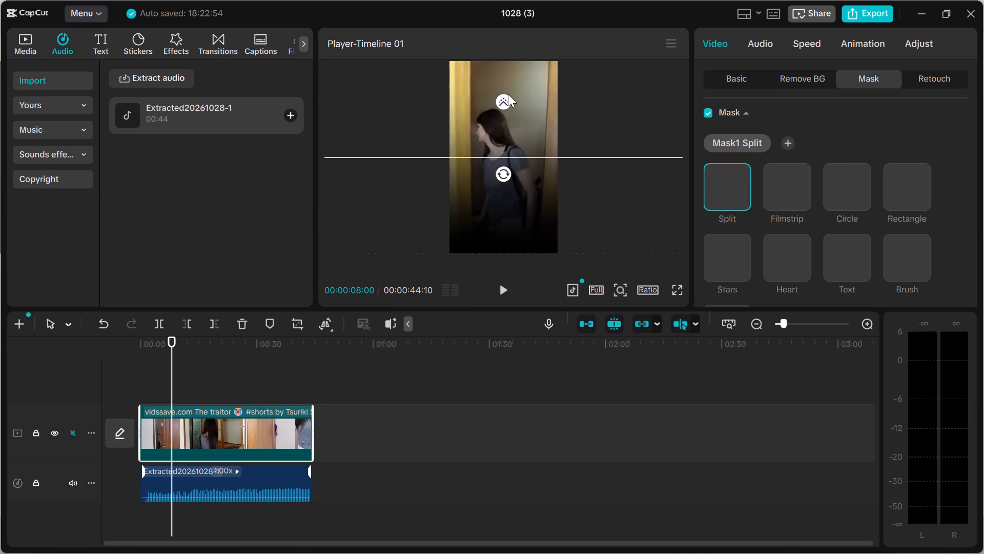
left_click_drag(508, 94, 510, 139)
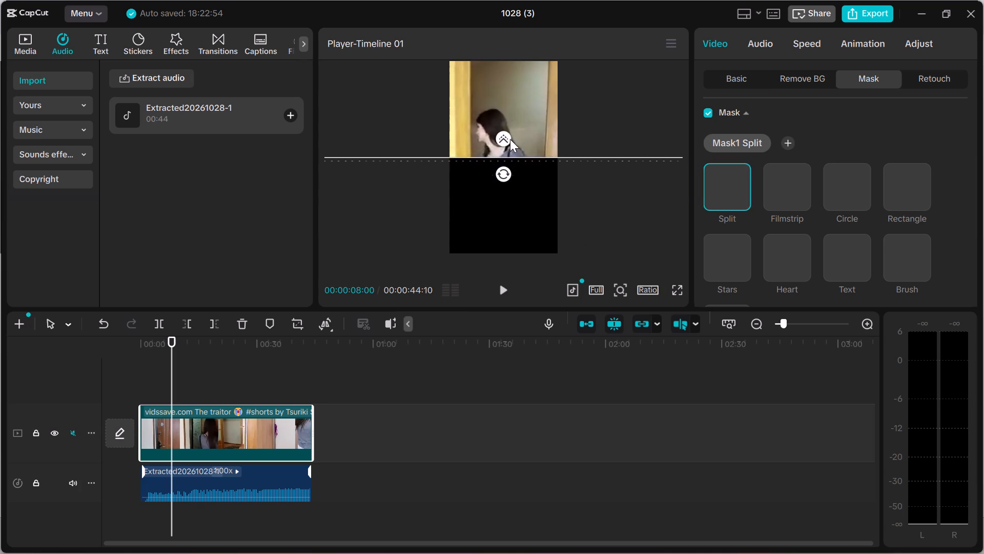
left_click_drag(510, 139, 525, 62)
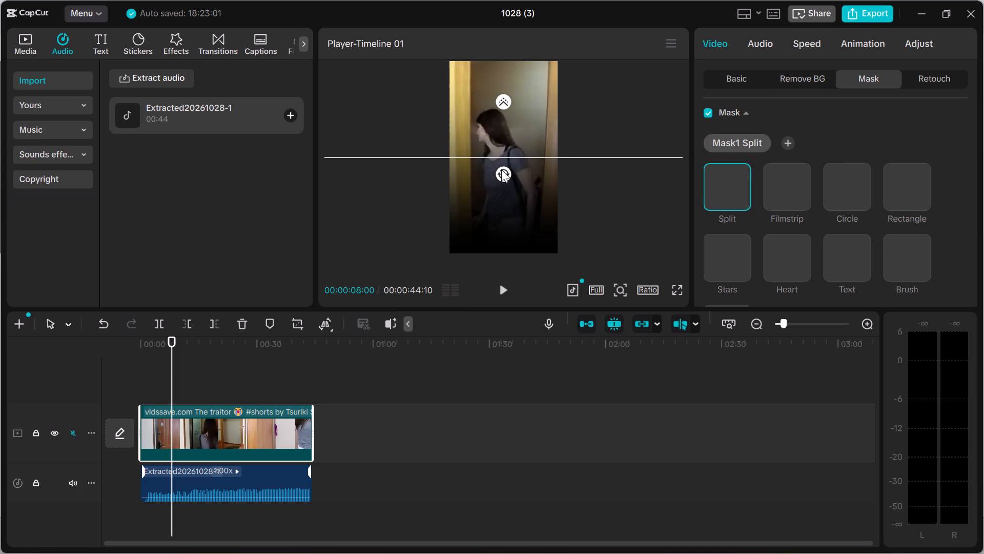
Rotate the split mask so its line runs diagonally from the frame's lower left to its upper right.
left_click_drag(502, 169, 510, 183)
left_click_drag(519, 180, 536, 173)
left_click(540, 171)
left_click_drag(551, 163, 559, 152)
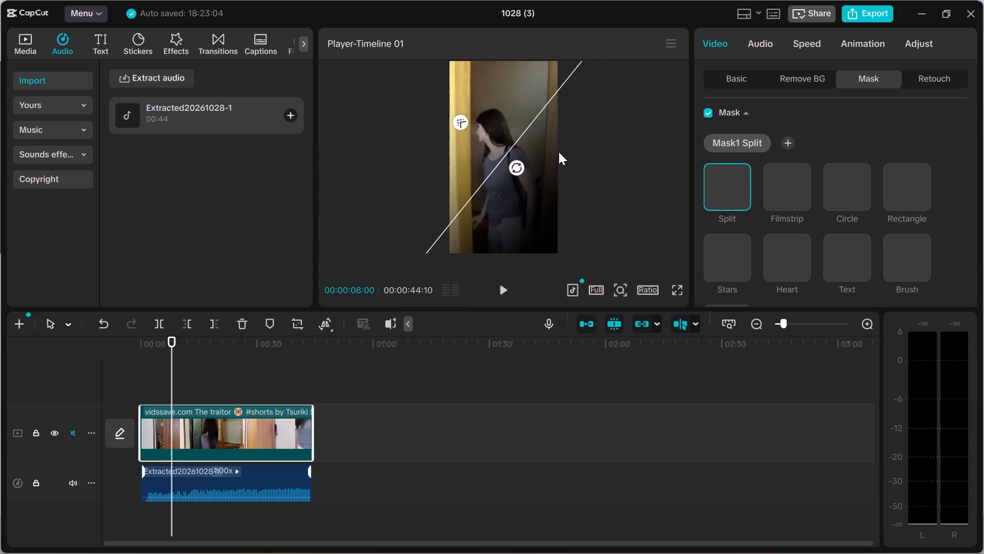
left_click_drag(559, 152, 561, 142)
left_click_drag(561, 141, 562, 130)
left_click(491, 152)
Move the diagonal split mask line far past the frame's lower-right corner and deselect the clip.
left_click_drag(497, 171, 427, 81)
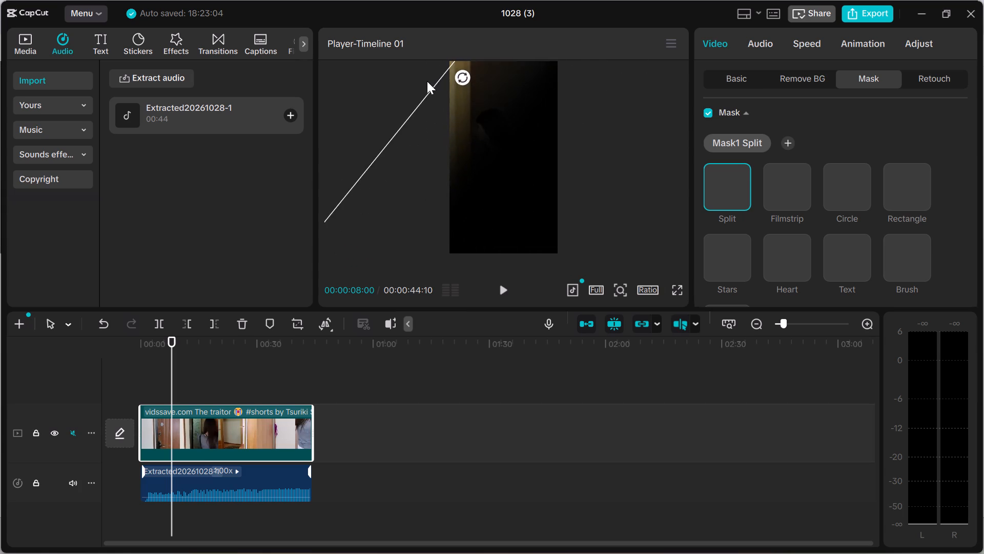
left_click_drag(427, 81, 766, 464)
left_click(766, 464)
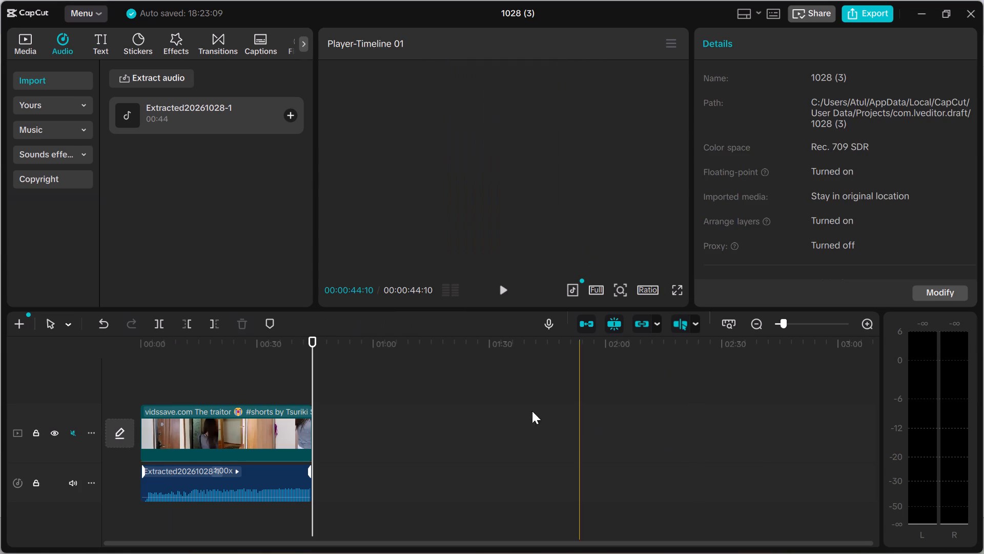
Return the timeline playhead to 00:00:00:00.
left_click_drag(297, 367, 162, 382)
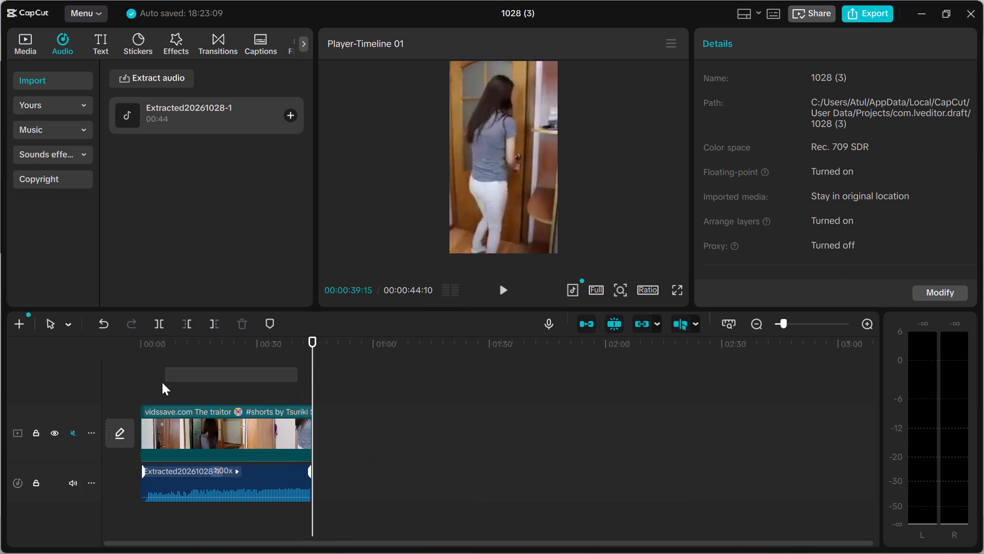
left_click_drag(162, 382, 152, 385)
left_click_drag(320, 326, 220, 355)
left_click(240, 351)
left_click_drag(207, 350, 200, 350)
double_click(167, 348)
left_click(146, 344)
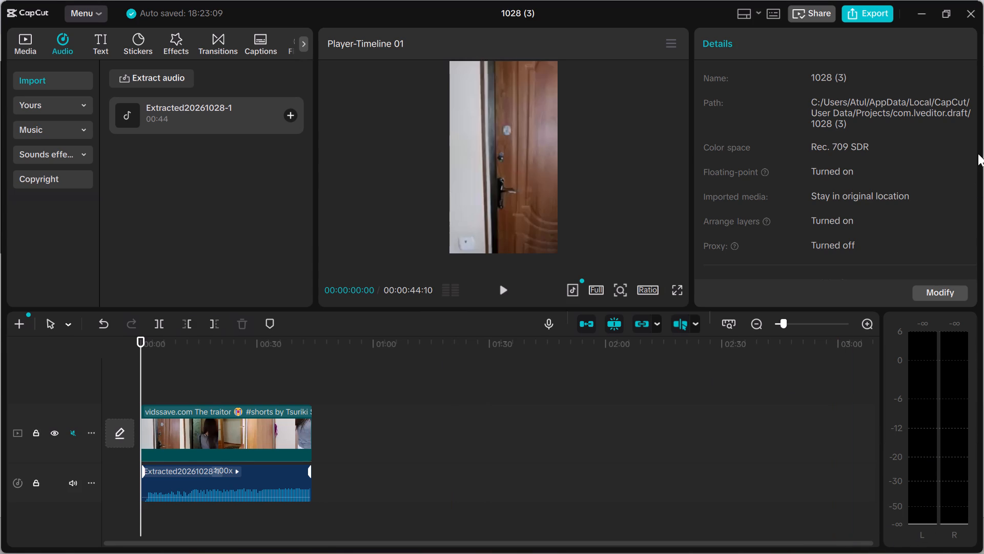
Switch to YouTube in the browser and open the 31-minute Premiere Pro text commentary shorts tutorial in full screen, paused.
double_click(923, 14)
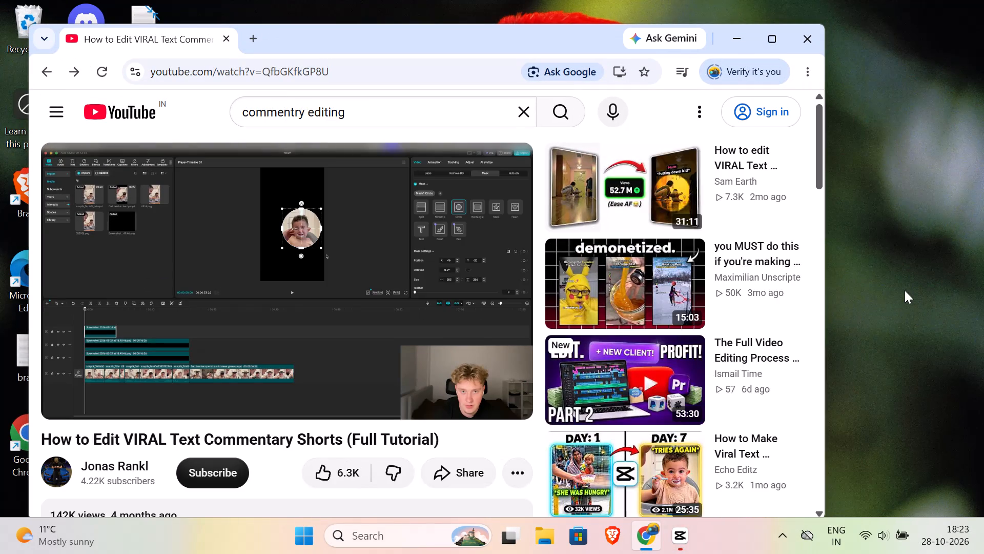
left_click(811, 262)
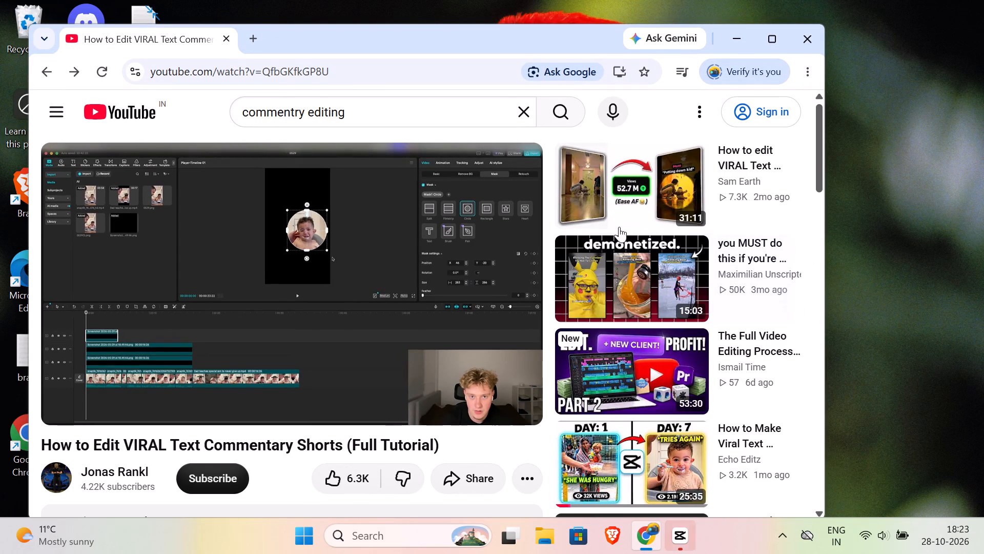
left_click(601, 225)
double_click(461, 274)
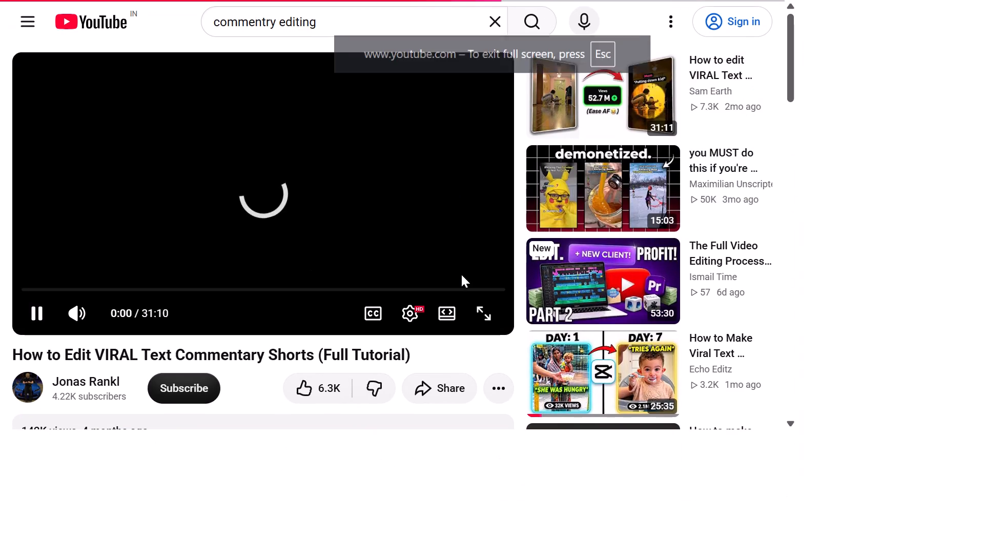
left_click(466, 274)
left_click(466, 274)
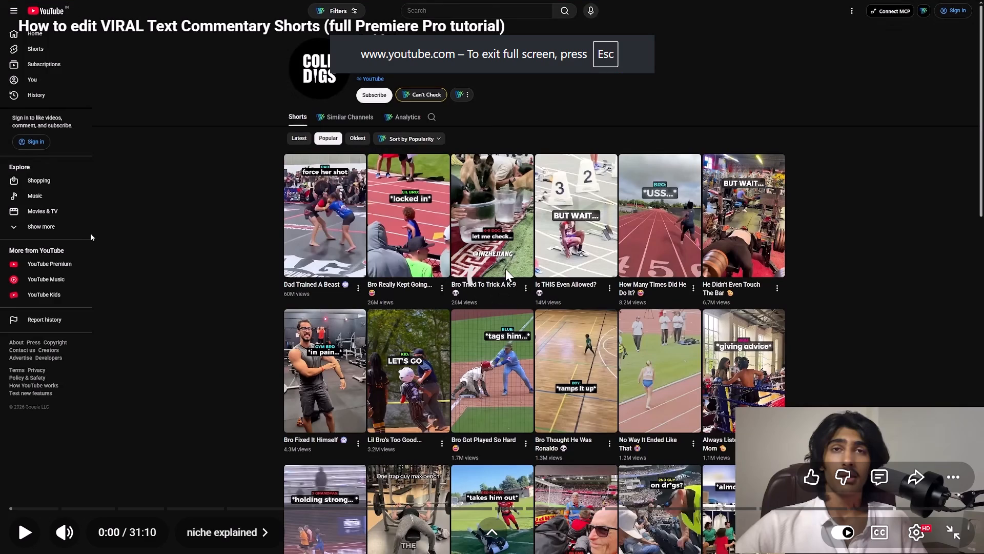
Exit full screen and play the Premiere Pro text commentary tutorial in the normal page view.
left_click_drag(269, 106, 211, 80)
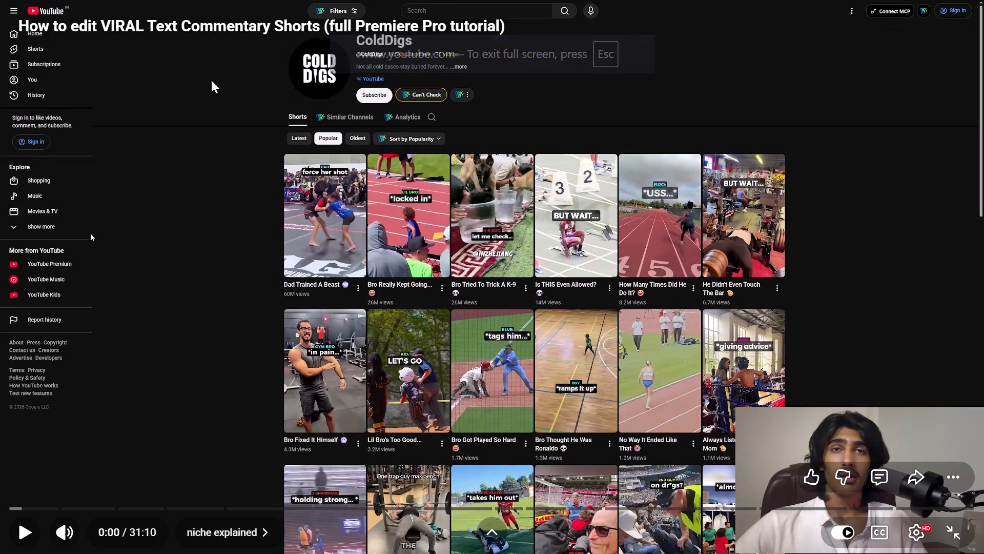
left_click_drag(211, 80, 229, 78)
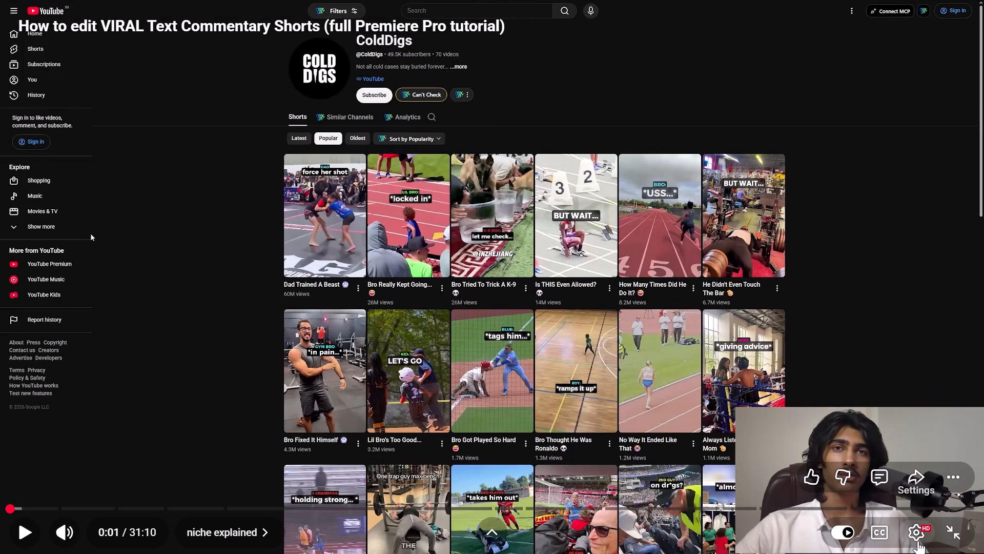
left_click(953, 535)
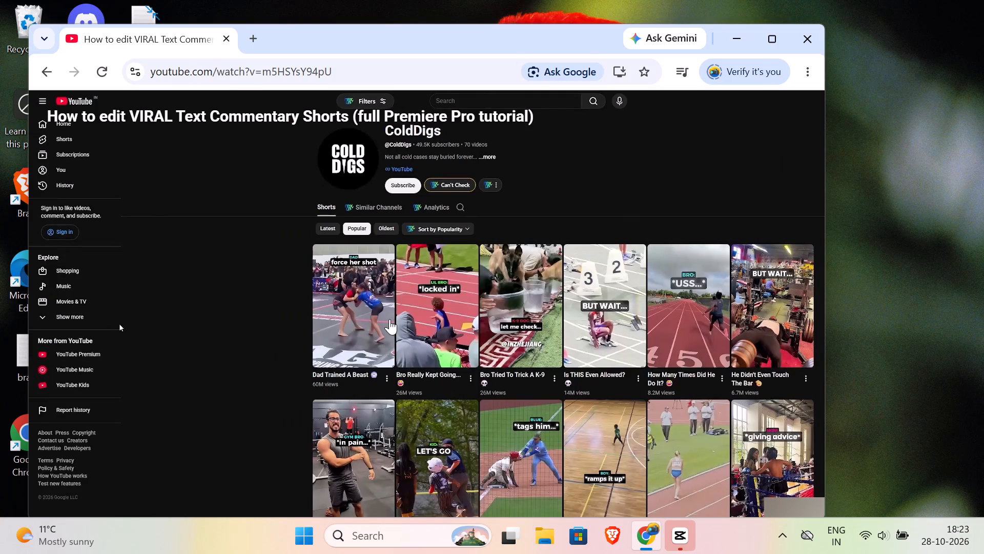
left_click(389, 319)
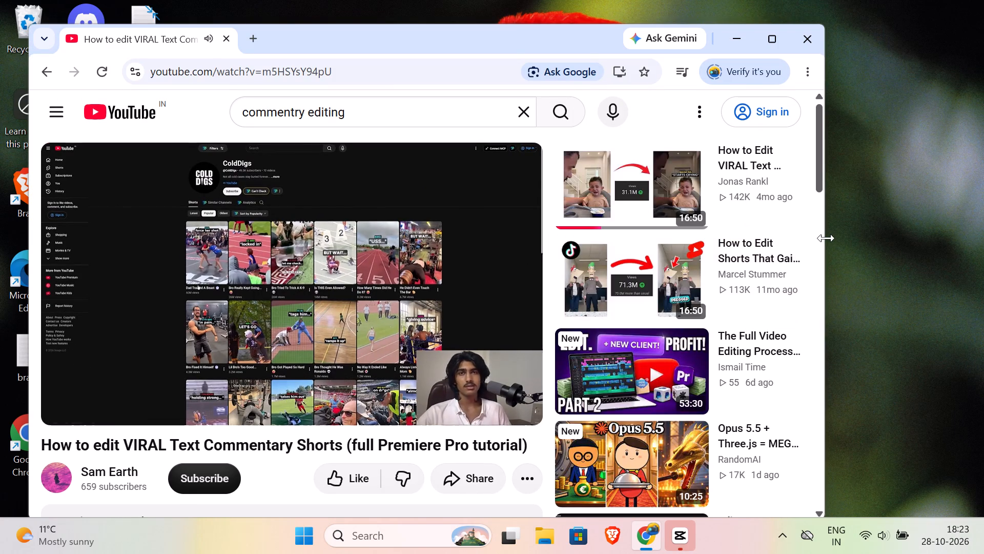
Enlarge the browser window so it fills nearly the whole desktop.
left_click_drag(826, 238, 969, 248)
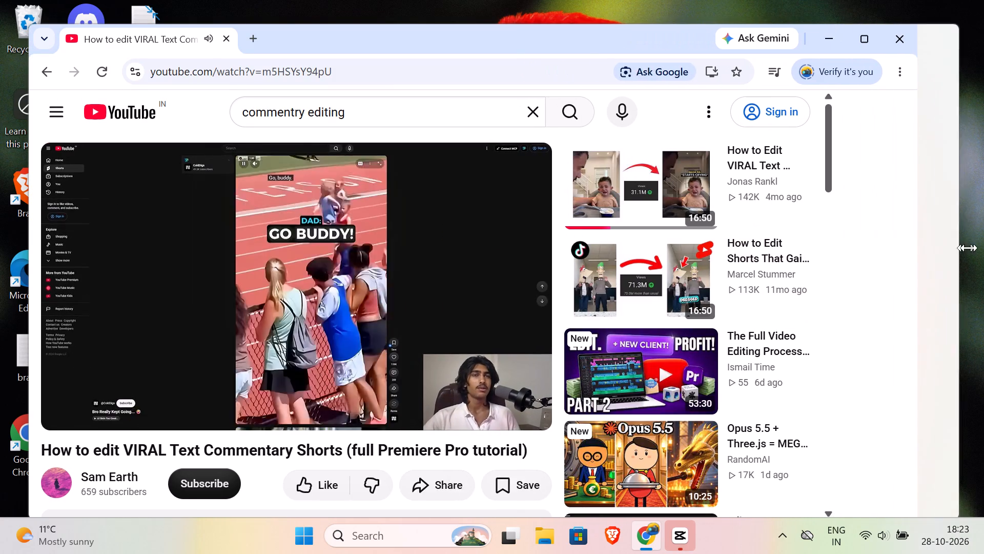
left_click_drag(969, 248, 983, 258)
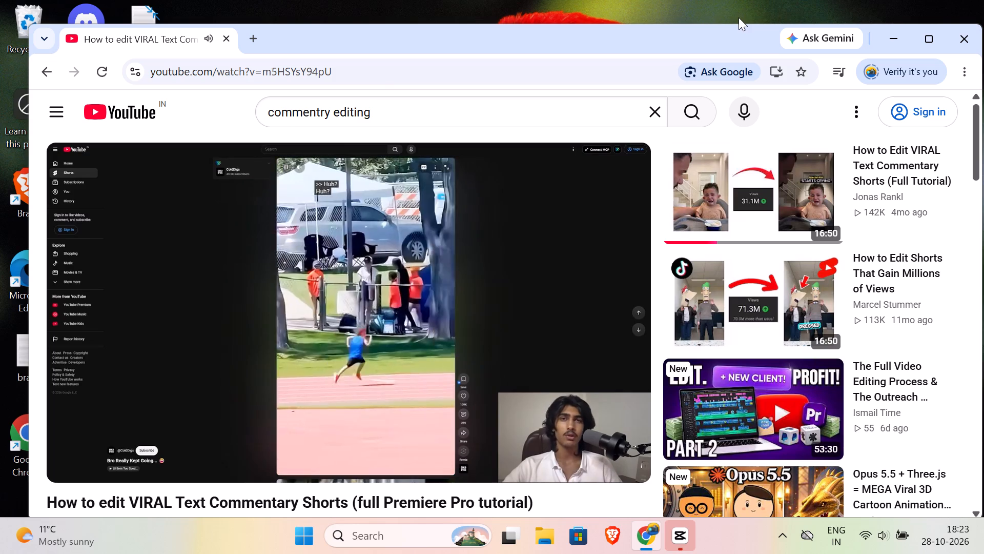
left_click_drag(740, 25, 728, 0)
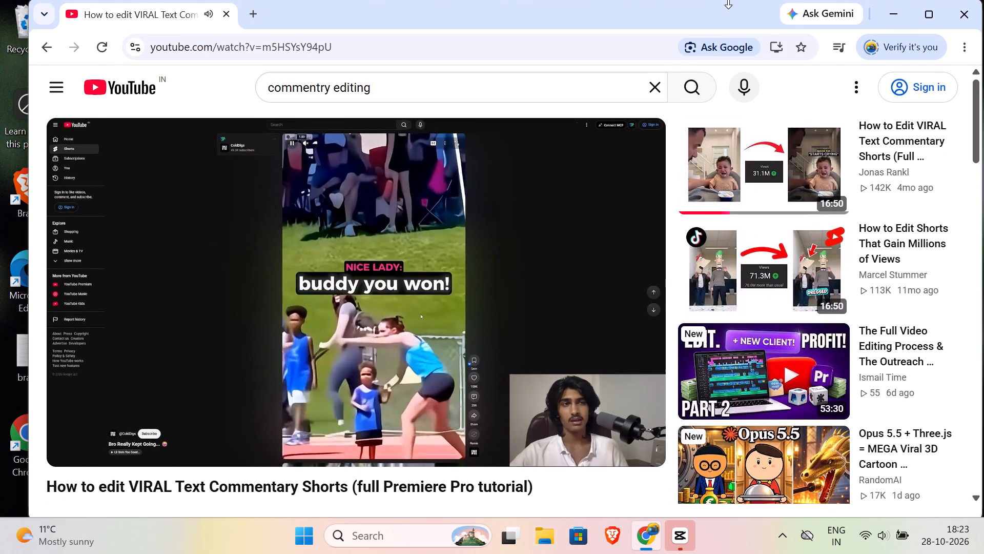
left_click_drag(728, 0, 728, 0)
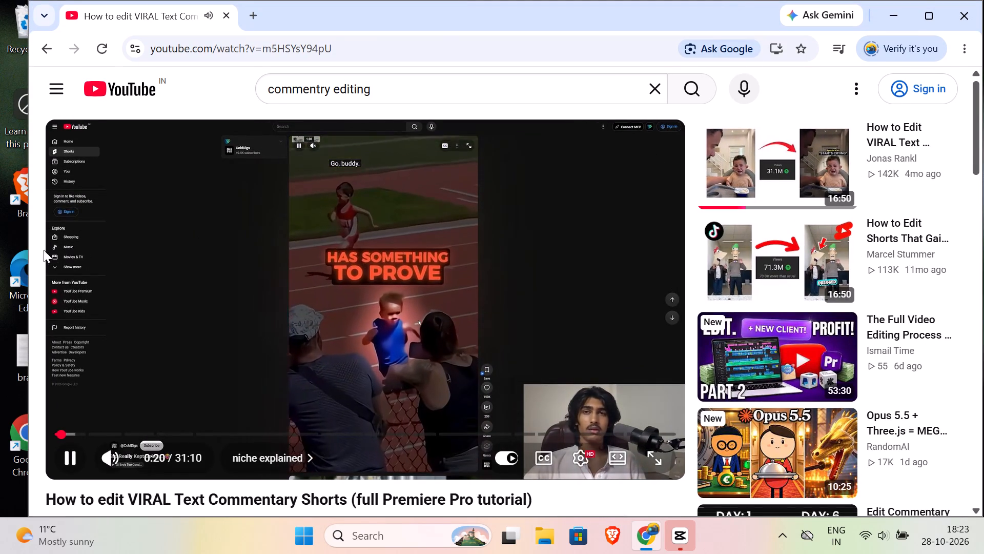
left_click_drag(28, 248, 19, 246)
left_click_drag(16, 245, 0, 243)
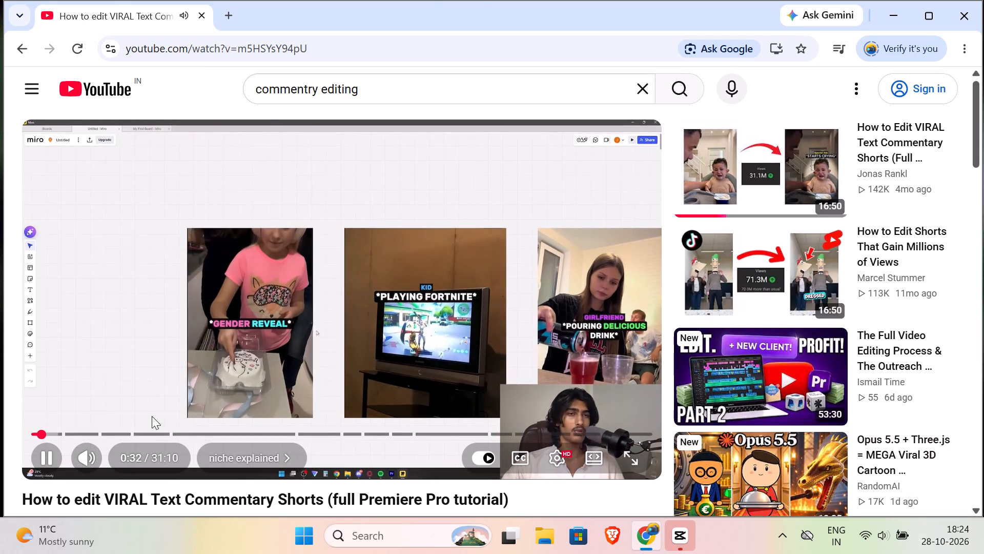
Skim the Premiere Pro tutorial by jumping ahead to 3:00, 6:17, 8:45 and further into the spotlight effect part.
left_click(94, 421)
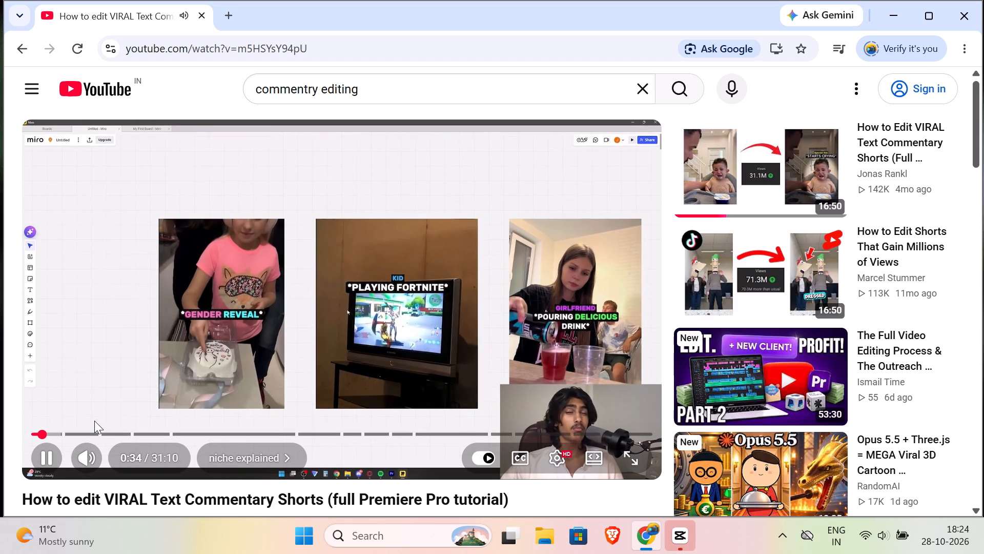
left_click(91, 432)
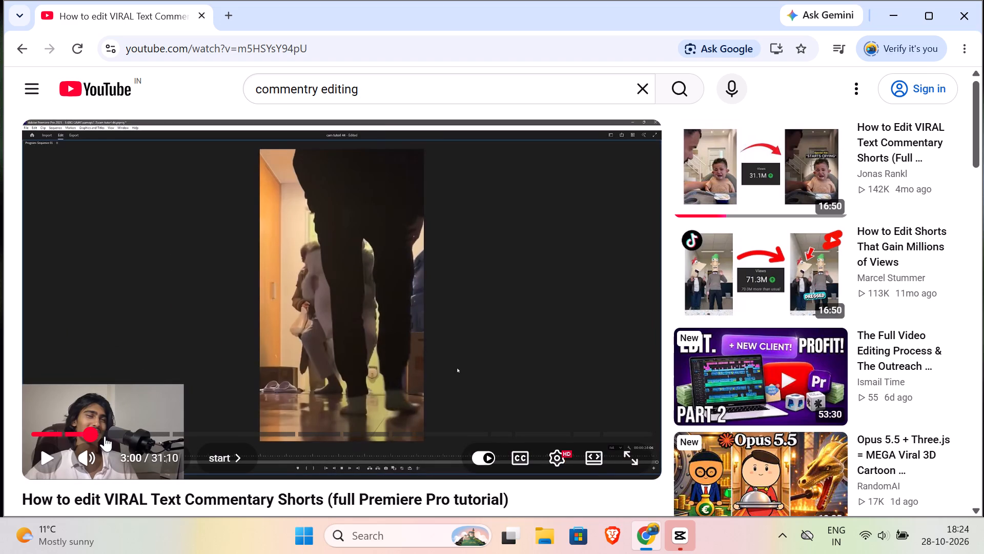
left_click(117, 436)
left_click(158, 436)
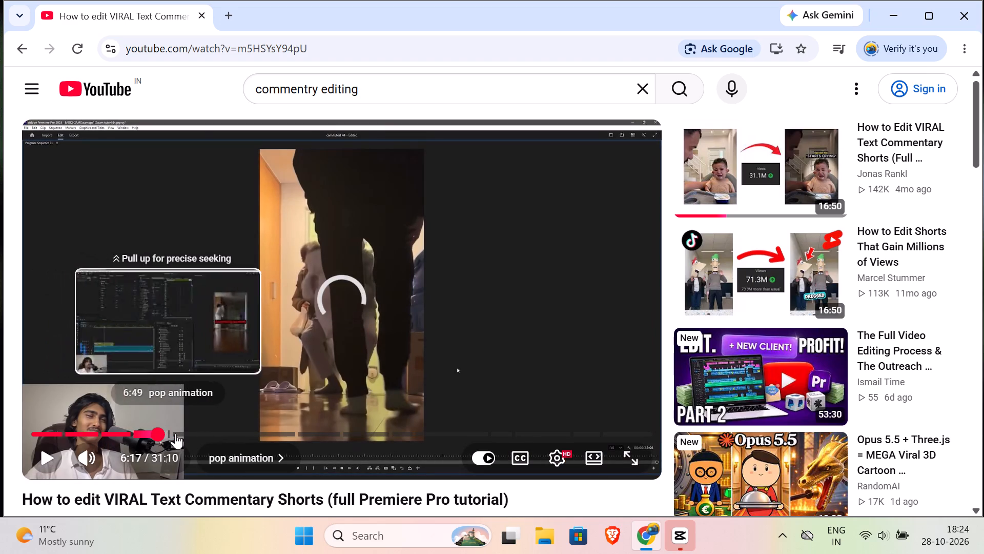
left_click(207, 431)
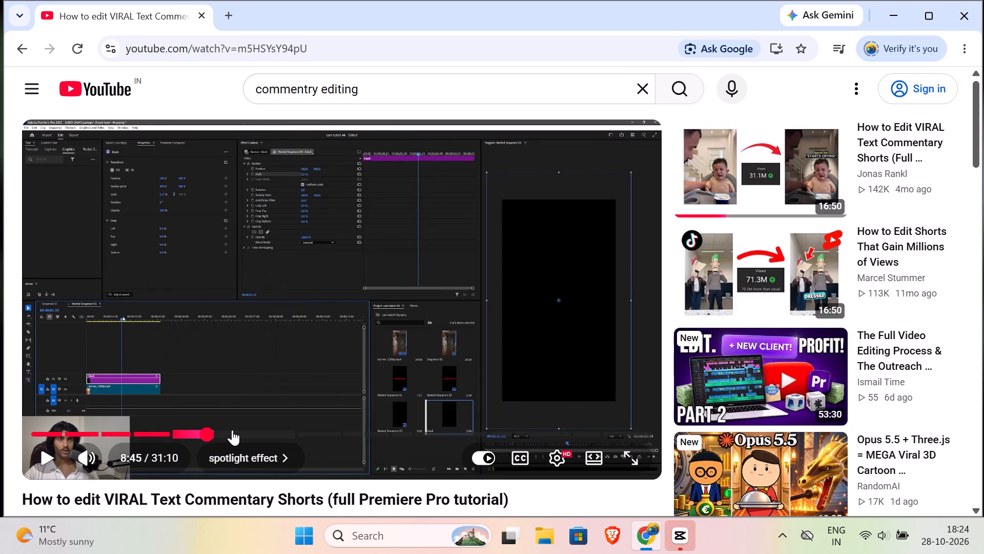
left_click(259, 429)
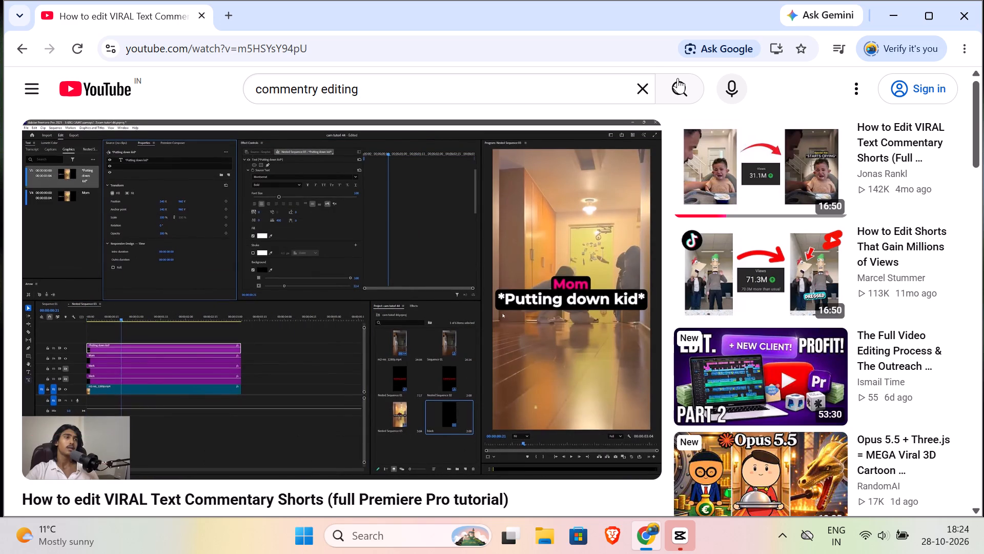
Open the suggested 16:50 text commentary tutorial, and go back to the "commentry editing" search results.
left_click(814, 182)
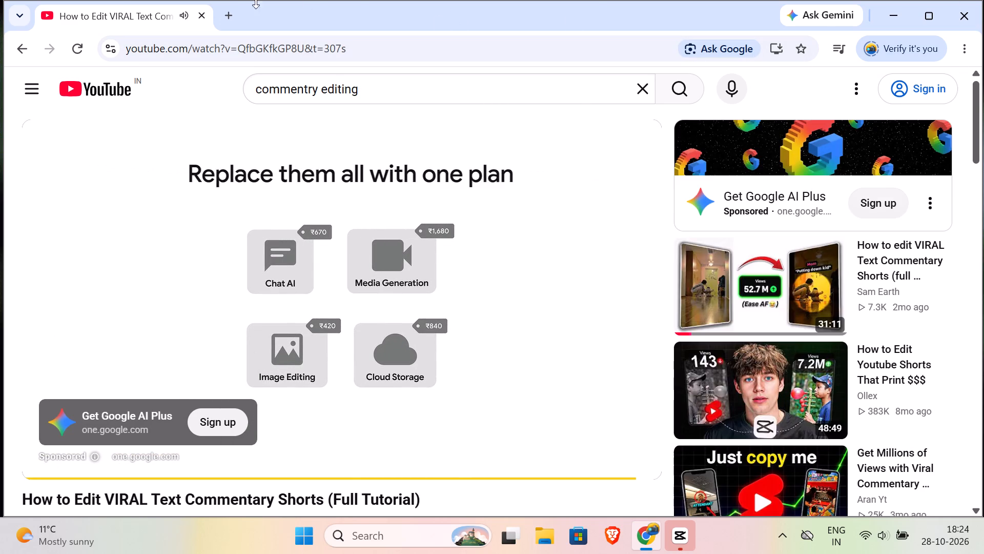
left_click(23, 50)
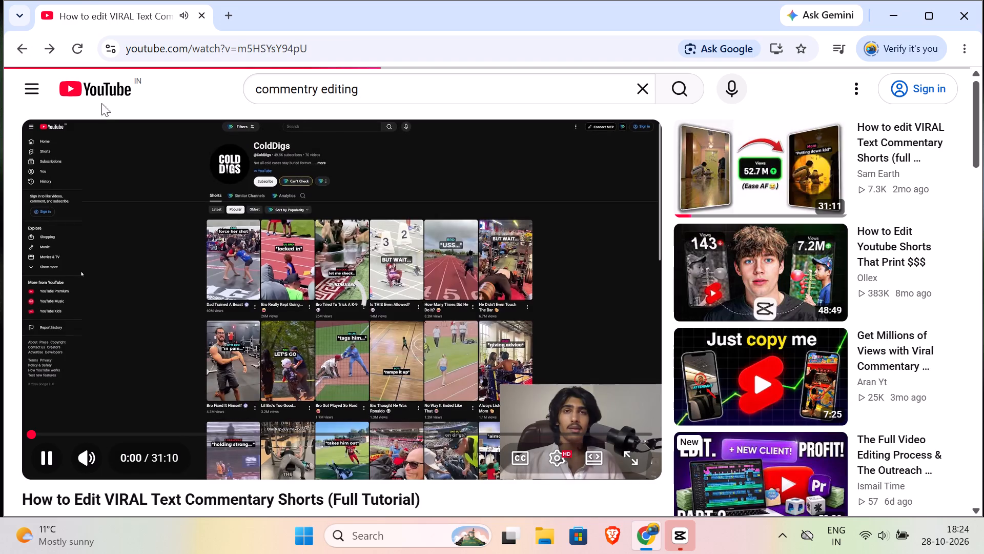
left_click(25, 52)
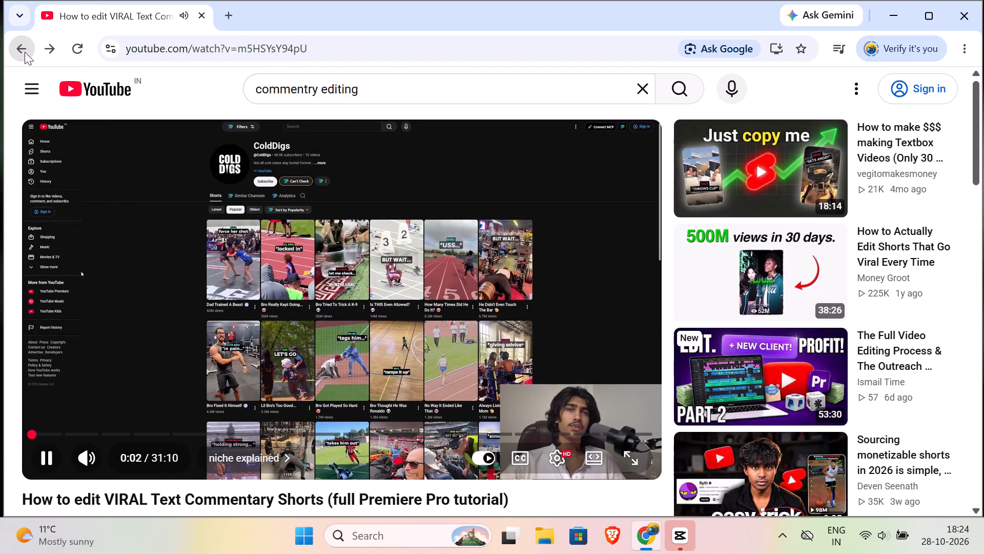
left_click(25, 52)
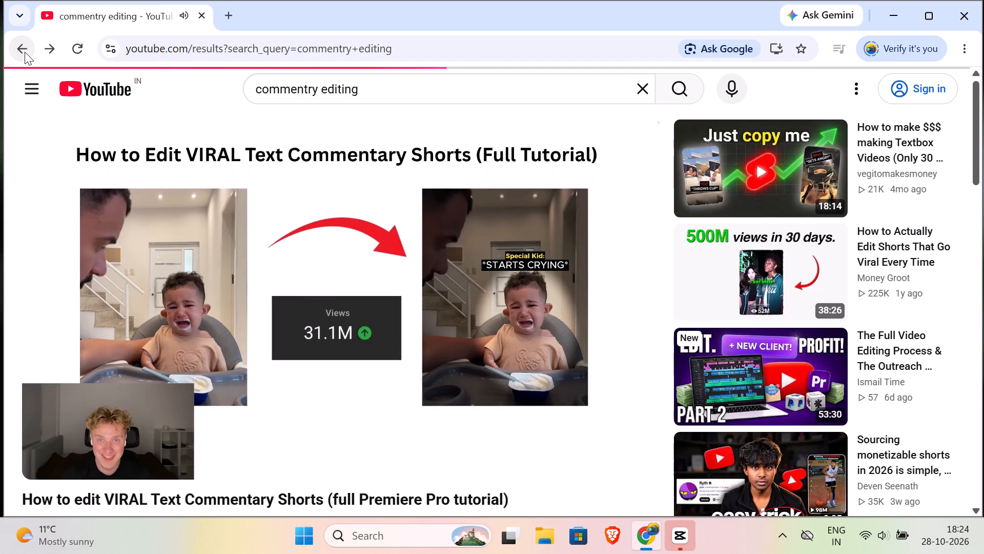
Look through the "commentry editing" search results for commentary tutorials and example Shorts.
scroll(394, 553, "up", 3)
scroll(385, 553, "down", 3)
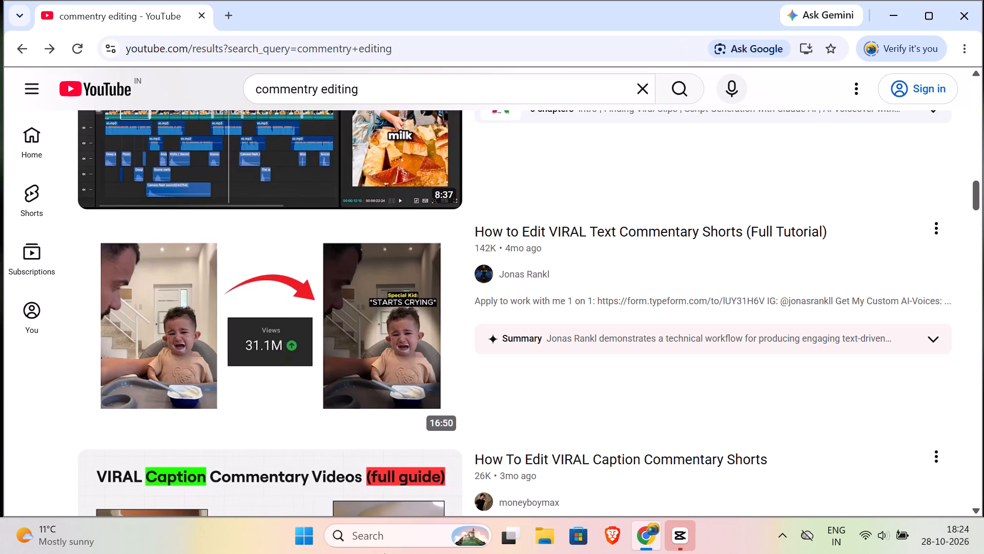
scroll(406, 444, "down", 6)
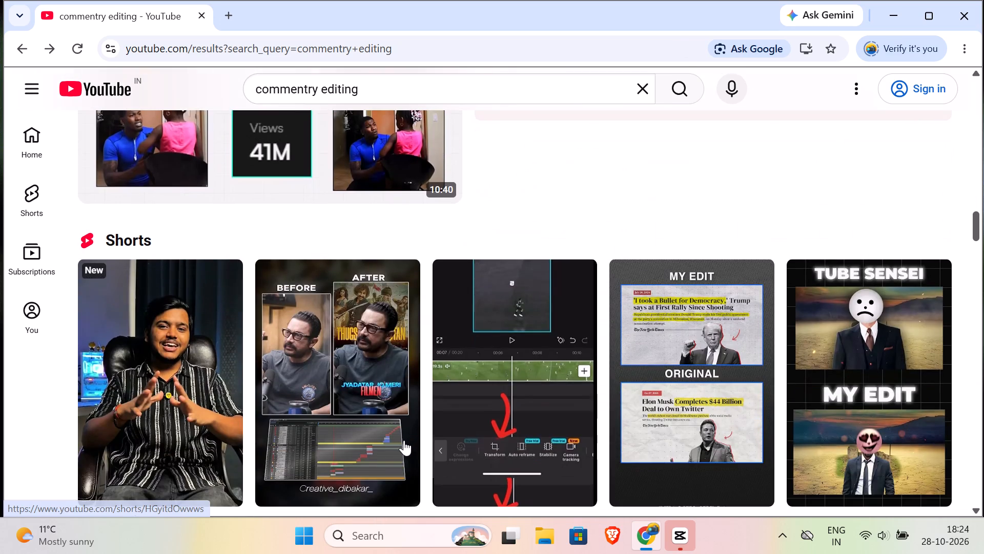
scroll(401, 443, "down", 1)
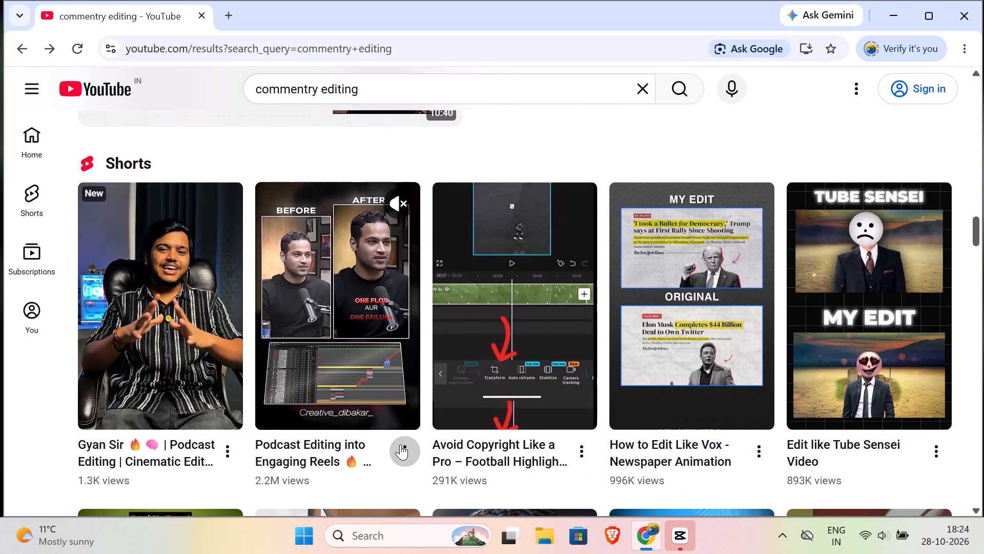
scroll(400, 444, "up", 2)
scroll(400, 444, "down", 6)
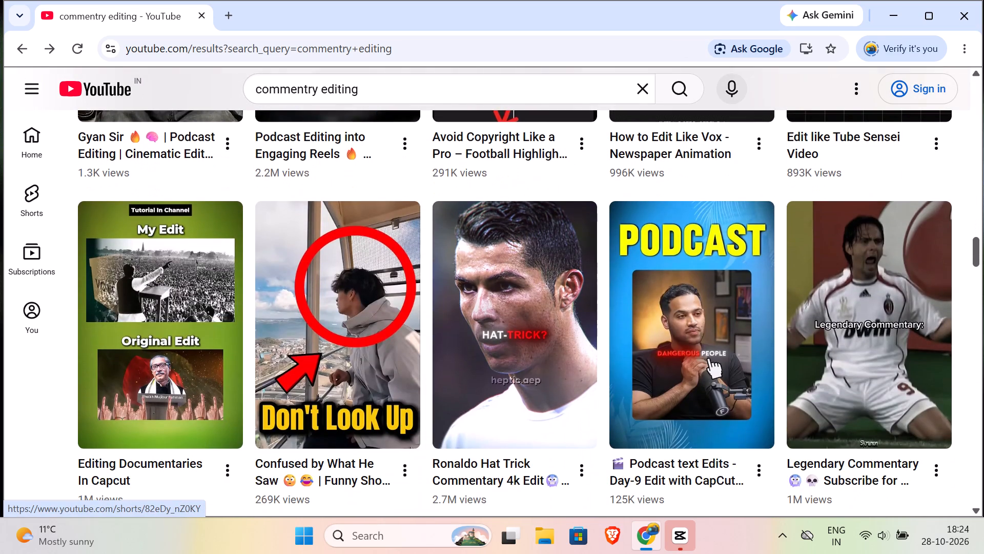
scroll(412, 443, "down", 1)
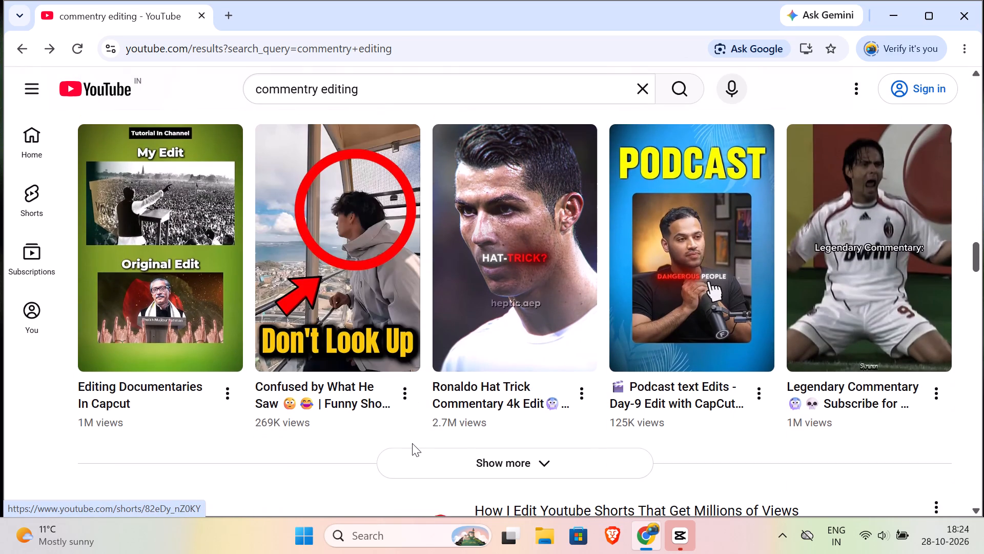
scroll(412, 443, "up", 1)
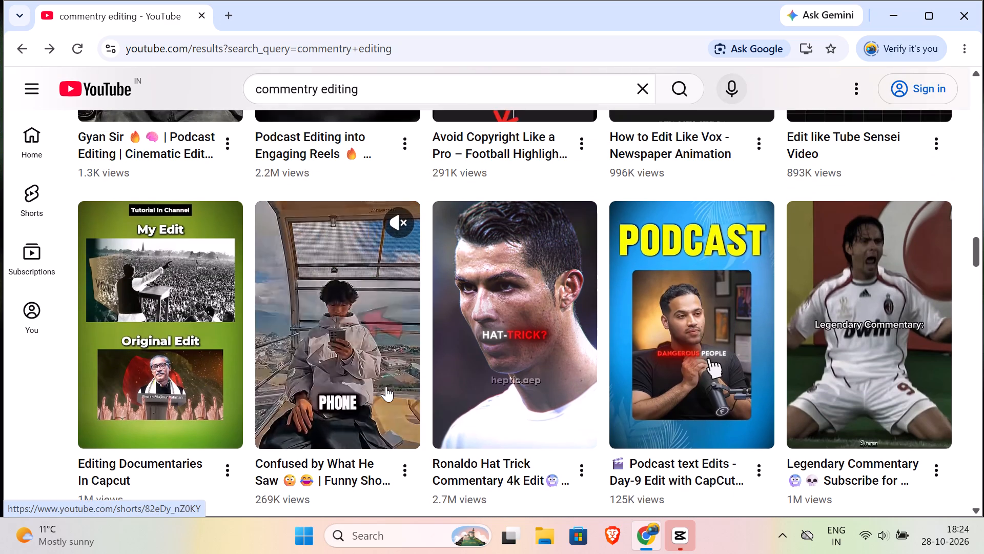
scroll(386, 386, "down", 4)
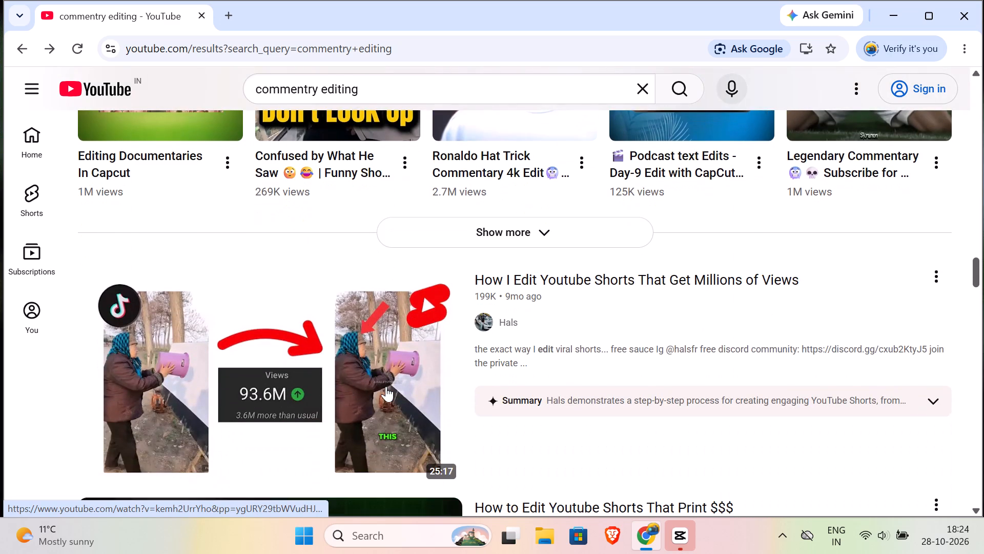
scroll(386, 386, "down", 8)
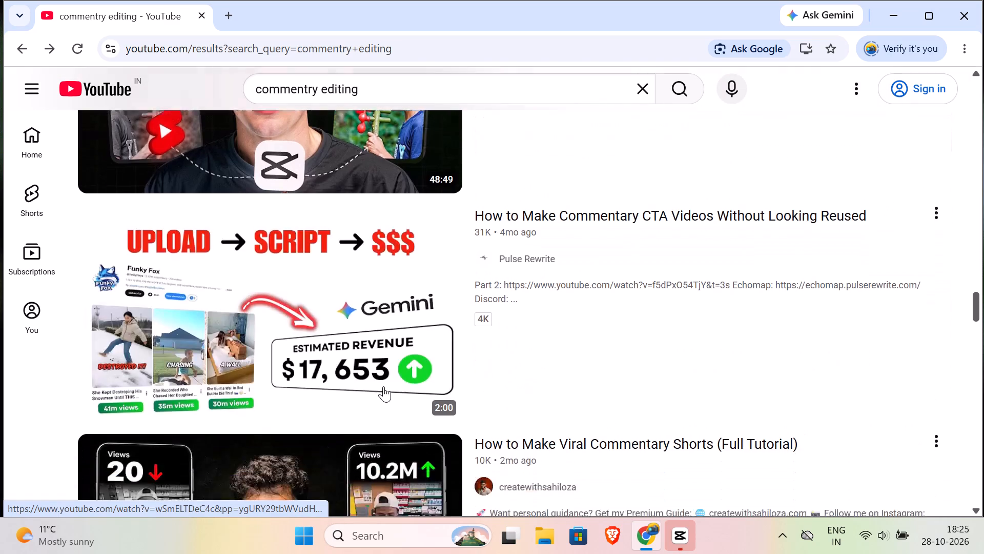
scroll(383, 386, "down", 8)
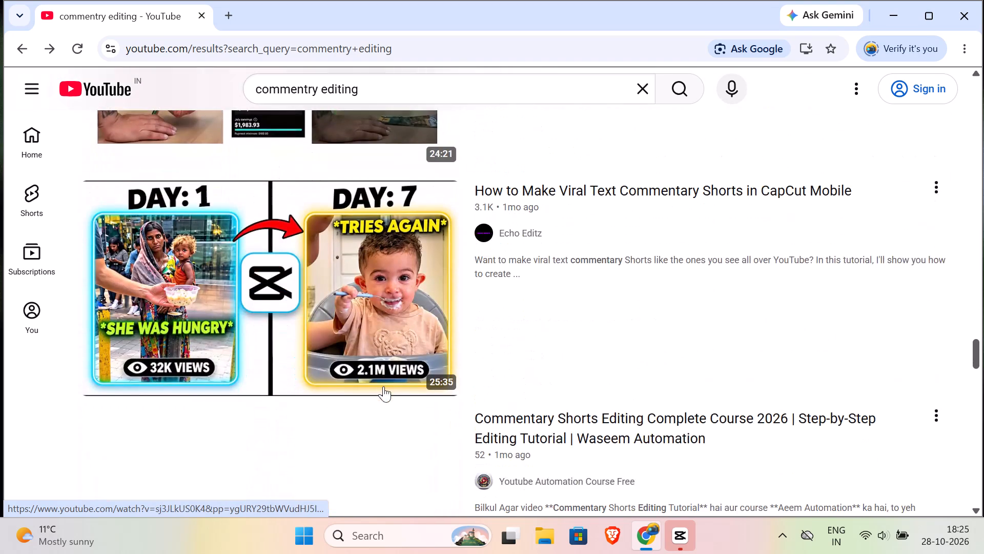
scroll(383, 386, "down", 2)
scroll(383, 386, "up", 1)
scroll(383, 386, "down", 1)
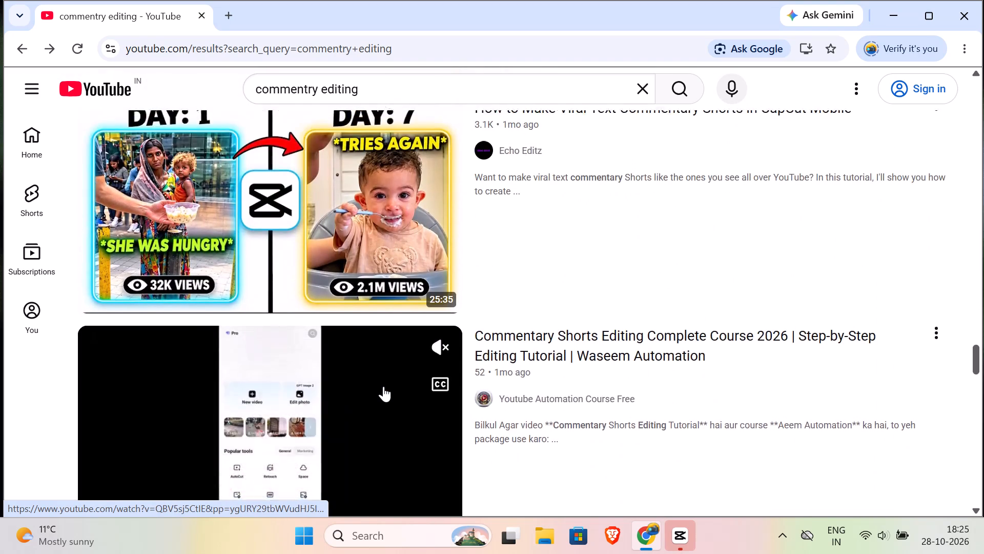
scroll(383, 386, "down", 9)
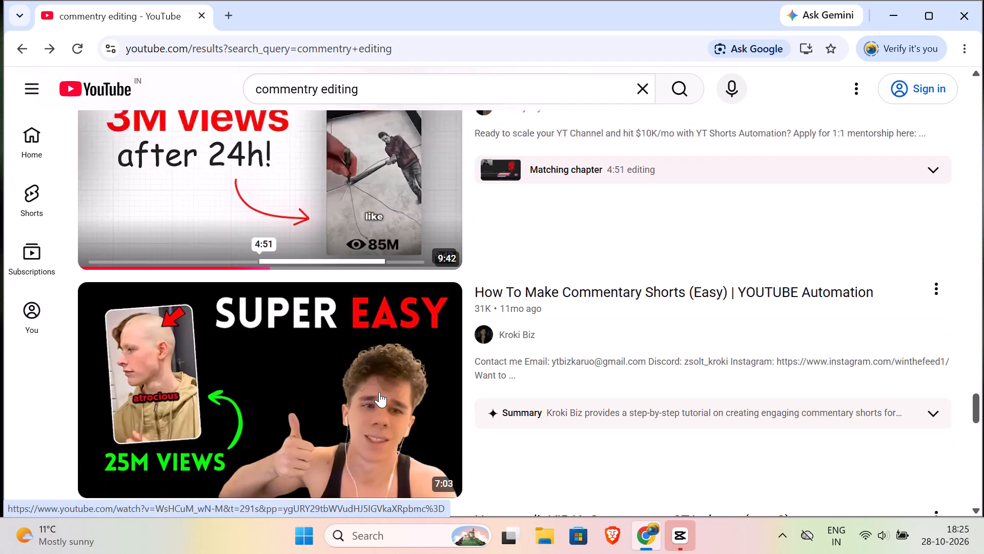
Return to the Shorts section of the search results and play the Ronaldo Hat Trick Commentary short.
scroll(379, 392, "up", 11)
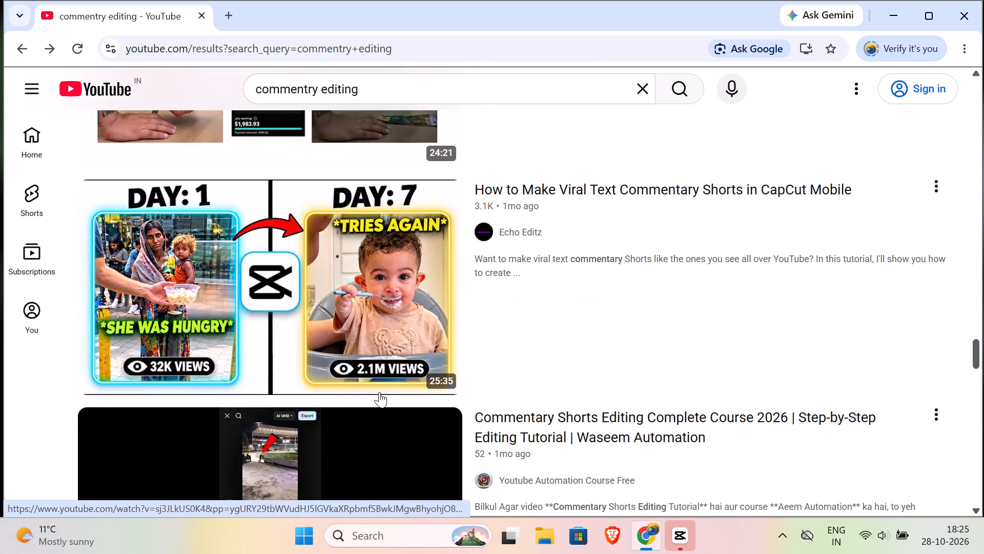
scroll(379, 392, "up", 18)
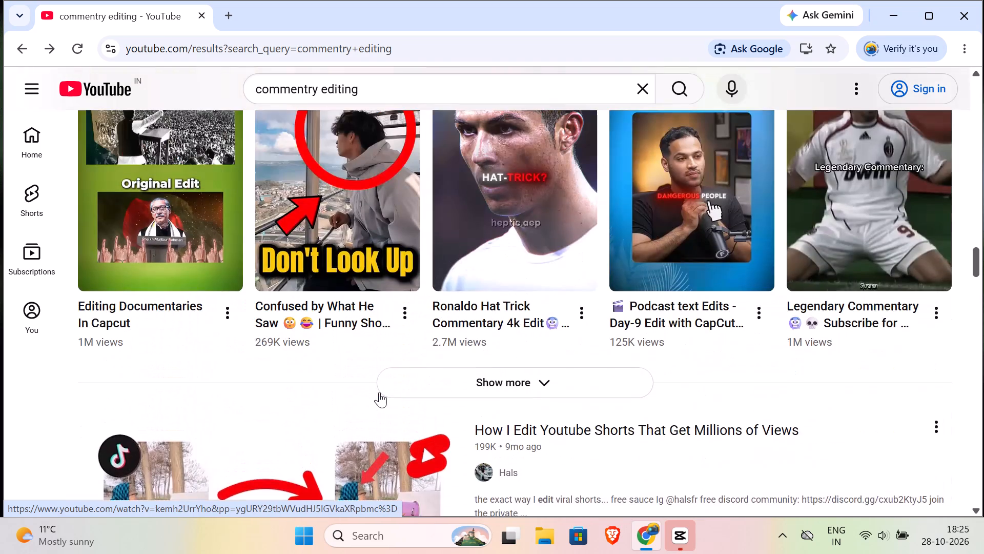
scroll(379, 392, "up", 4)
left_click(502, 475)
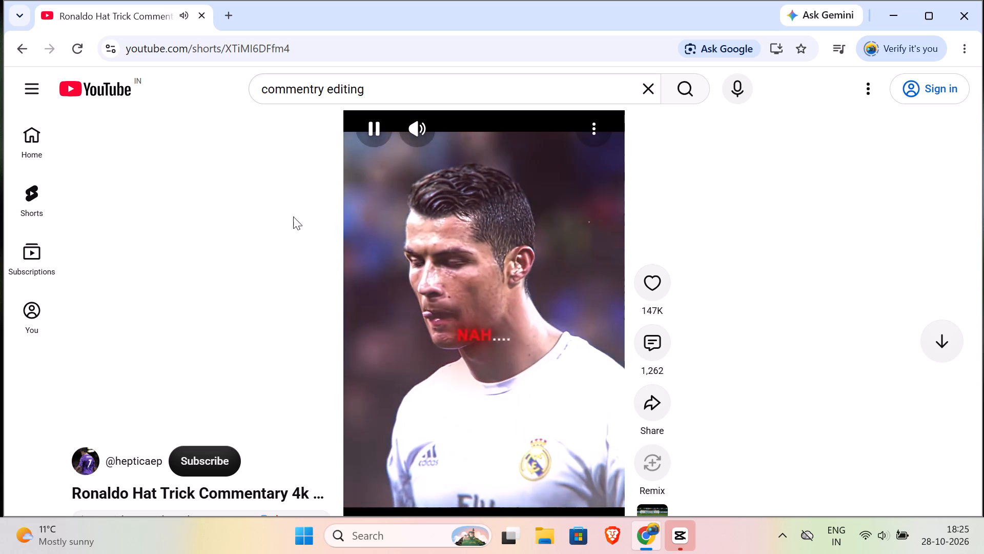
Go back to the search results and play the "Confused by What He Saw" short.
scroll(47, 59, "down", 1)
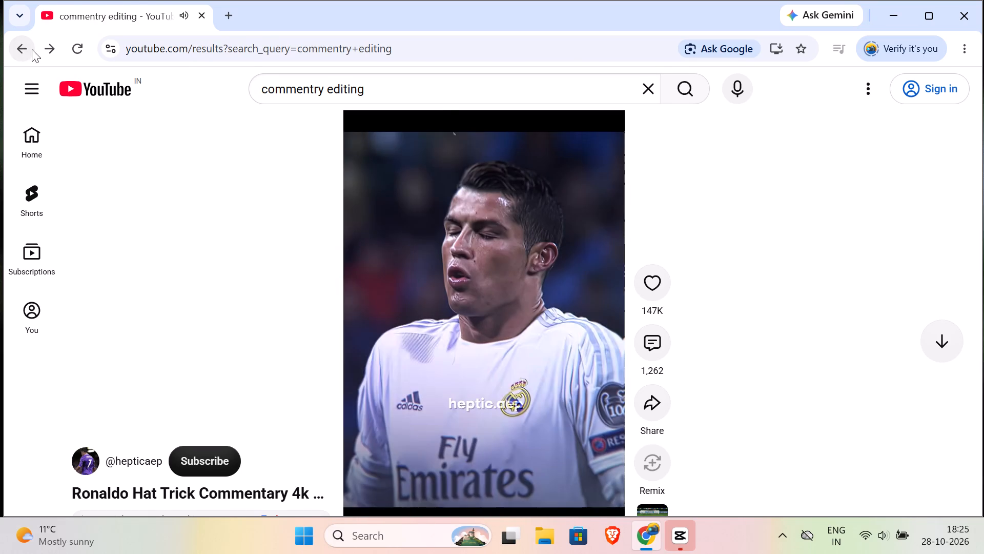
scroll(489, 369, "down", 1)
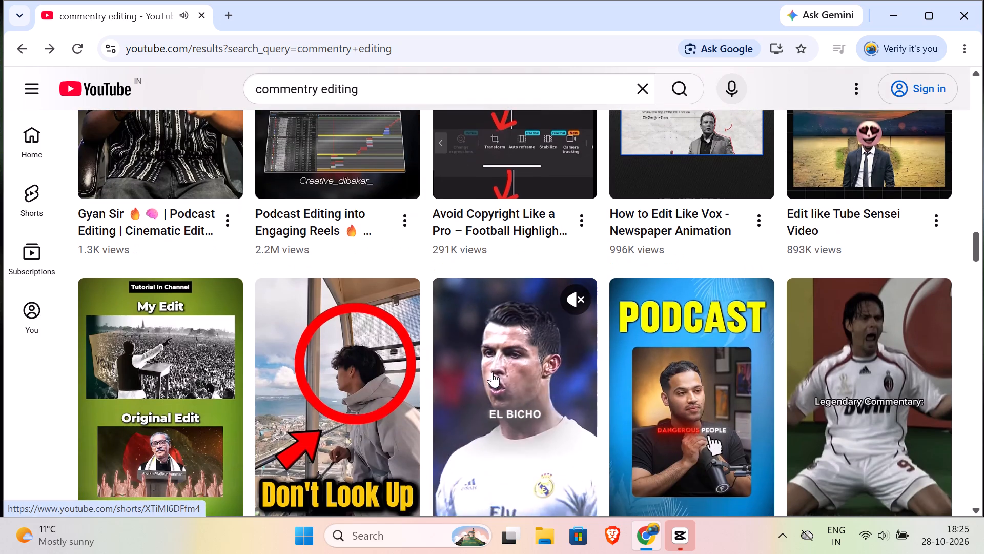
left_click(400, 385)
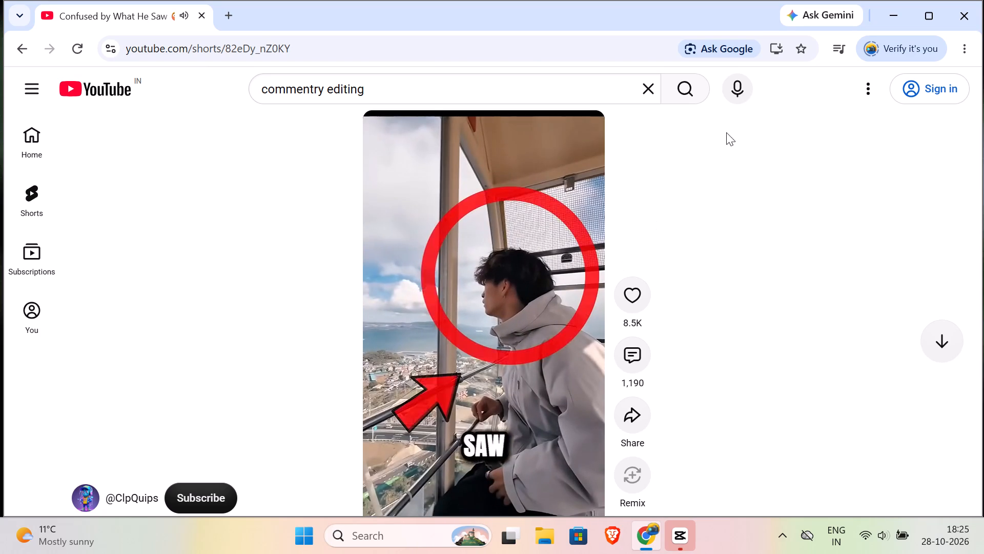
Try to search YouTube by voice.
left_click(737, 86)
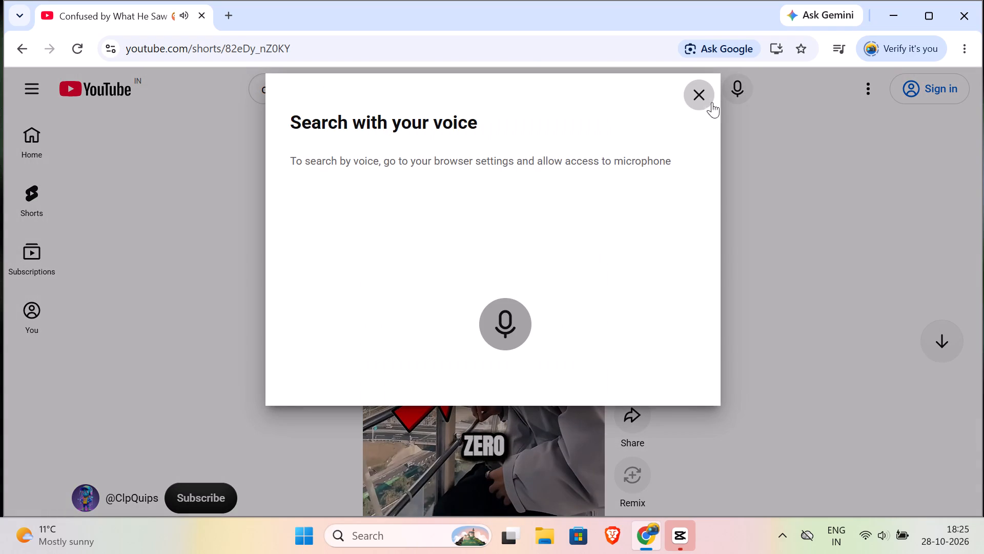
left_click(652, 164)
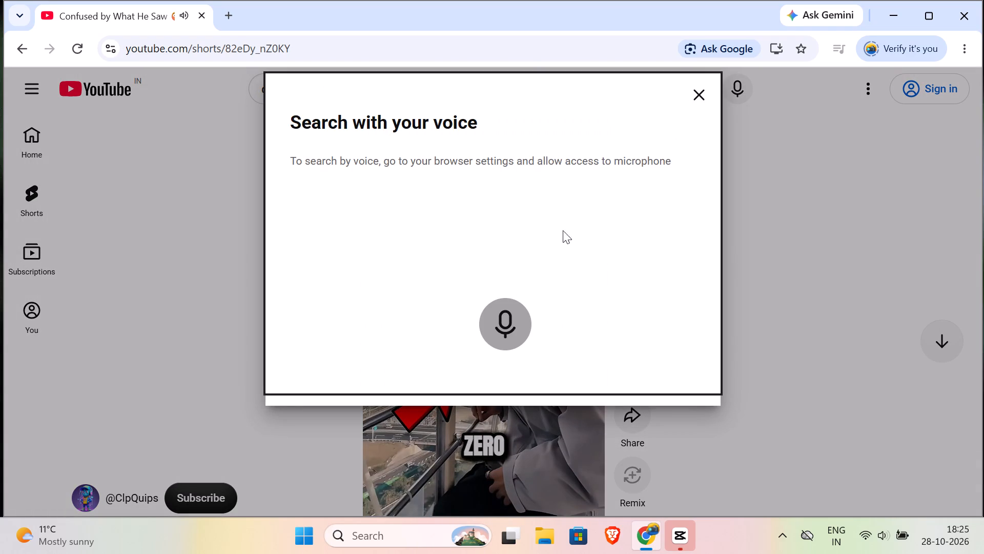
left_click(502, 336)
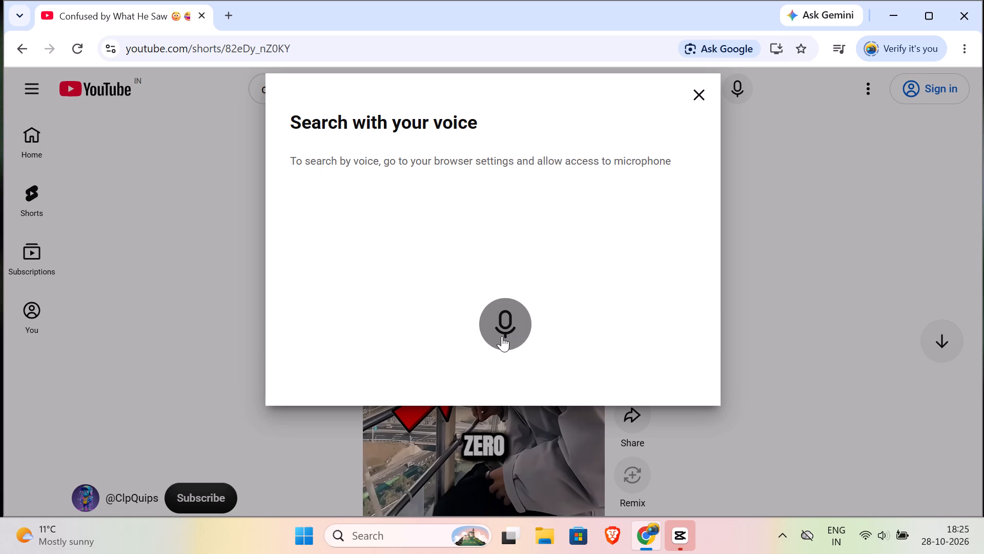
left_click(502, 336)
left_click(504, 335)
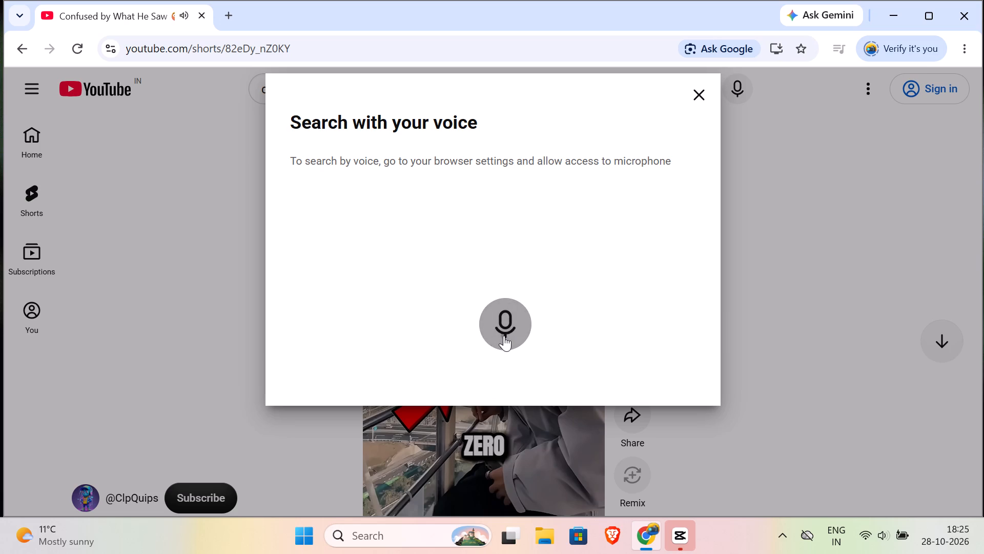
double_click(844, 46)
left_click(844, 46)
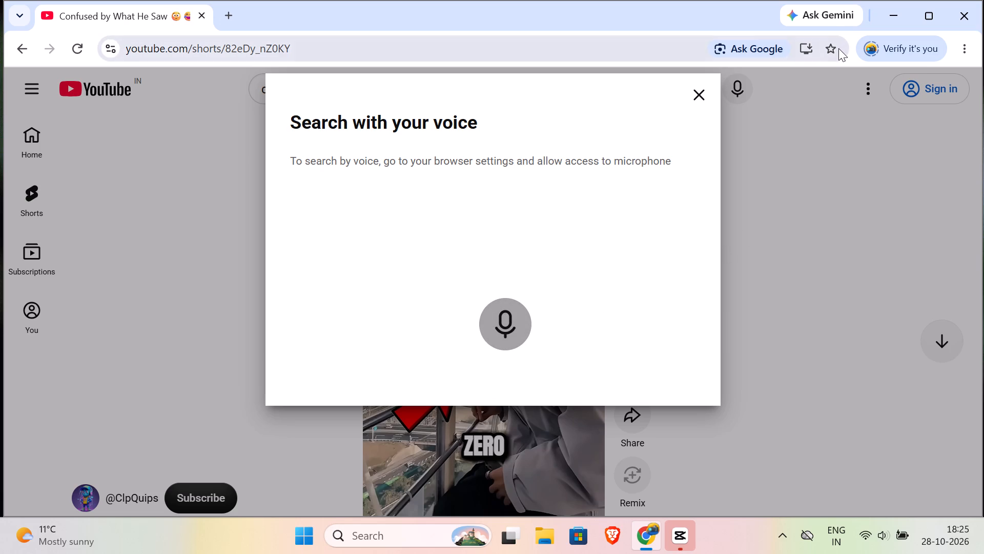
Install YouTube as an app with a desktop shortcut, and return to the browser window.
left_click(809, 55)
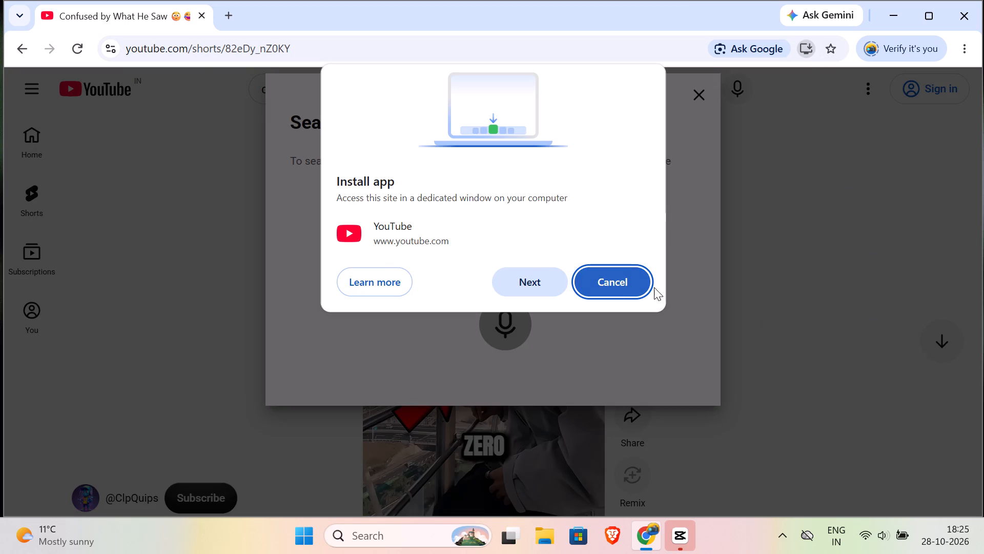
left_click(696, 276)
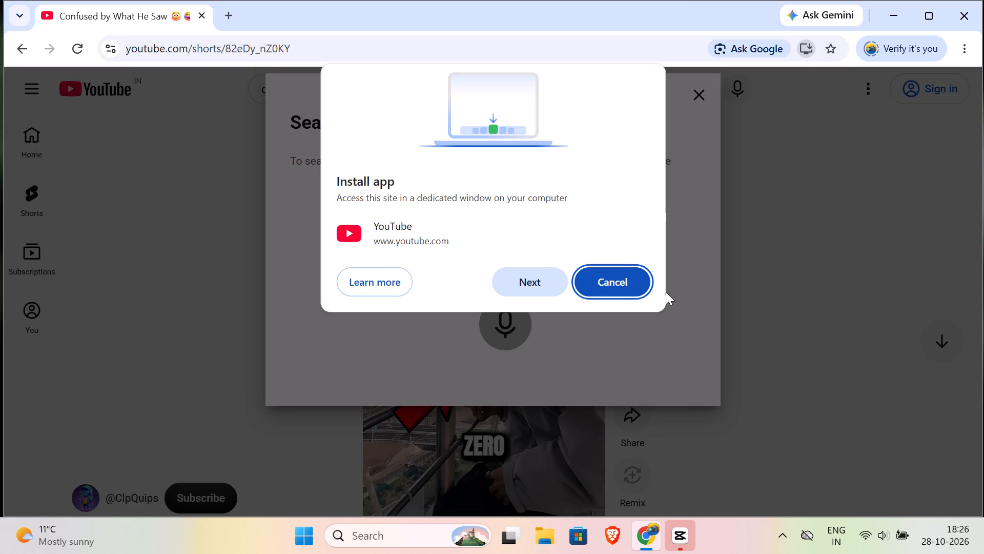
left_click_drag(653, 335, 639, 335)
left_click_drag(561, 264, 543, 275)
left_click(527, 283)
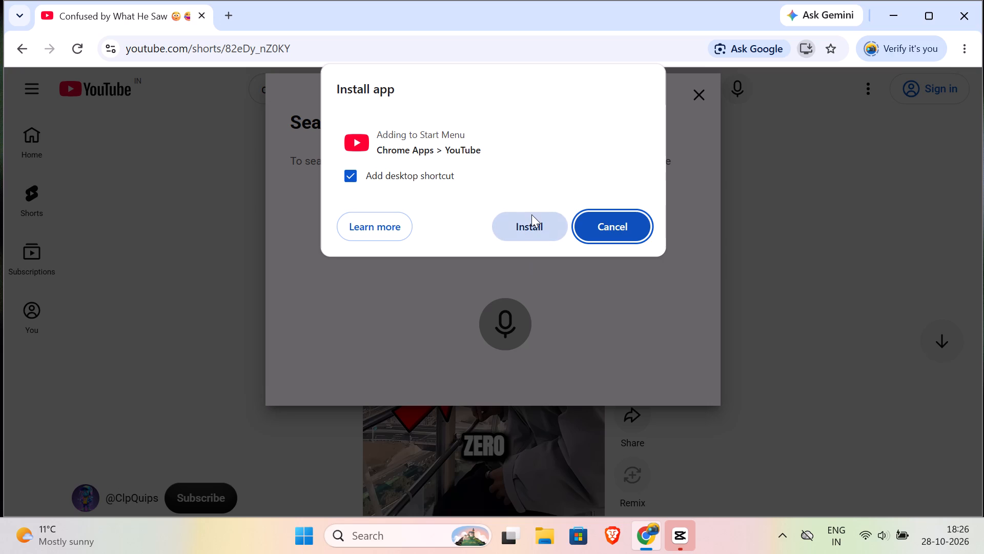
left_click(531, 214)
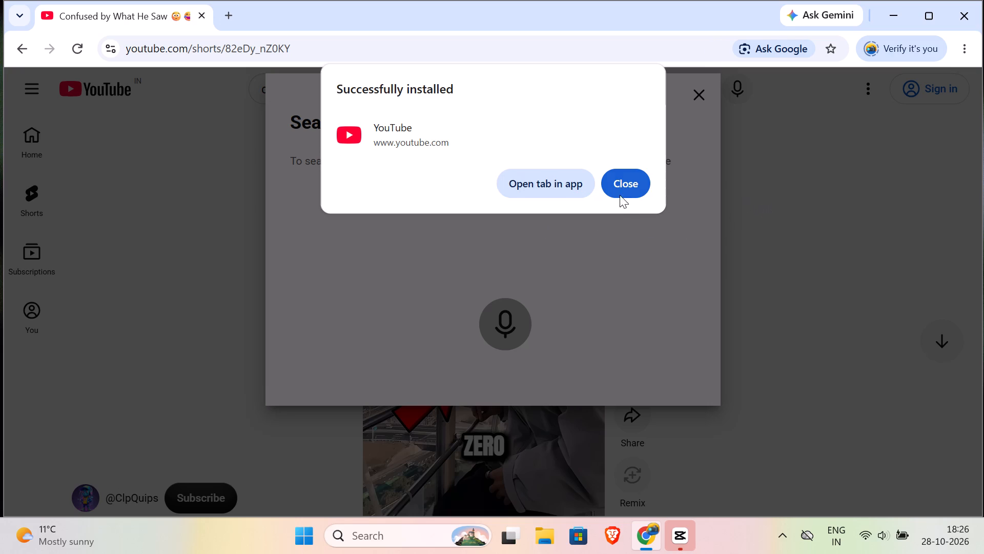
left_click(648, 217)
left_click(726, 239)
left_click(814, 291)
left_click(729, 98)
left_click(888, 8)
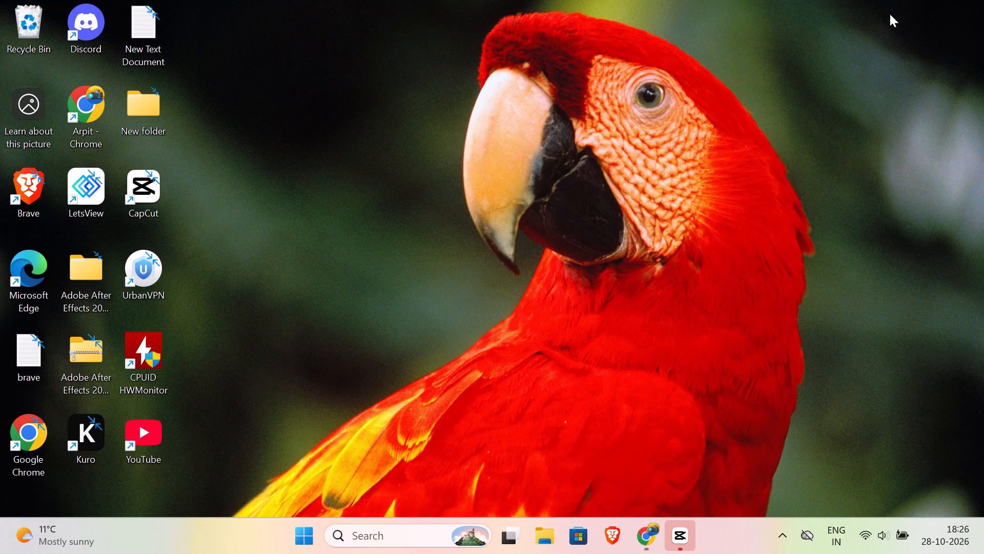
left_click(650, 540)
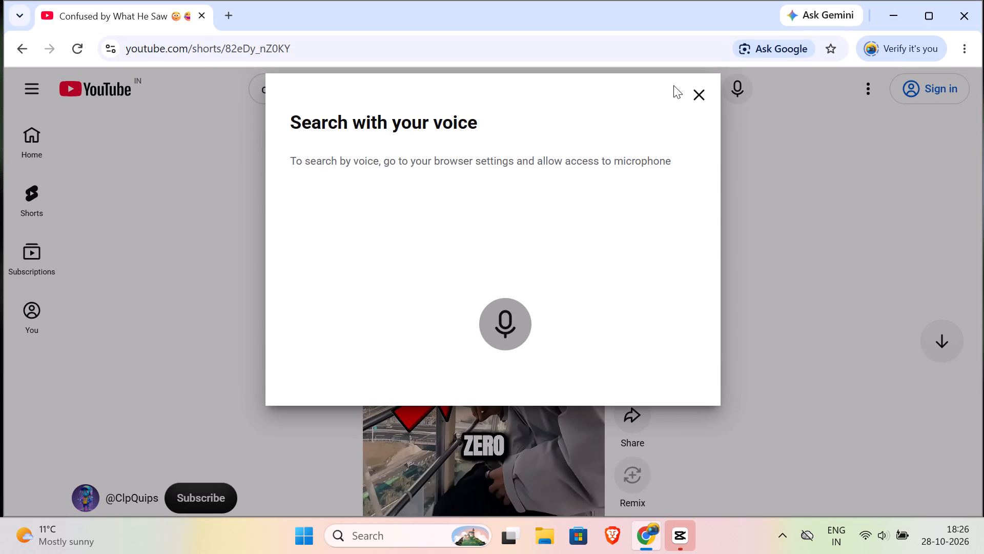
Close the voice search prompt and return to the "Confused by What He Saw" short.
left_click(698, 85)
left_click_drag(722, 116, 813, 258)
right_click_drag(769, 197, 867, 256)
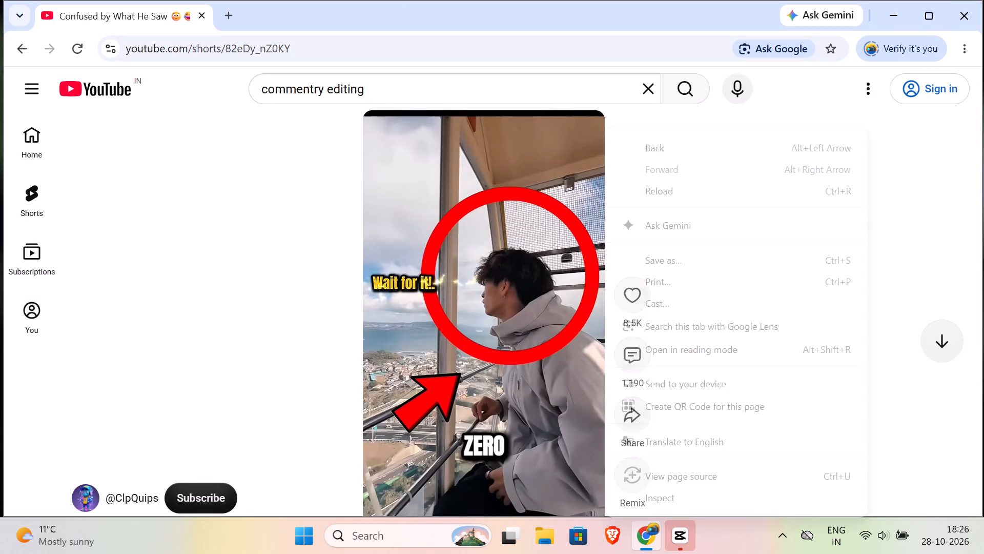
left_click(583, 227)
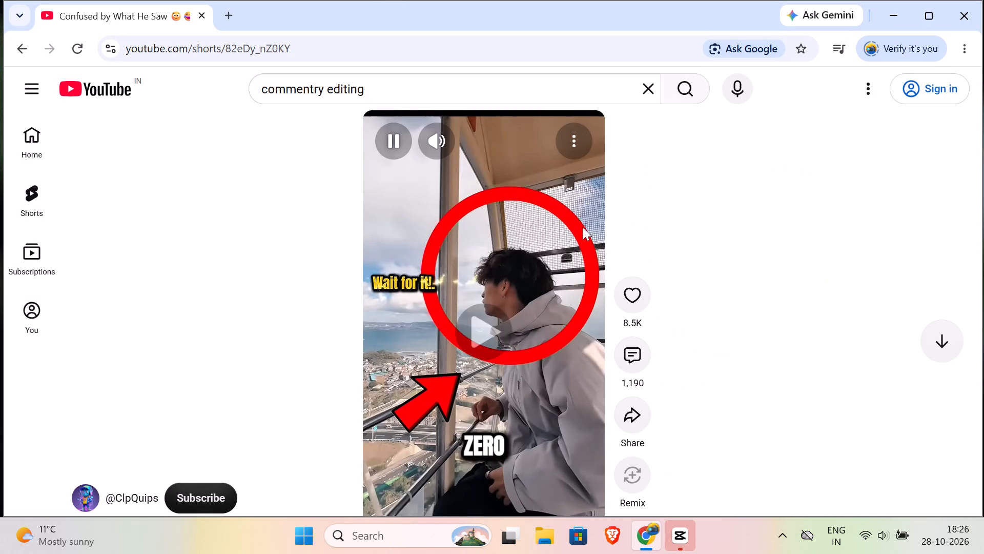
Browse the next two Shorts in the feed, and go back to the "commentry editing" search results.
scroll(528, 255, "down", 3)
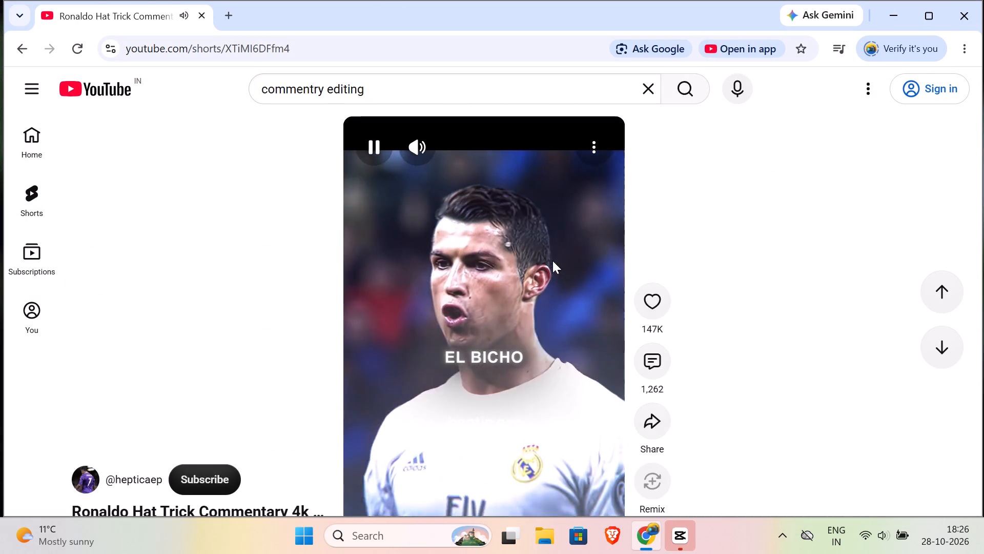
scroll(552, 261, "down", 3)
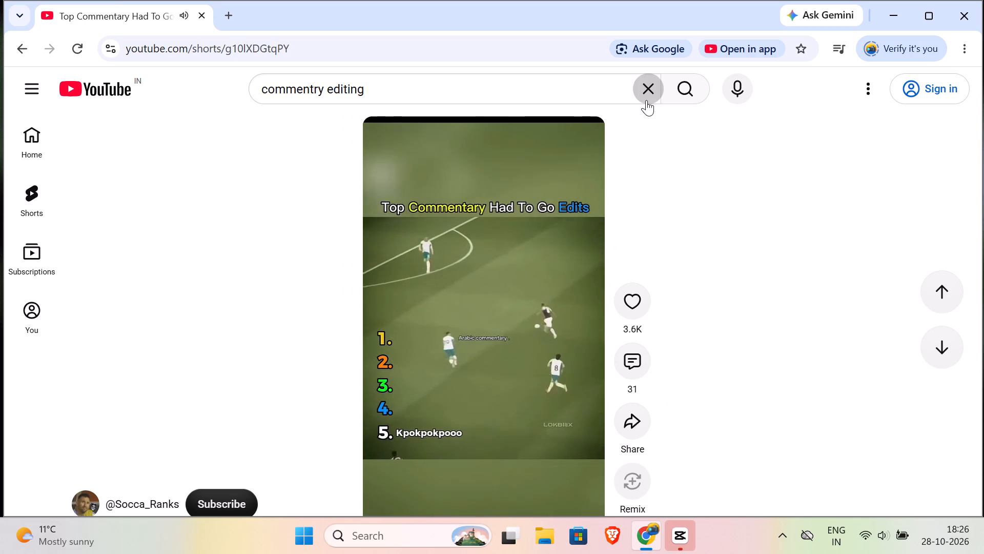
left_click(646, 100)
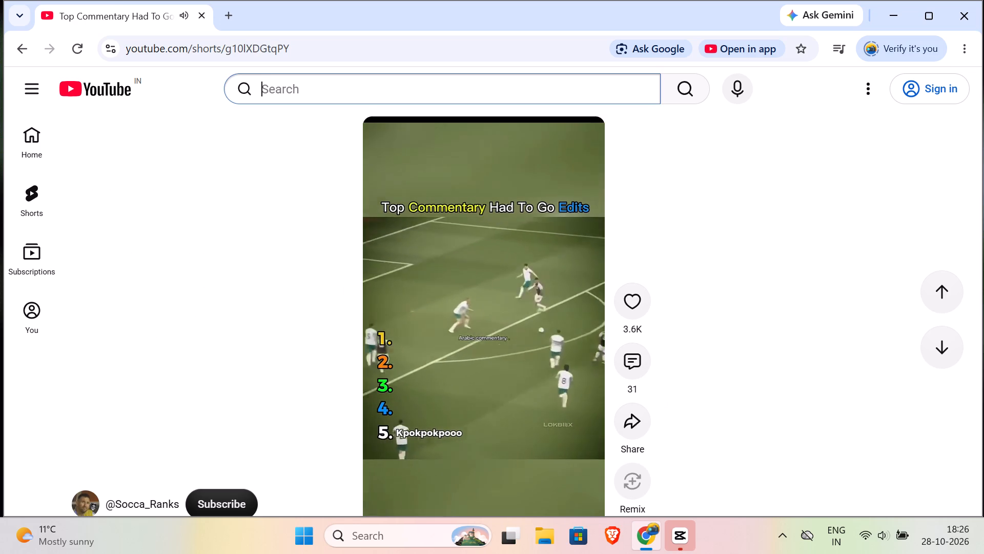
left_click(586, 98)
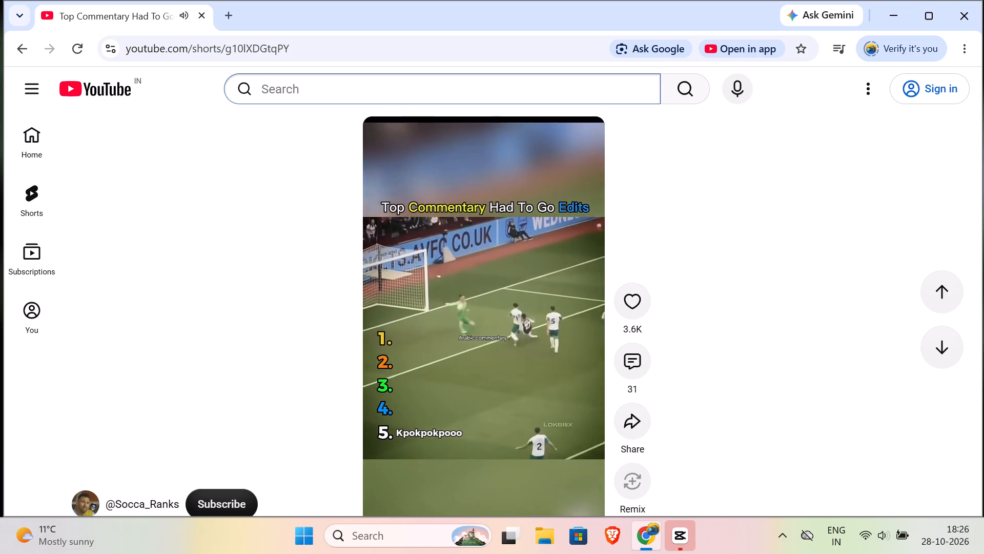
left_click(34, 51)
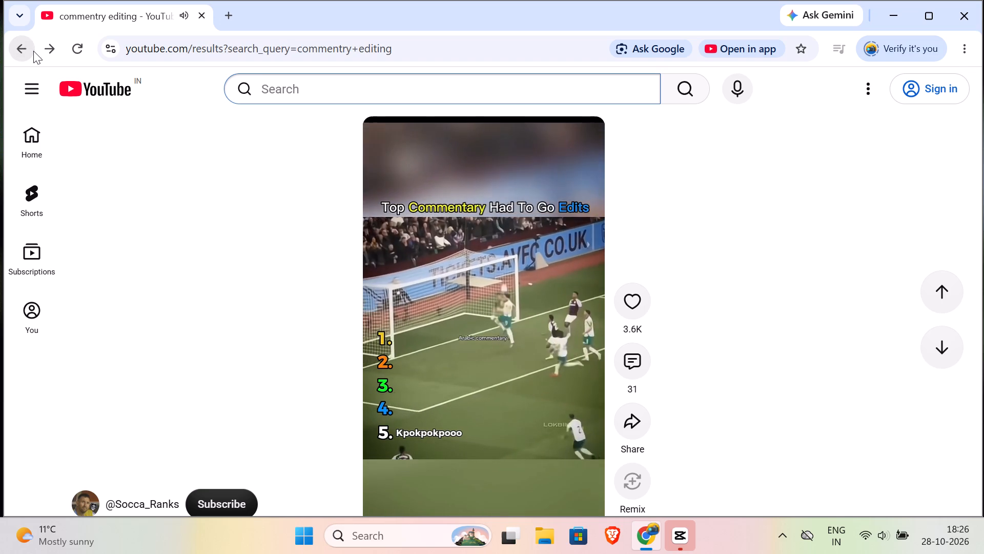
scroll(444, 344, "down", 1)
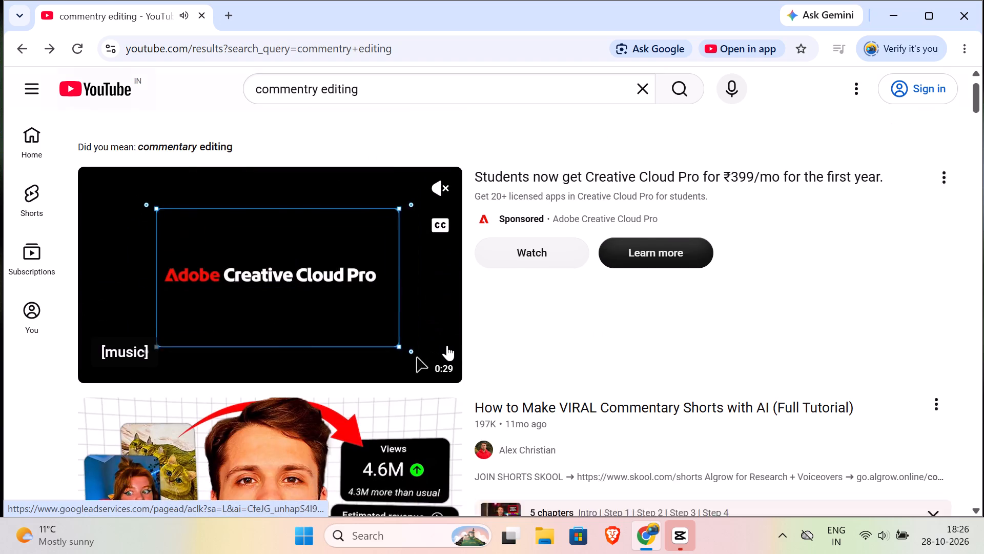
scroll(451, 348, "up", 8)
scroll(451, 348, "down", 8)
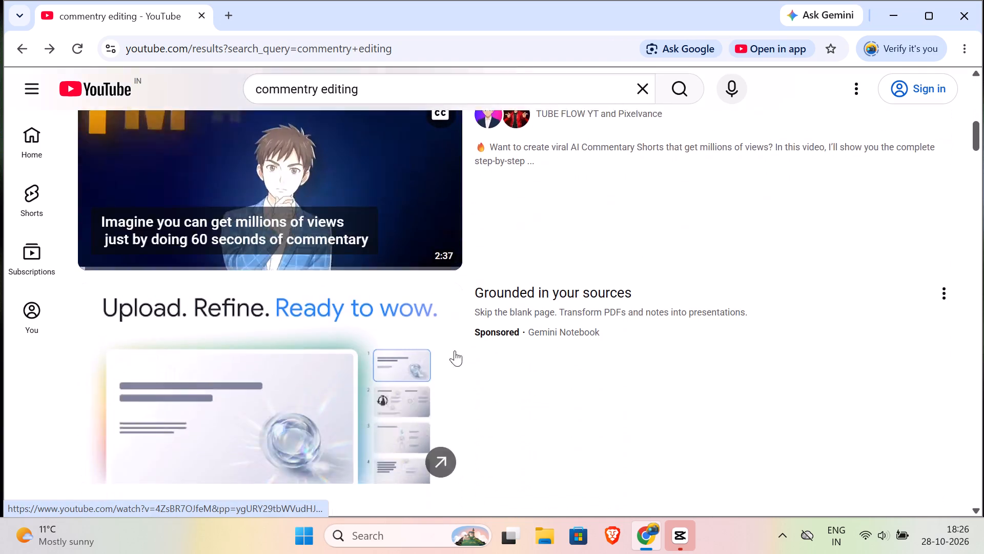
scroll(455, 350, "down", 4)
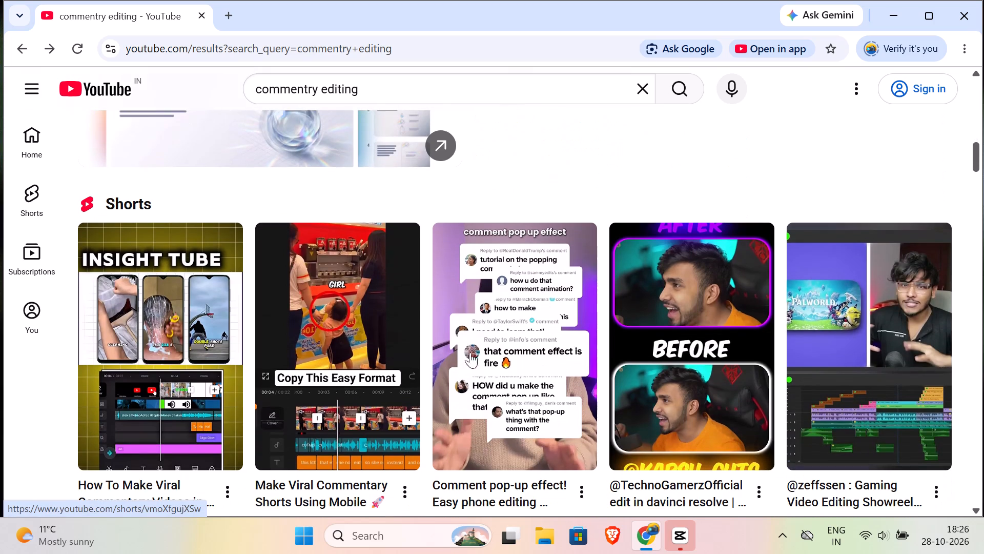
left_click_drag(661, 360, 681, 364)
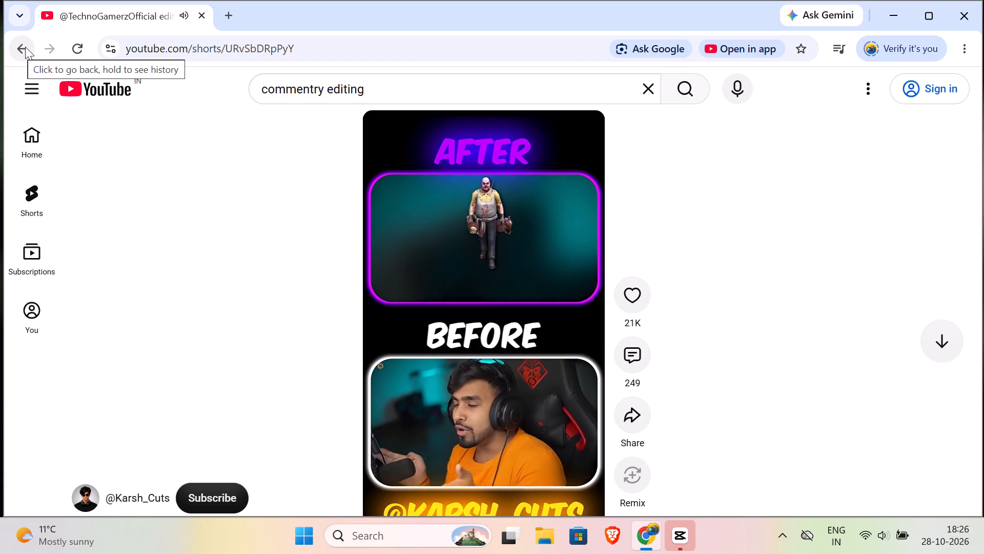
Go back to the search results and look over the tutorials listed below the Shorts section.
left_click(25, 47)
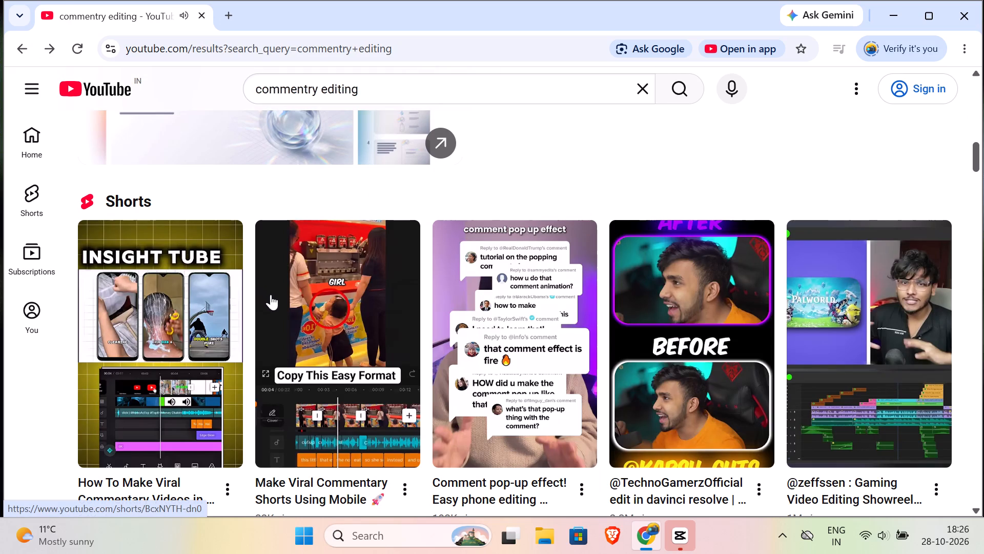
scroll(353, 344, "down", 4)
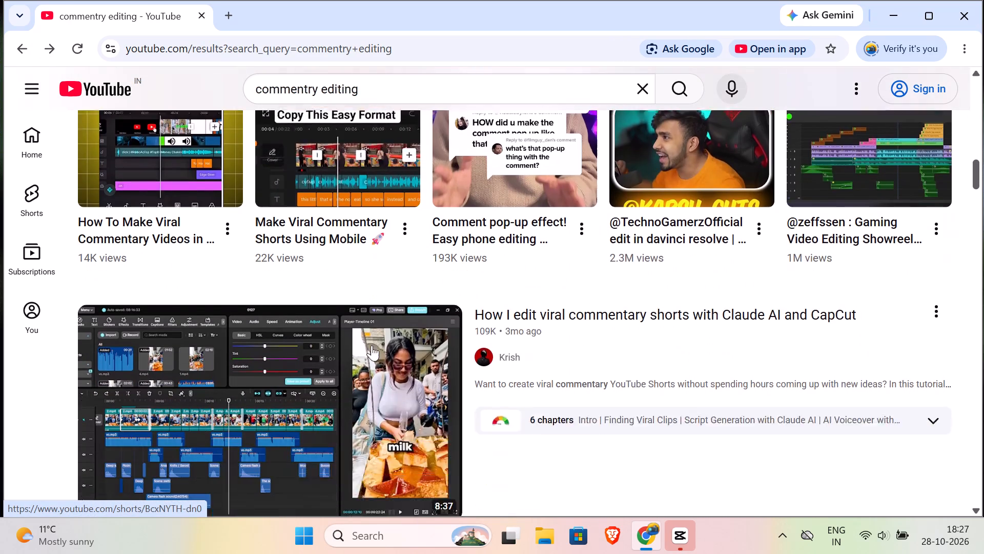
scroll(388, 343, "down", 1)
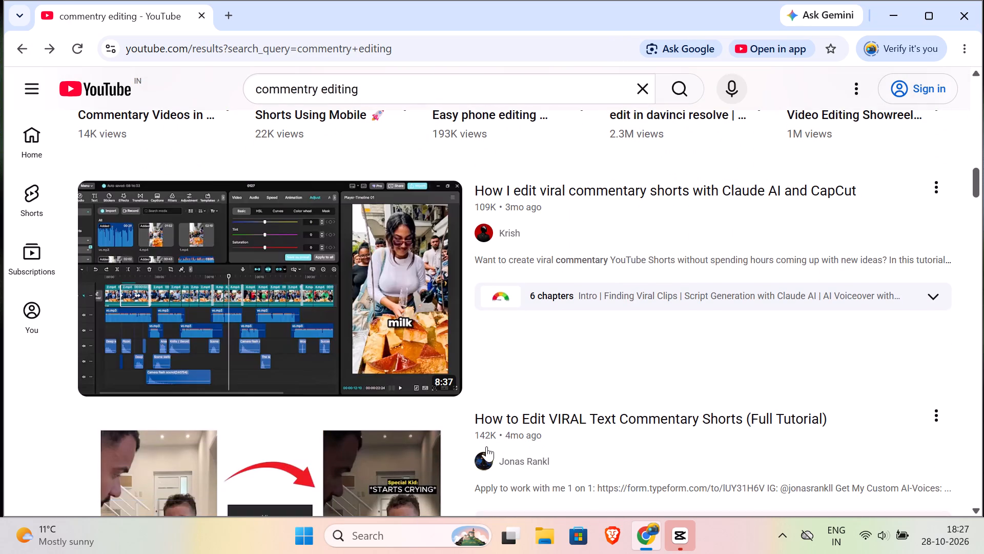
scroll(486, 446, "up", 2)
scroll(528, 500, "down", 1)
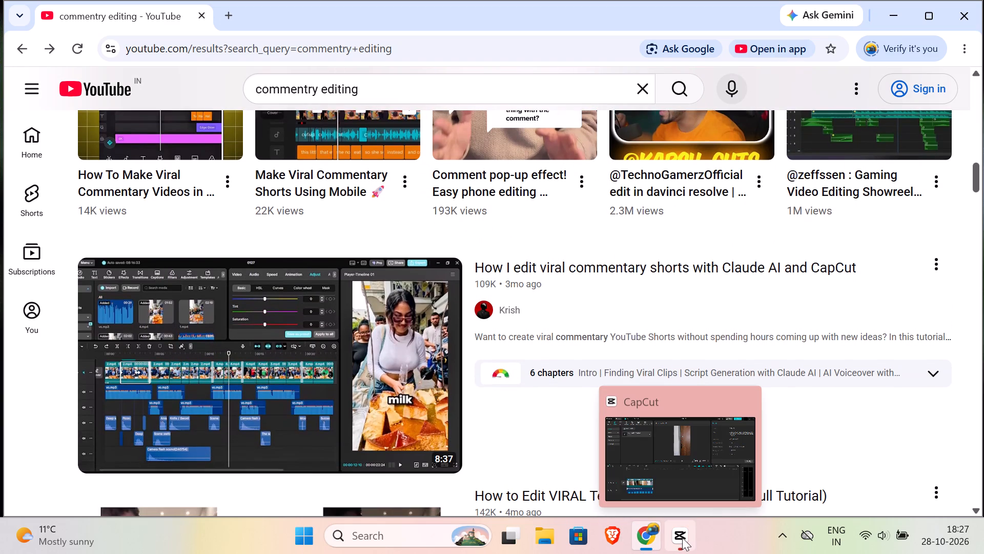
Switch to CapCut to view the 1028 (3) project's timeline and details, and return to the YouTube search results.
left_click(682, 537)
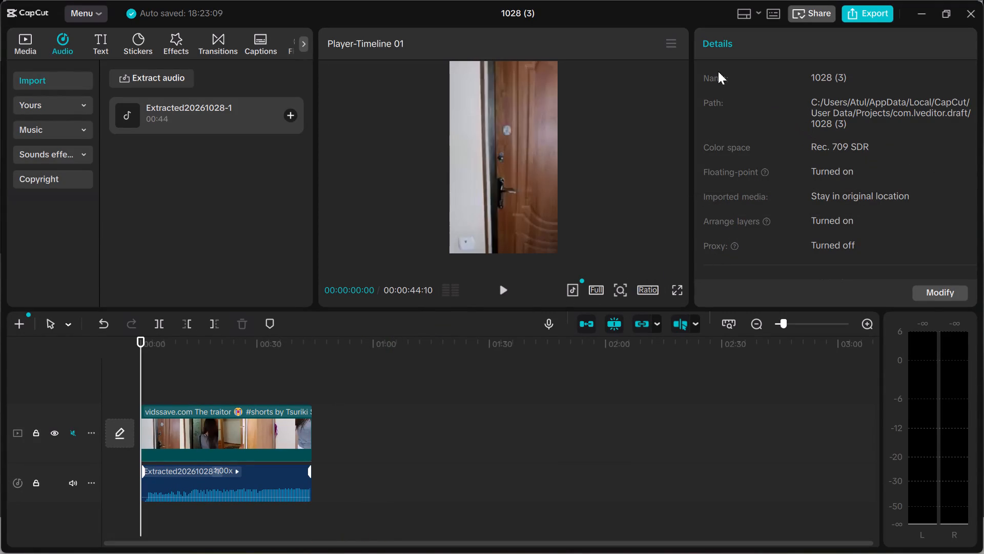
left_click(707, 61)
left_click(707, 32)
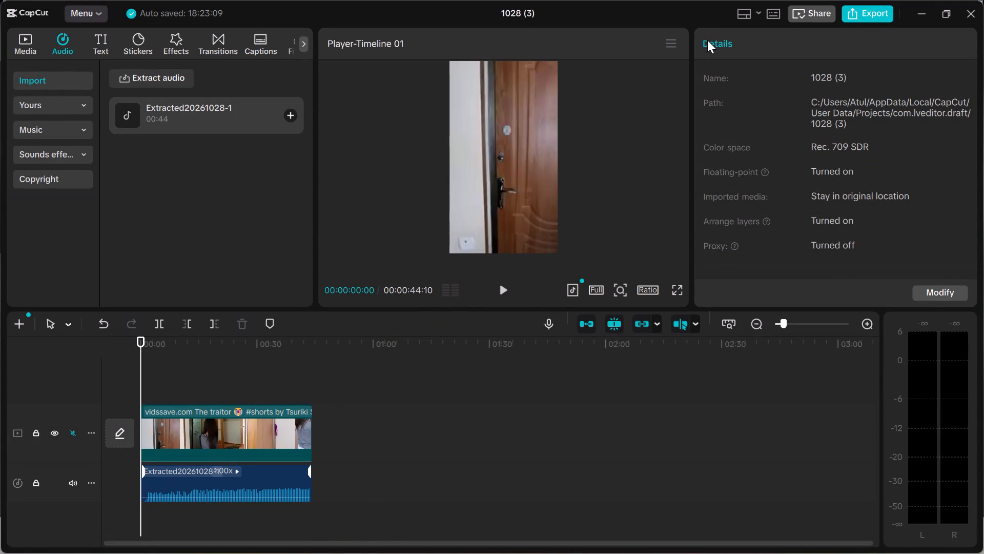
left_click(707, 40)
left_click(917, 17)
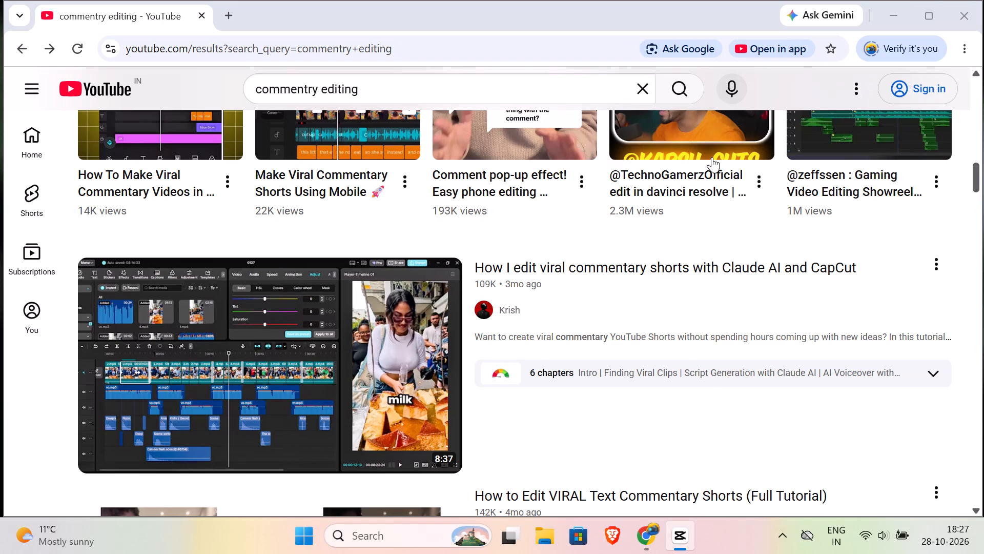
Look through the "commentry editing" search results below the first Shorts section for a text commentary tutorial.
scroll(786, 299, "down", 6)
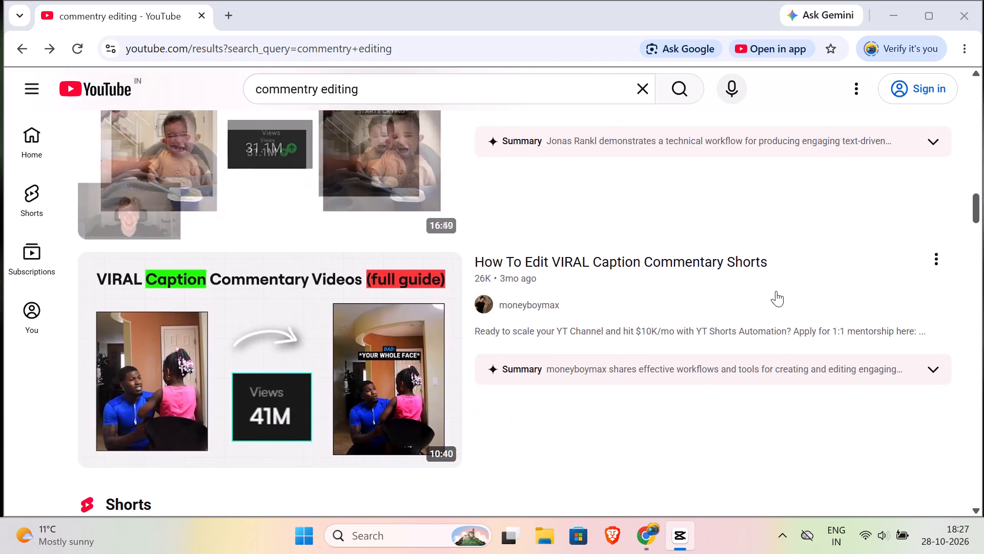
scroll(776, 291, "down", 17)
scroll(807, 291, "down", 4)
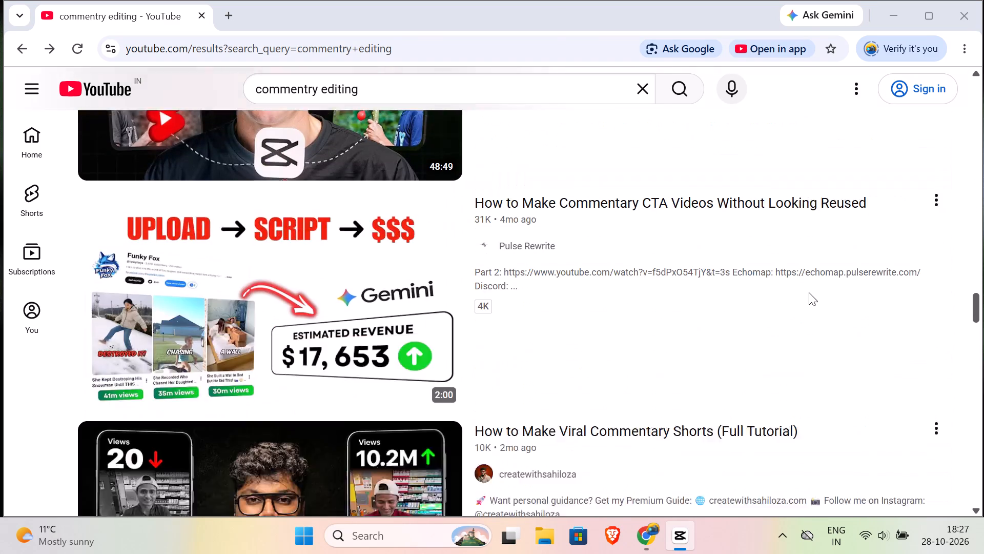
scroll(809, 292, "up", 9)
scroll(809, 292, "down", 5)
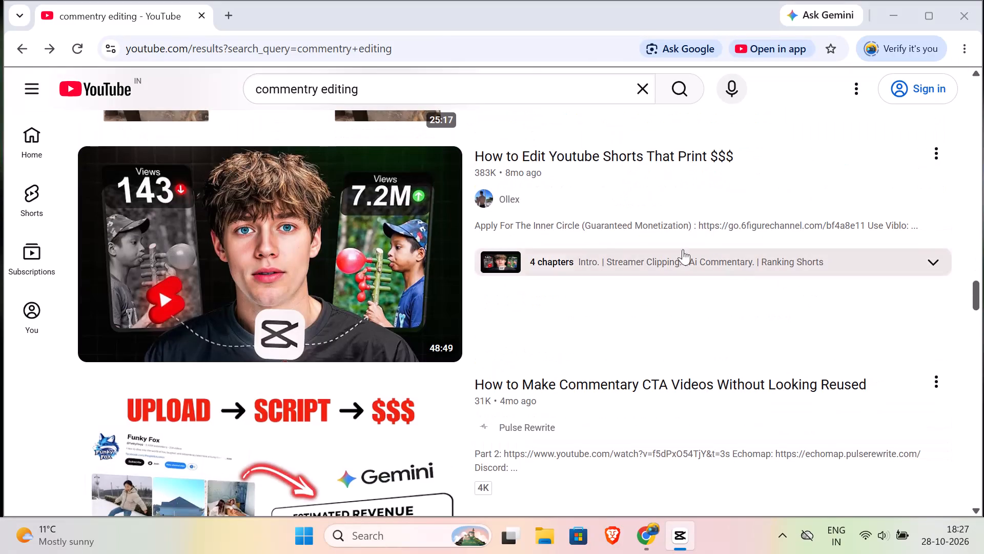
scroll(413, 40, "up", 4)
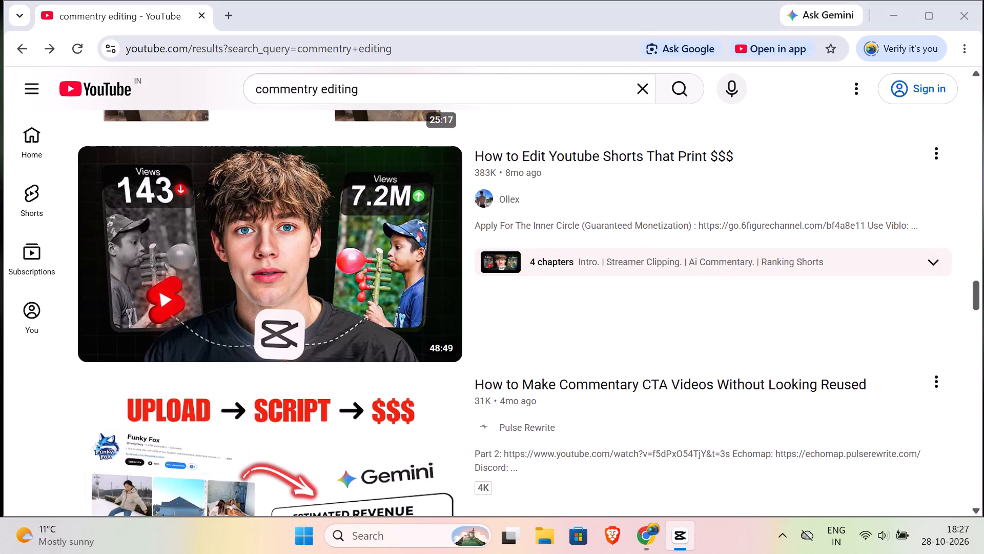
scroll(433, 41, "up", 1)
scroll(421, 166, "up", 13)
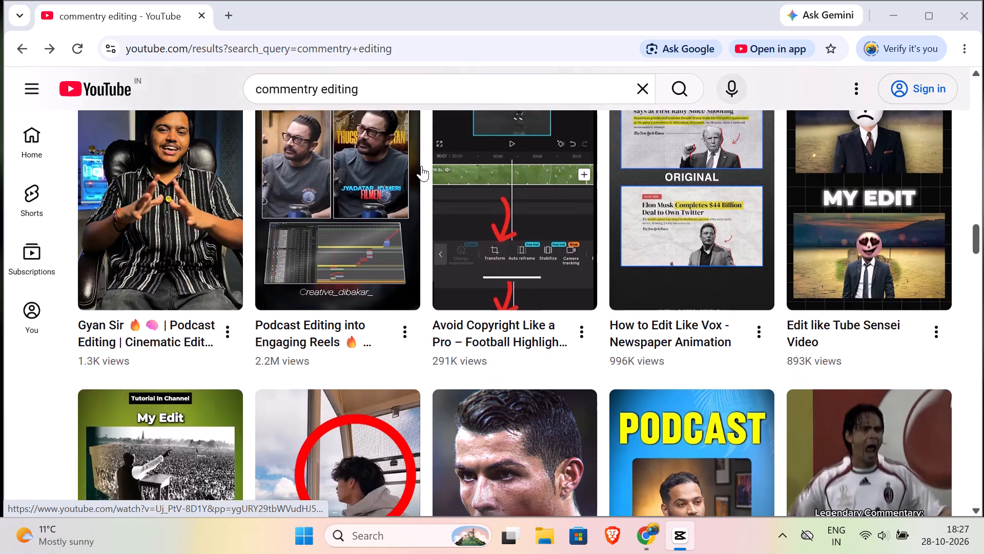
scroll(421, 166, "up", 10)
scroll(421, 166, "down", 6)
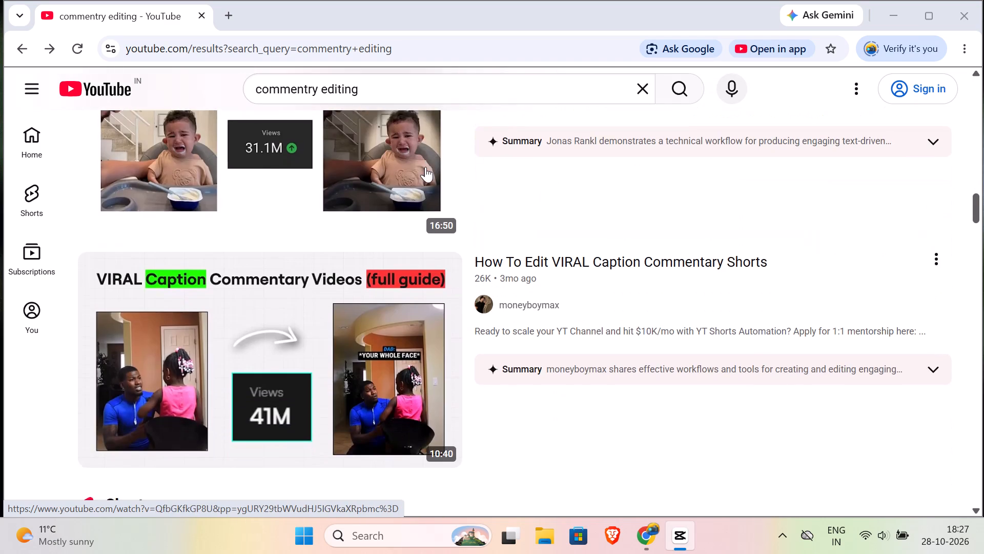
Play "How to Edit VIRAL Text Commentary Shorts (Full Tutorial)", skip the ad, and watch from about 2:59 in the "Project setup and cutting" chapter, pausing at 3:09.
left_click(425, 167)
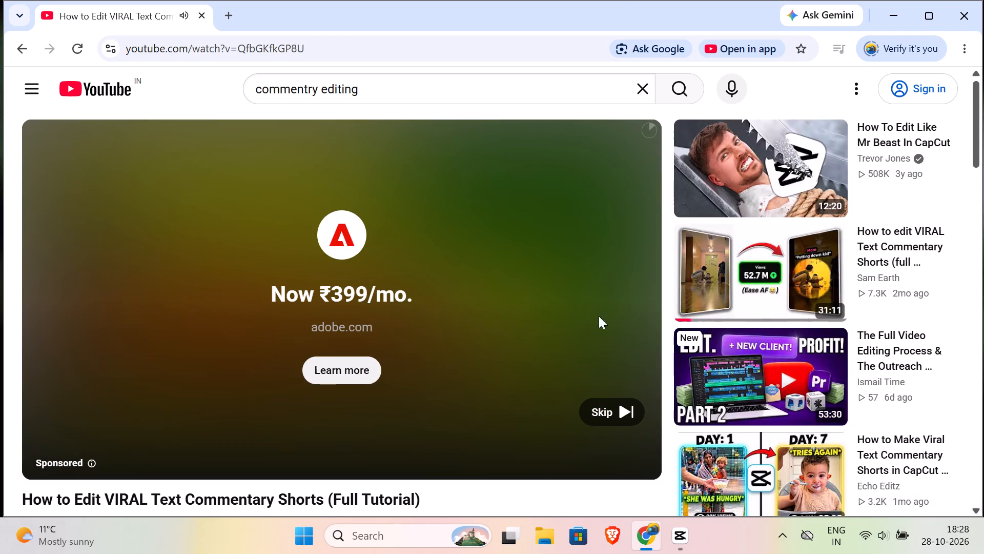
left_click(611, 421)
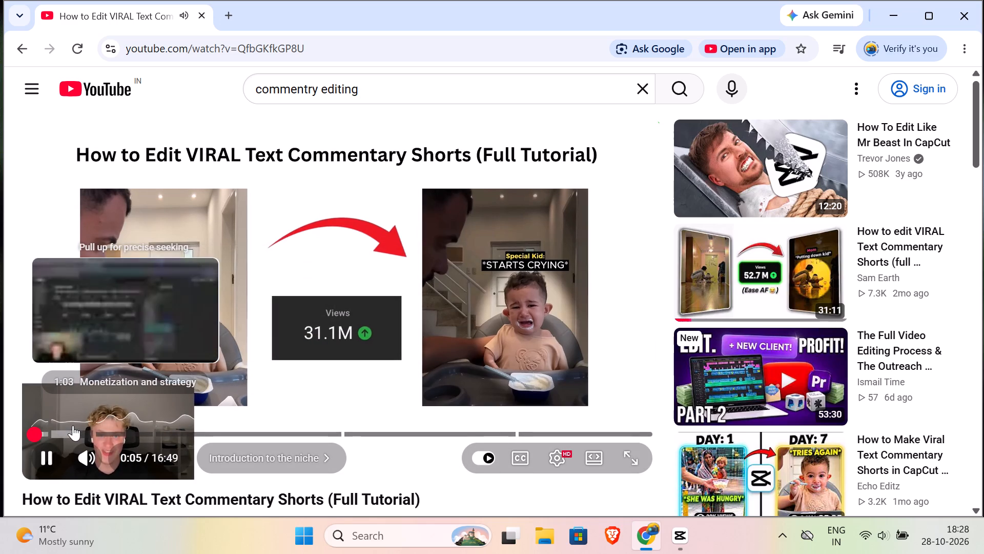
left_click(77, 433)
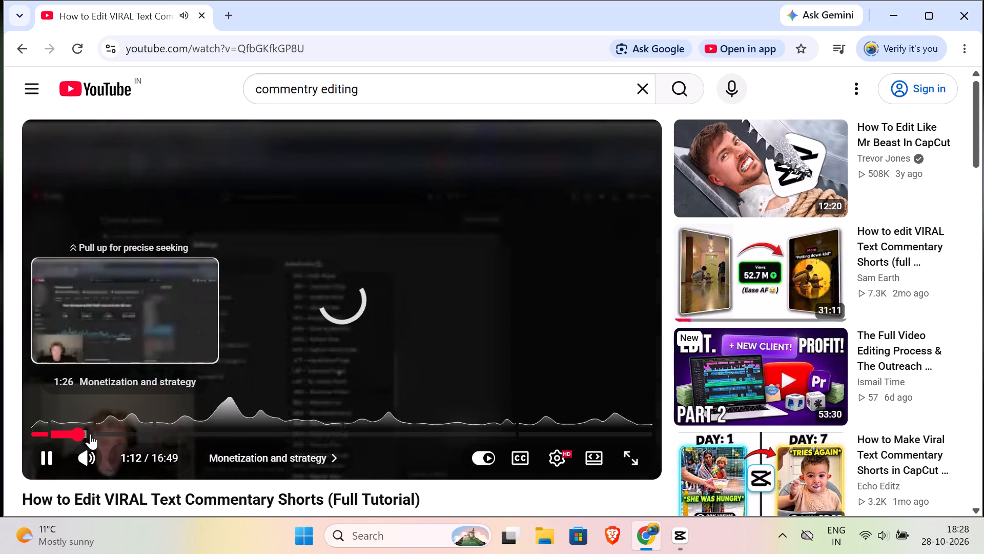
left_click(103, 434)
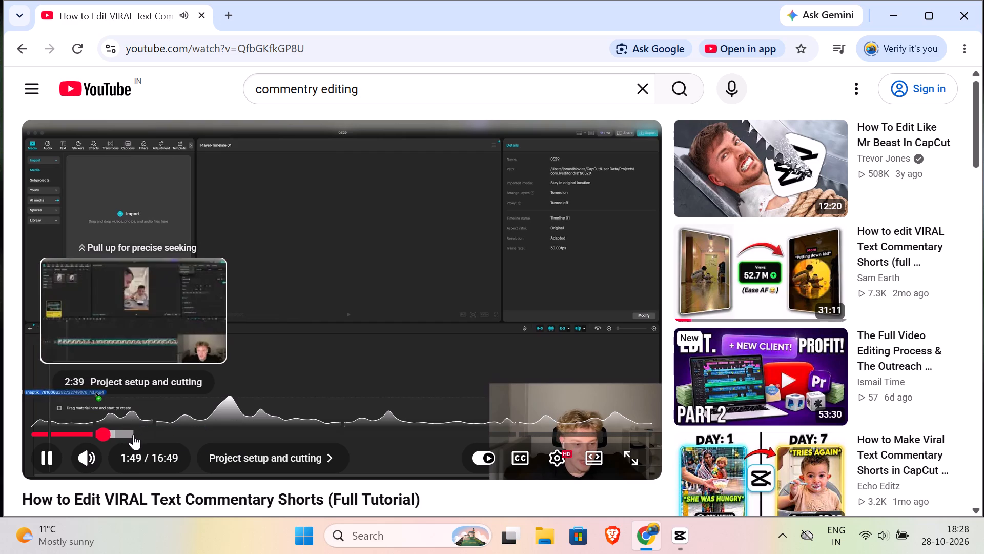
triple_click(133, 434)
left_click(146, 434)
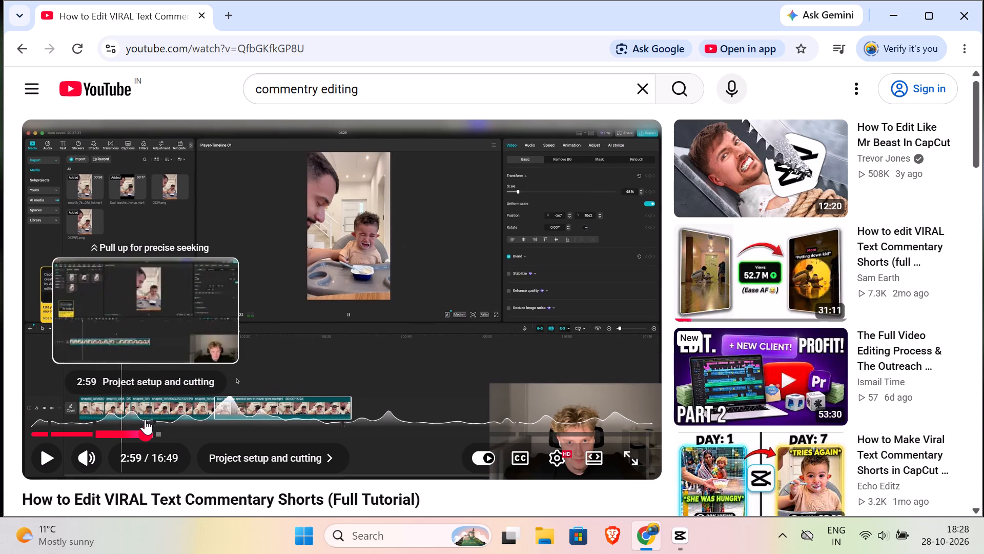
left_click(189, 292)
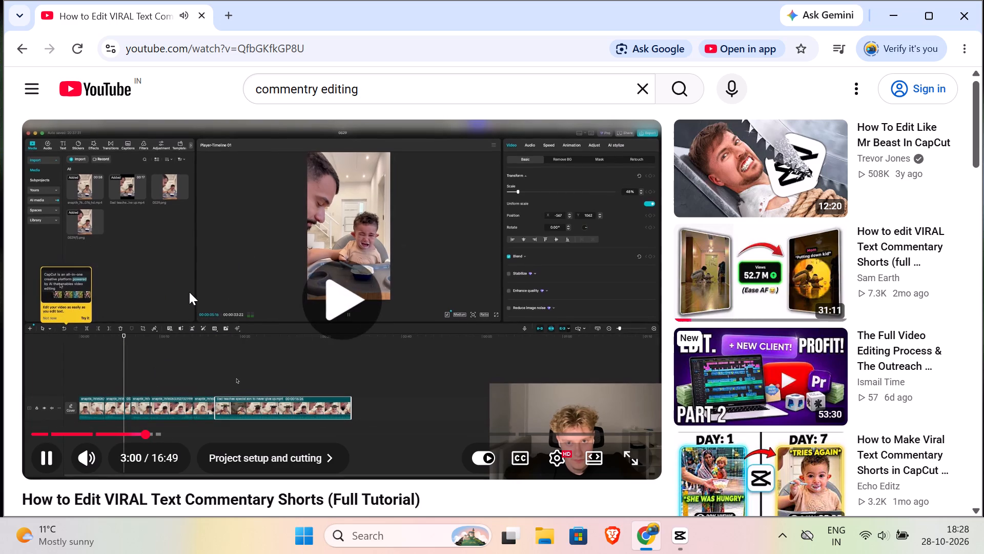
left_click(191, 302)
left_click(189, 302)
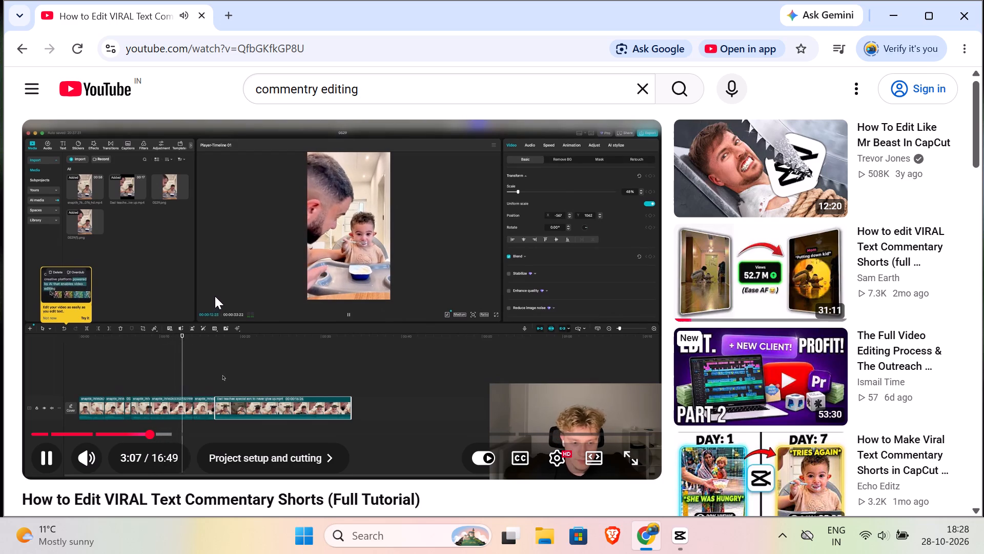
left_click(209, 296)
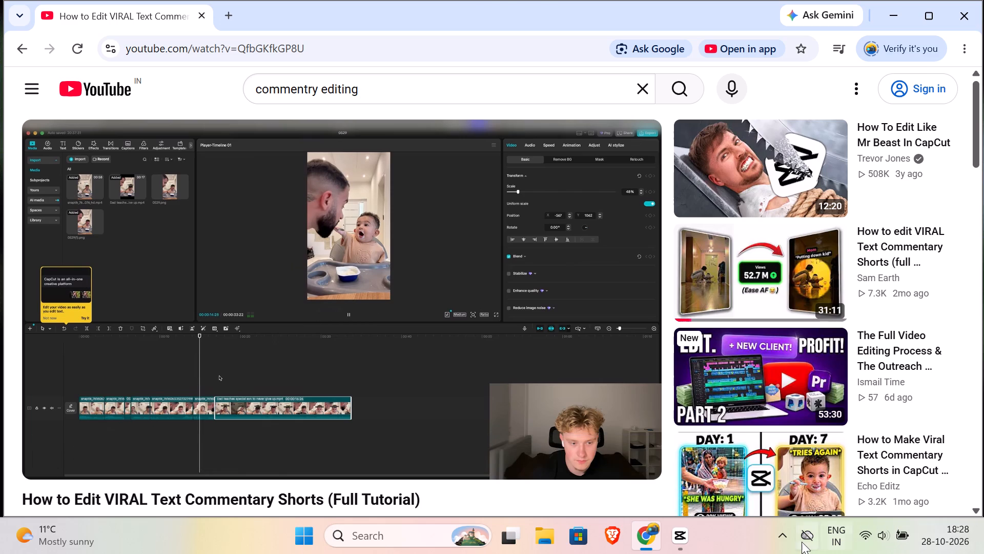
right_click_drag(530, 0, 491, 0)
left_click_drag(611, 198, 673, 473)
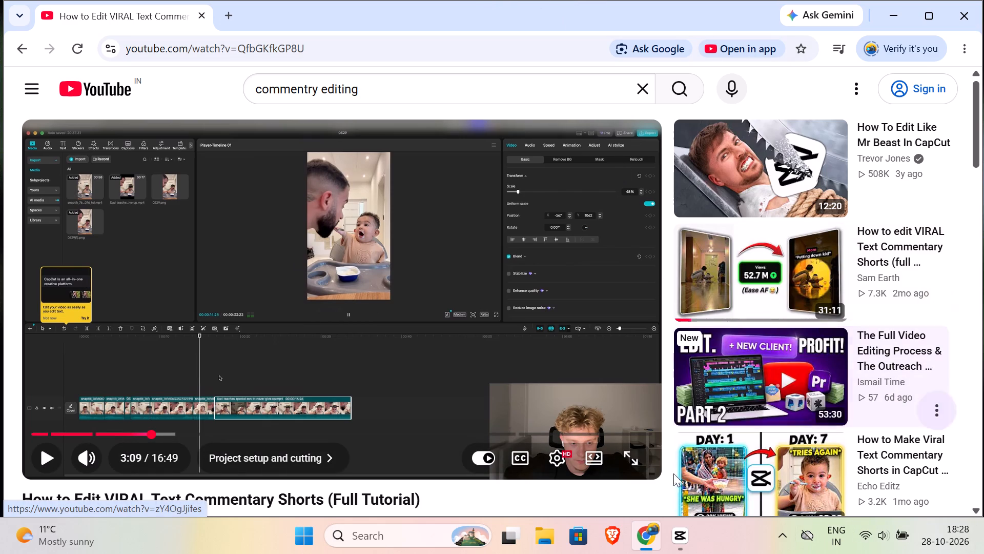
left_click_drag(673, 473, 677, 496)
Switch to CapCut and set the editor's workspace layout to Vertical.
left_click(678, 533)
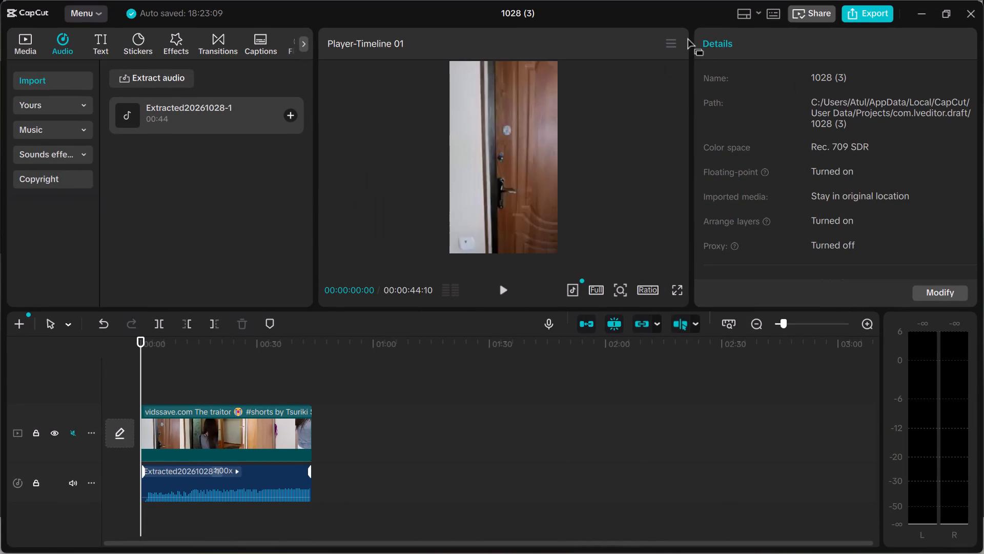
left_click(743, 18)
left_click(762, 115)
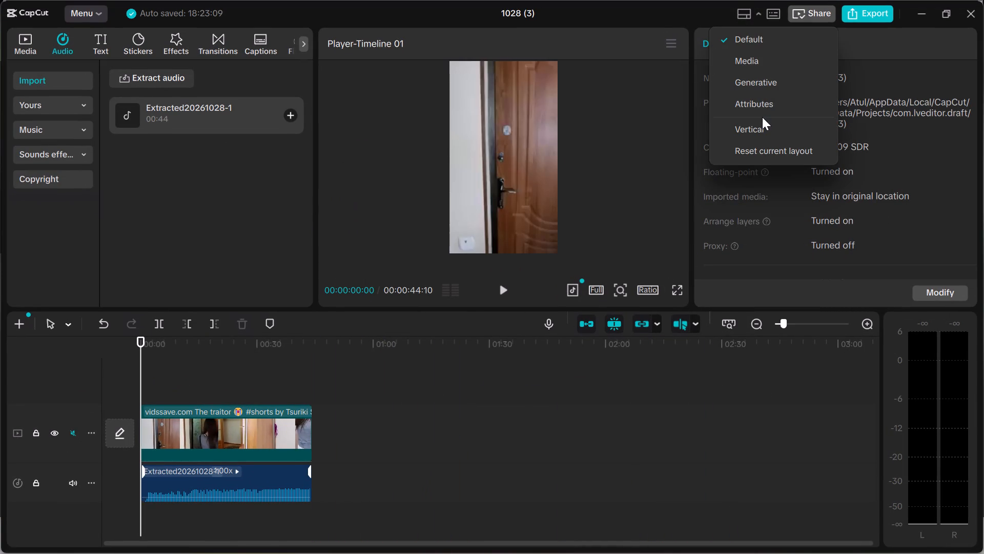
double_click(763, 124)
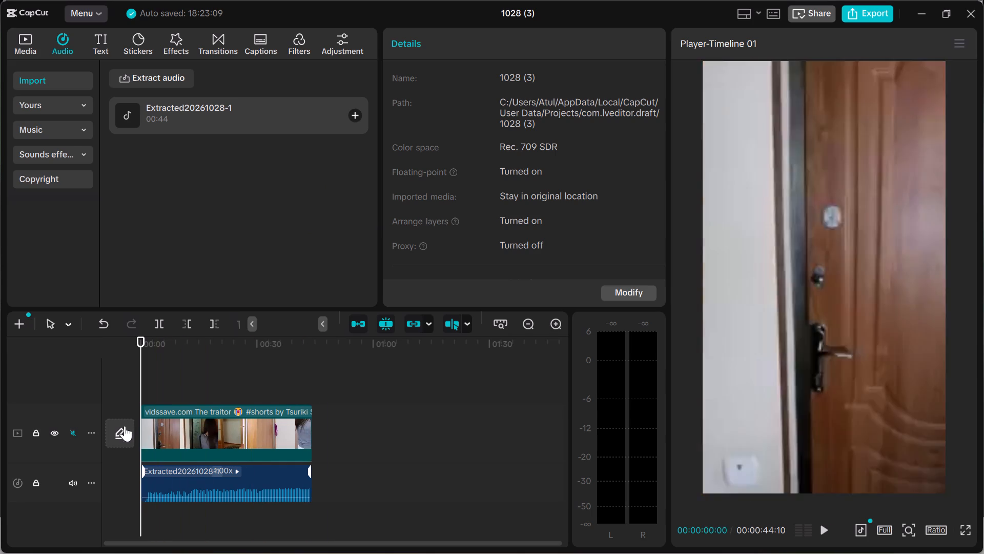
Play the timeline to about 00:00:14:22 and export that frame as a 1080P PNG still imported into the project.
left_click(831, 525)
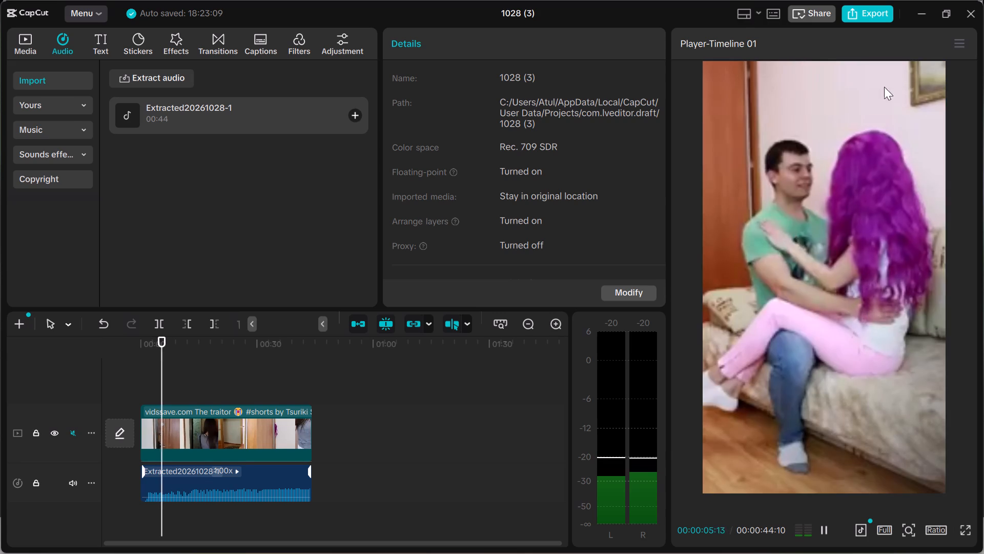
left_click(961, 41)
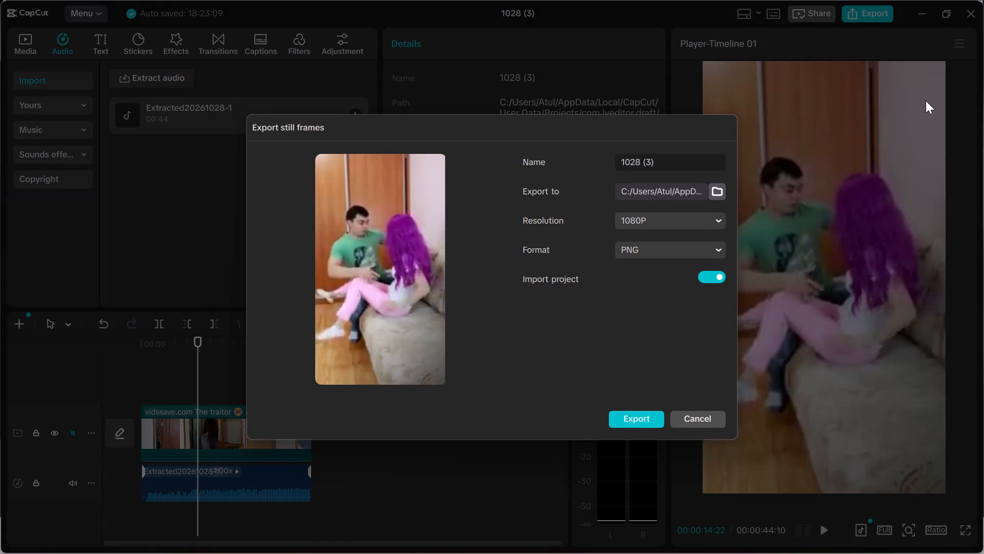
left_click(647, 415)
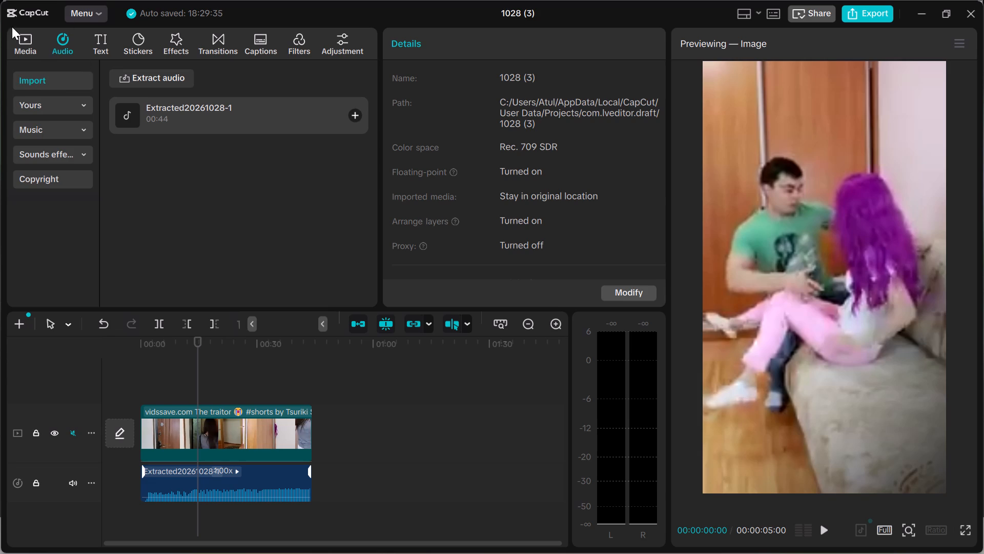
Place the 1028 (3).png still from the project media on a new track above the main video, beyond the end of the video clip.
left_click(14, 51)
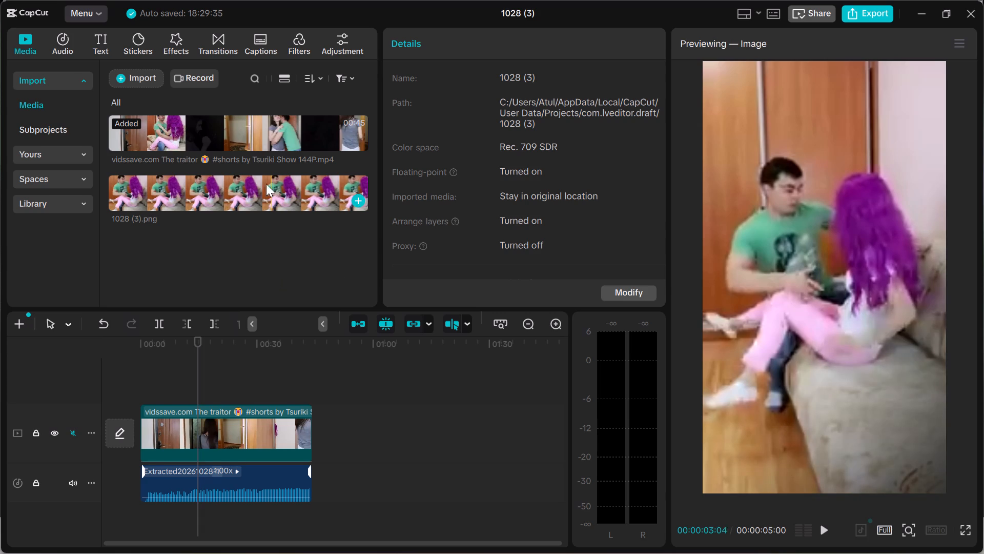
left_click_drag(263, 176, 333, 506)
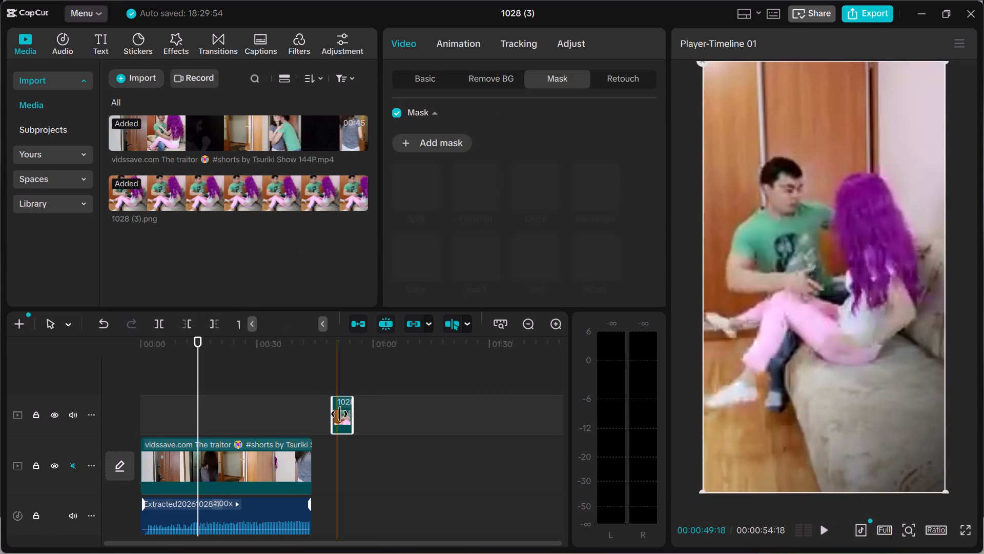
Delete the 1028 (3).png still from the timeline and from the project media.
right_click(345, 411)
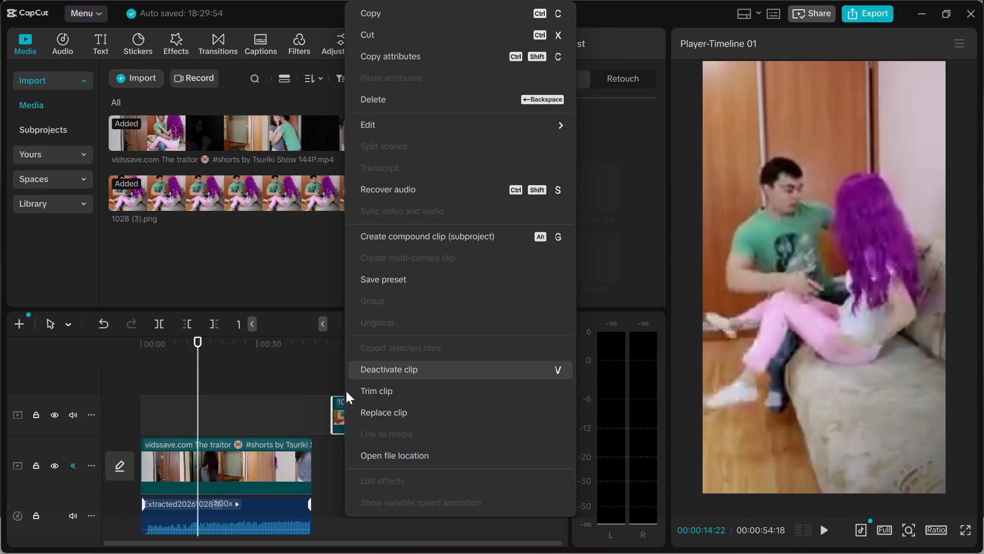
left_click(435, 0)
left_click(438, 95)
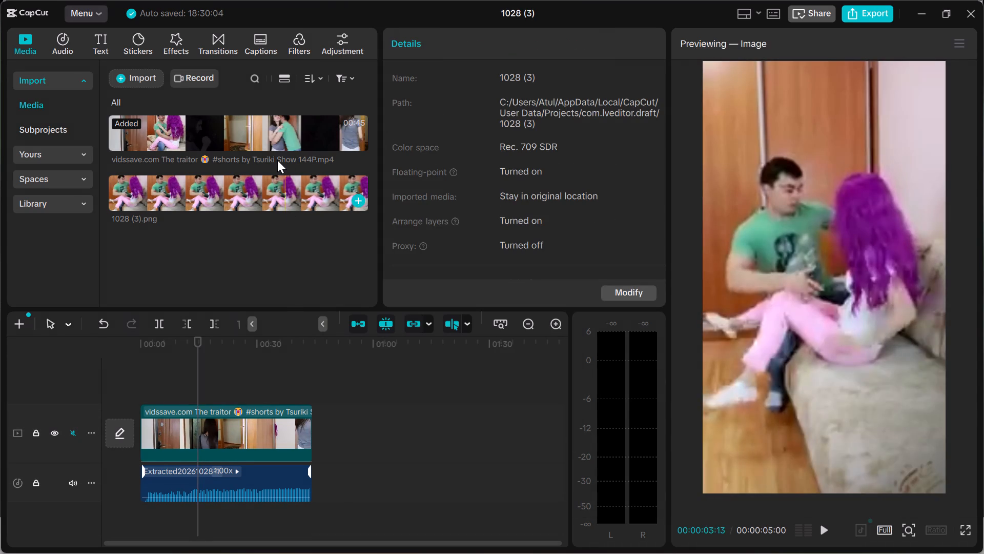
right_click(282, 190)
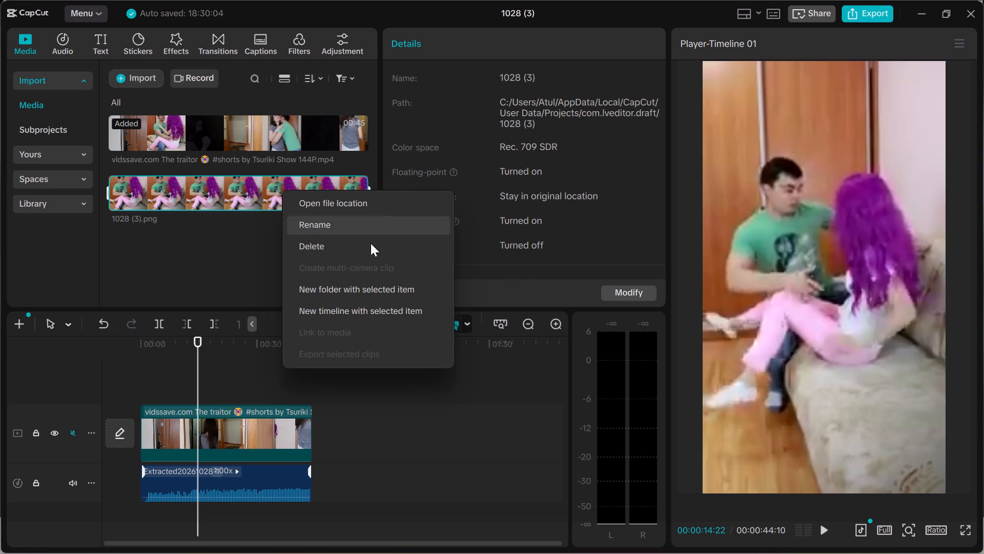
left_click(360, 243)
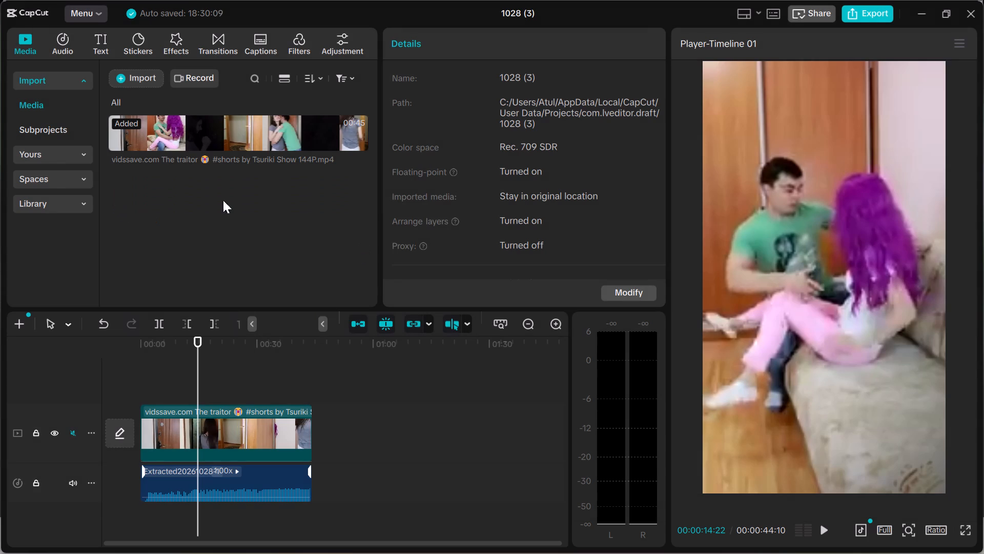
Close the 1028 (3) project and delete it from the Projects list on the home screen.
left_click(972, 9)
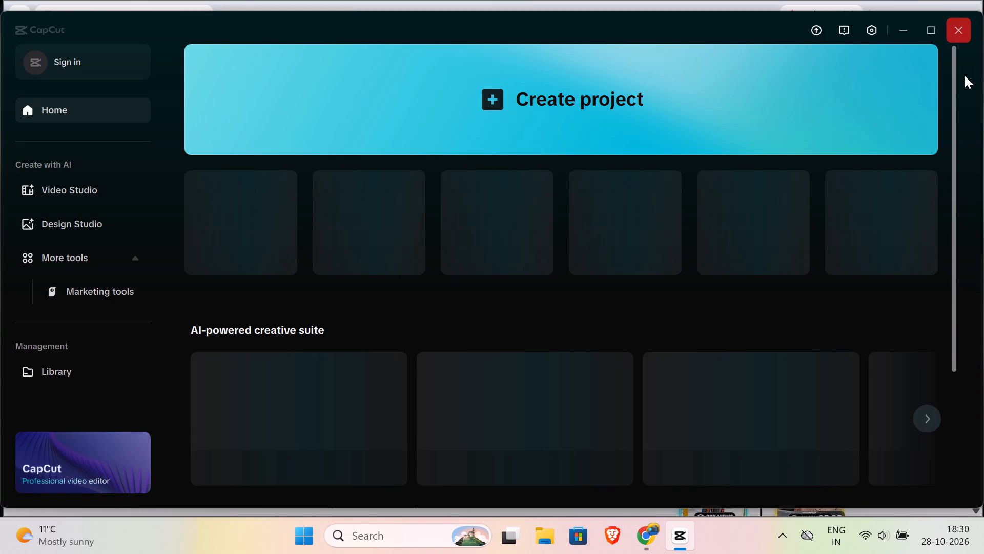
scroll(620, 392, "down", 2)
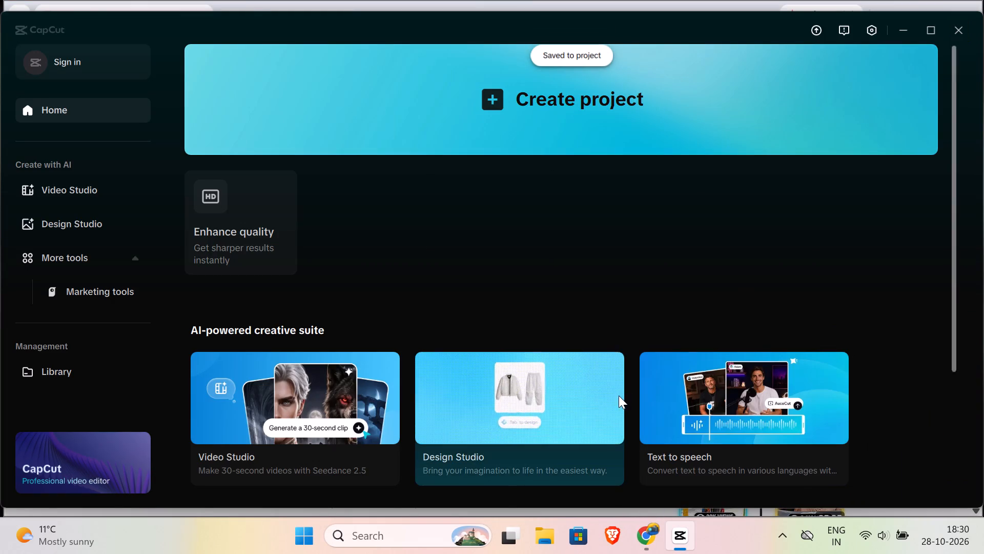
scroll(619, 395, "down", 8)
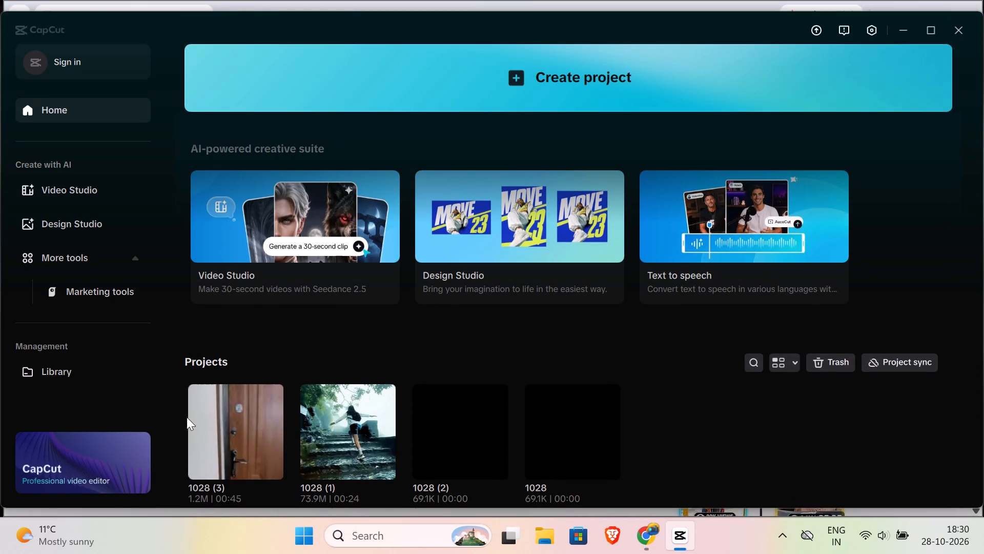
left_click(274, 465)
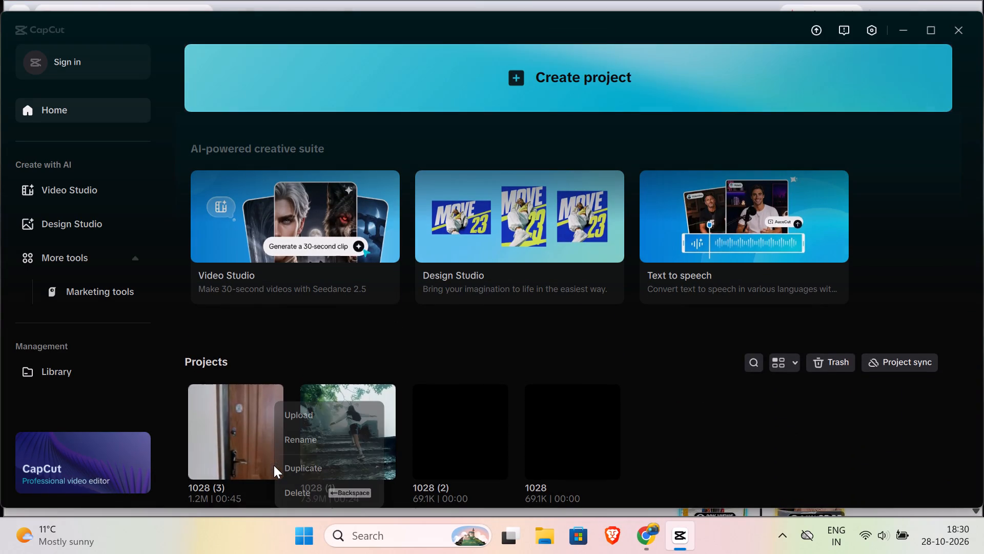
left_click(297, 484)
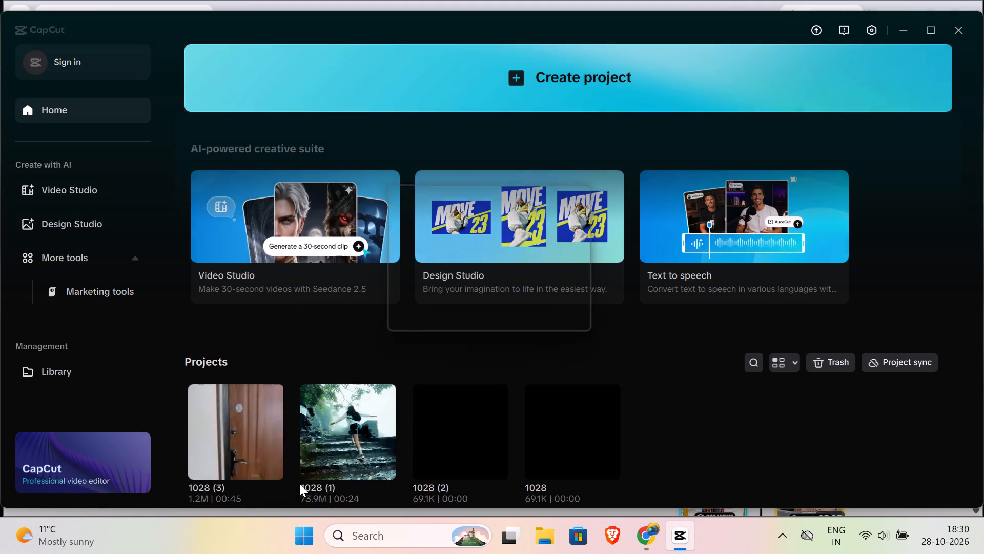
left_click(422, 312)
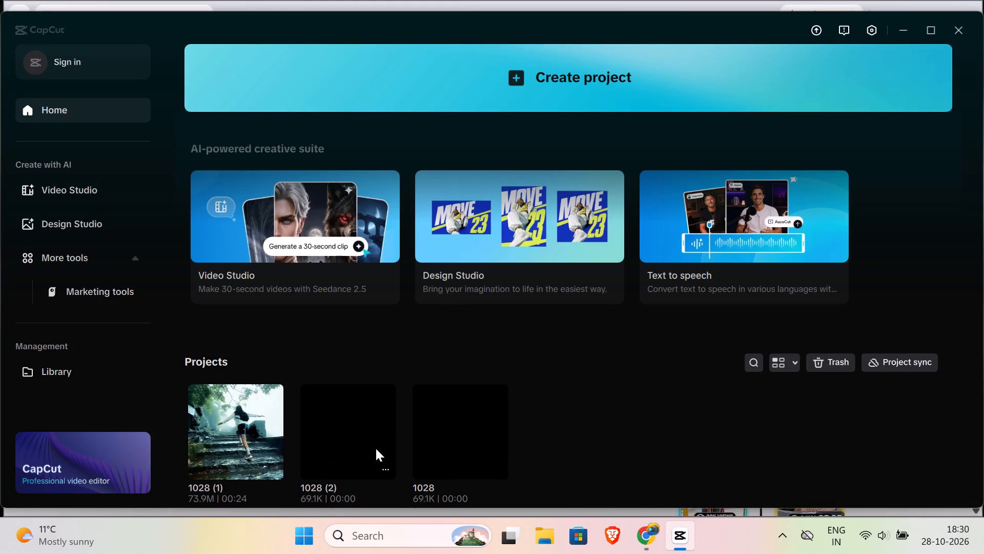
Open the empty 1028 (2) project from the Projects list.
left_click(318, 428)
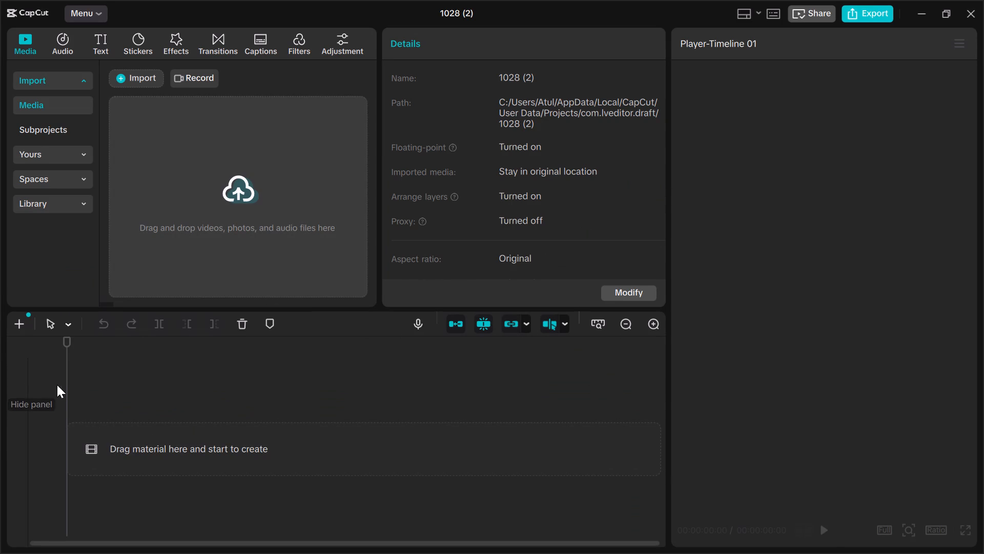
left_click_drag(65, 385, 106, 387)
left_click_drag(60, 340, 86, 334)
Browse the Gallery, OneDrive, Desktop and Downloads folders for media to import, closing the file chooser without choosing a file.
left_click(237, 201)
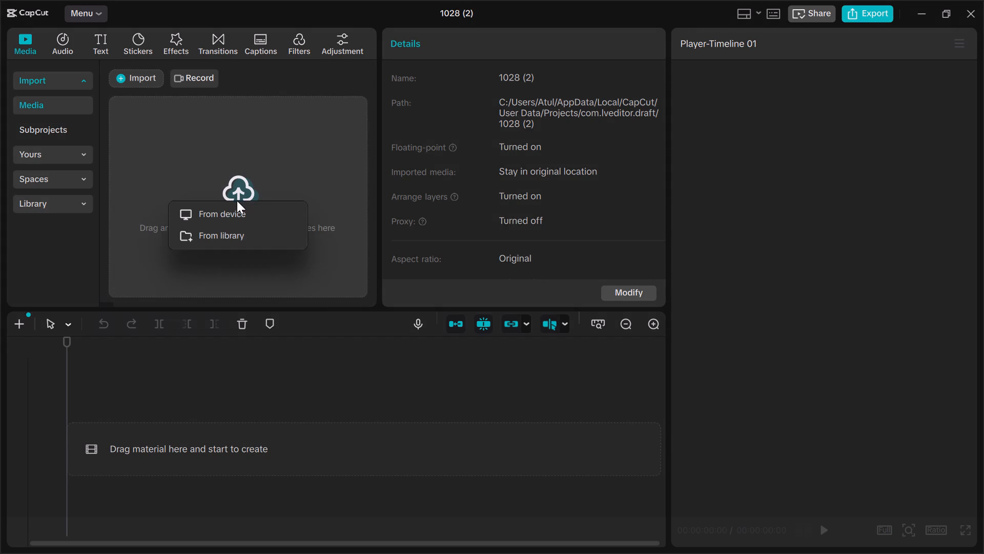
left_click(238, 212)
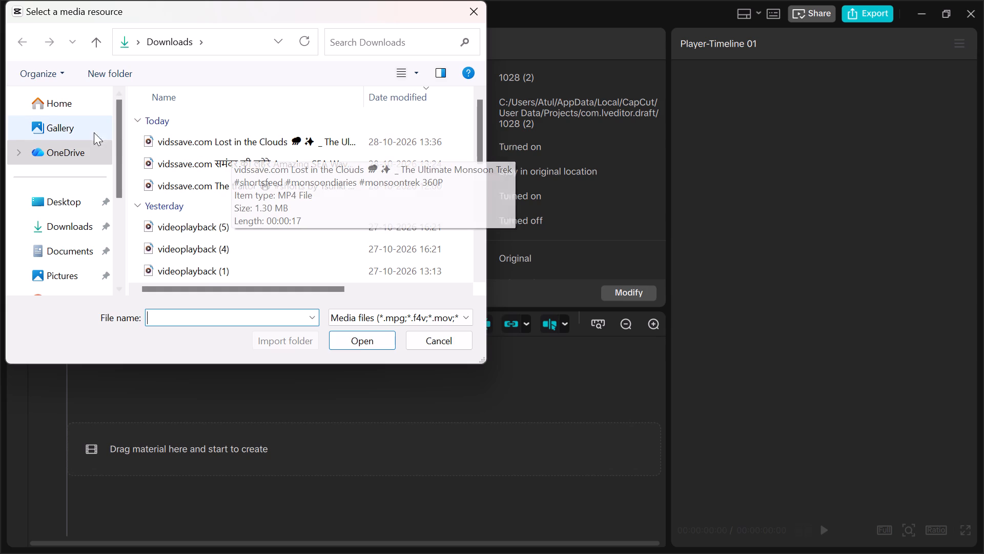
left_click(77, 132)
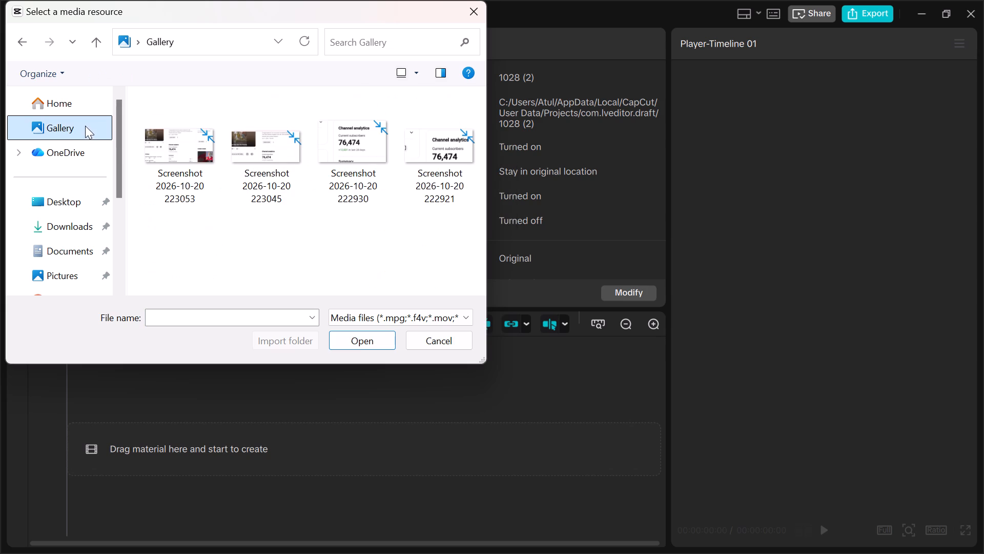
left_click(80, 149)
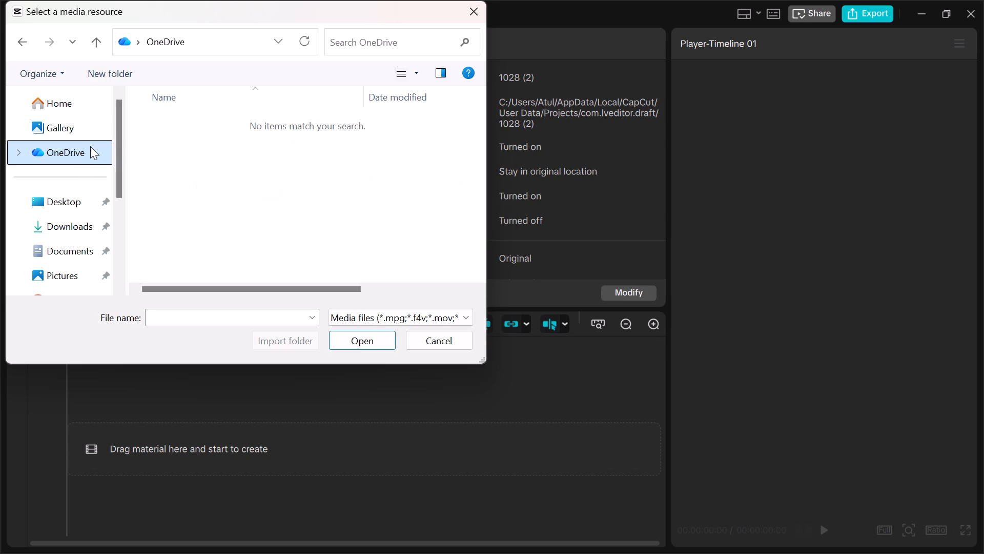
left_click(80, 122)
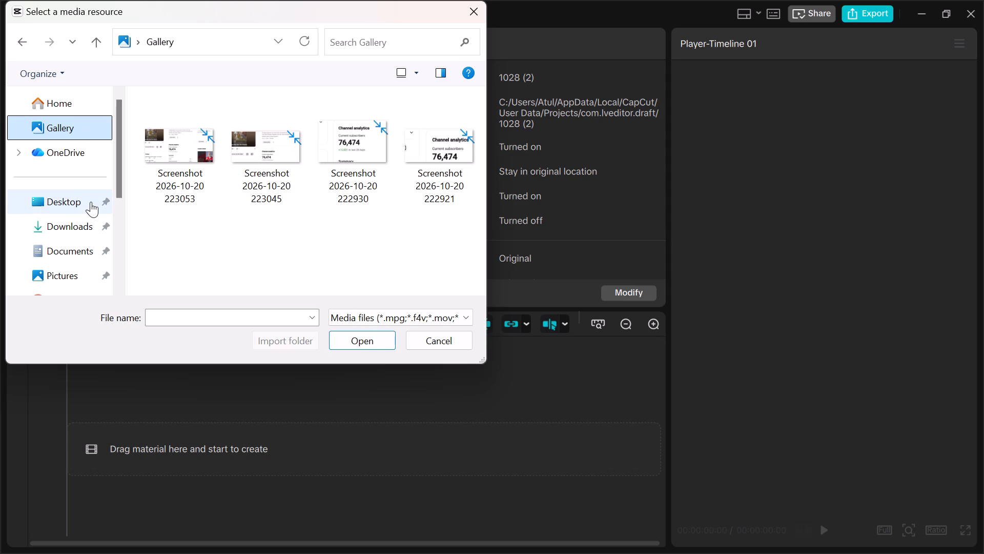
left_click(91, 202)
left_click(85, 138)
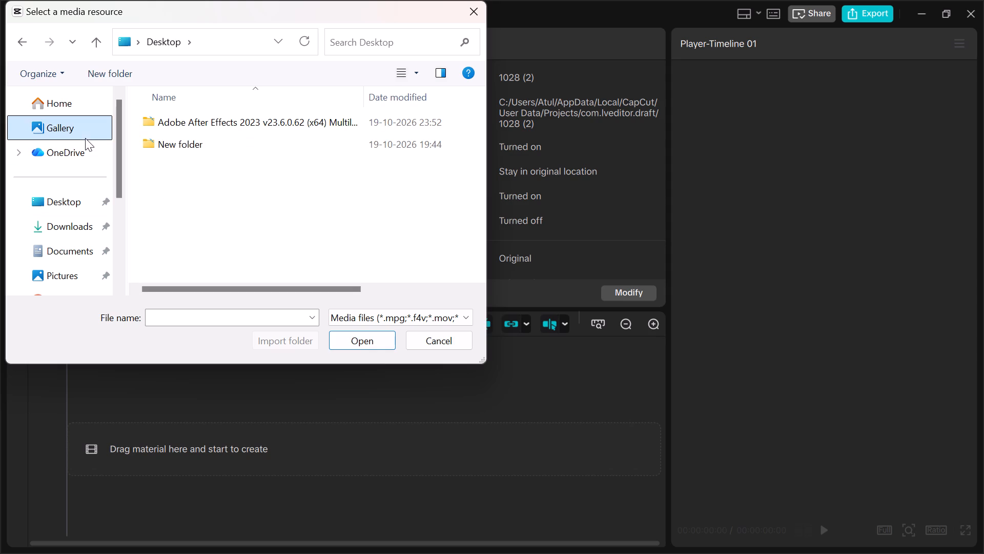
left_click(91, 155)
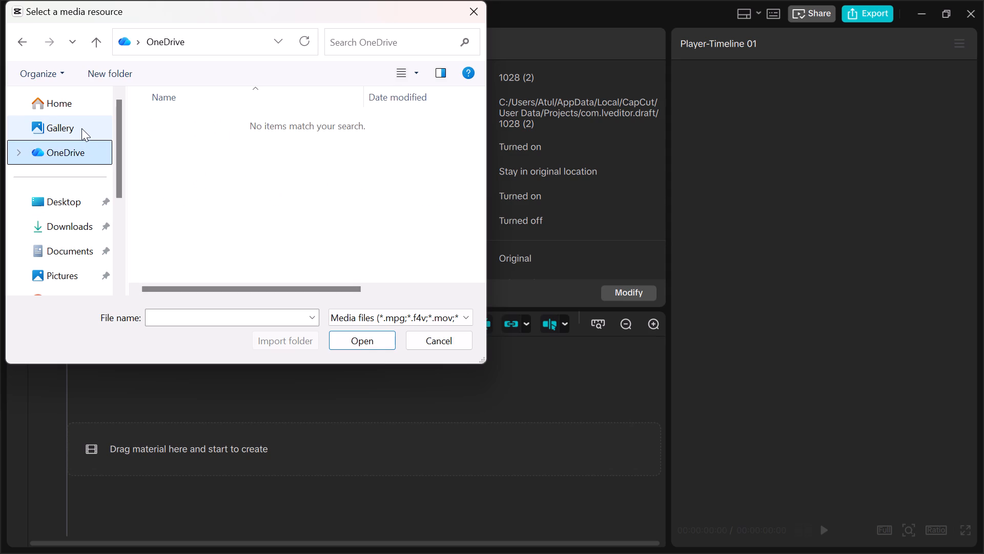
left_click(251, 115)
left_click(259, 137)
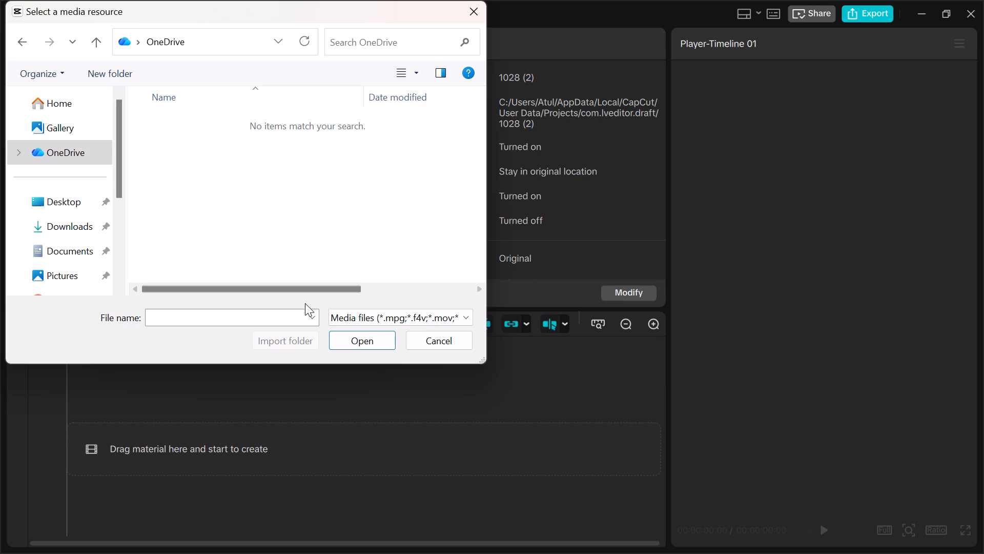
left_click_drag(305, 286, 422, 299)
left_click_drag(435, 300, 440, 302)
left_click(442, 302)
left_click_drag(444, 303, 446, 303)
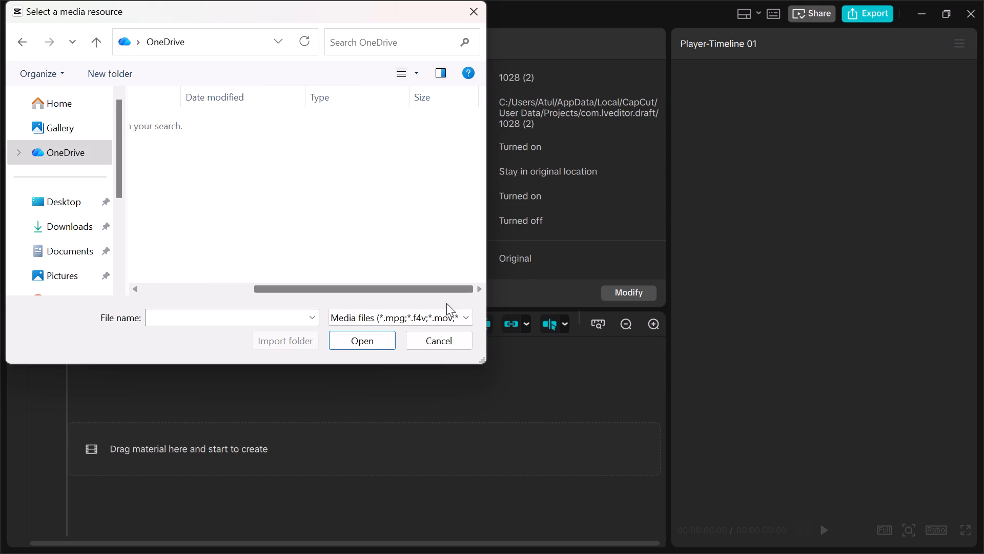
left_click_drag(446, 303, 234, 298)
left_click(248, 339)
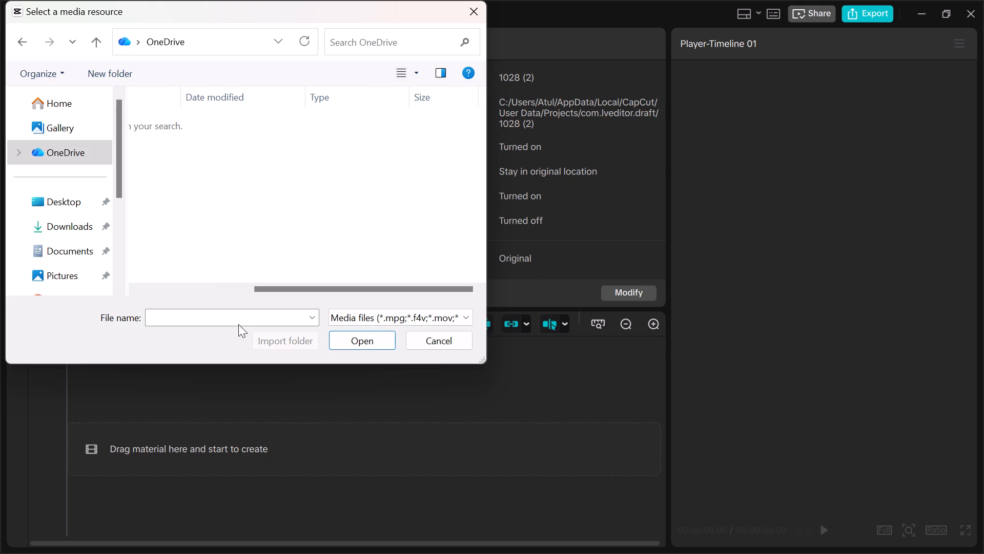
left_click(237, 324)
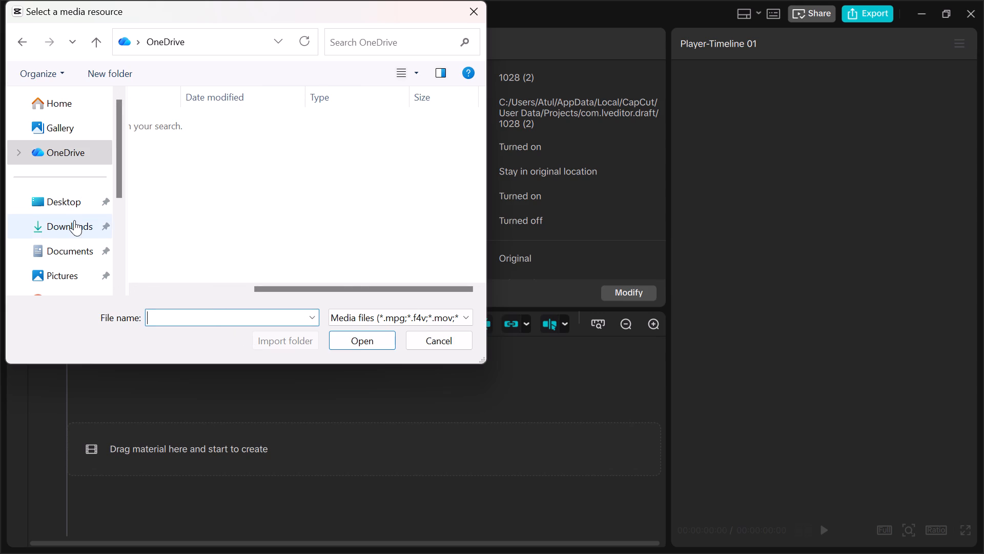
left_click(74, 220)
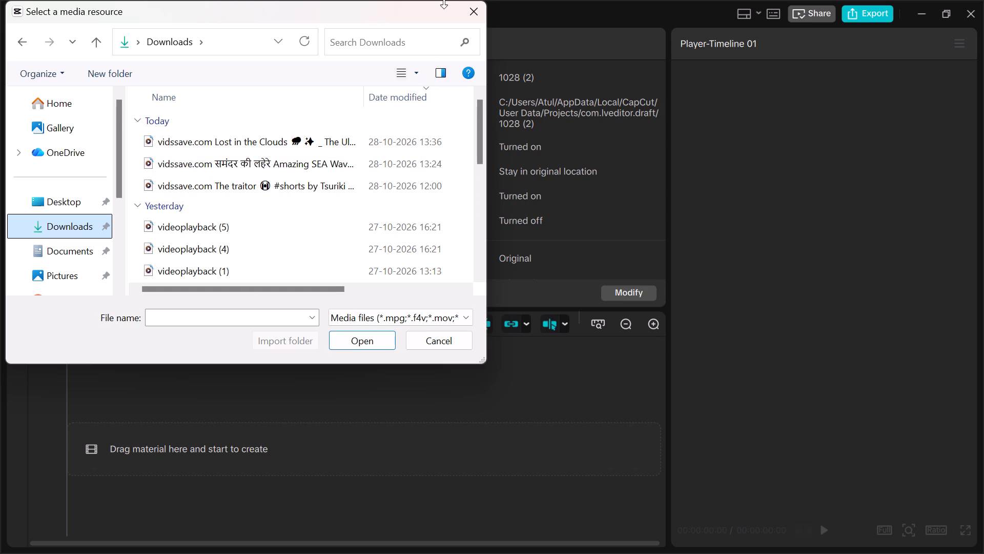
left_click(475, 15)
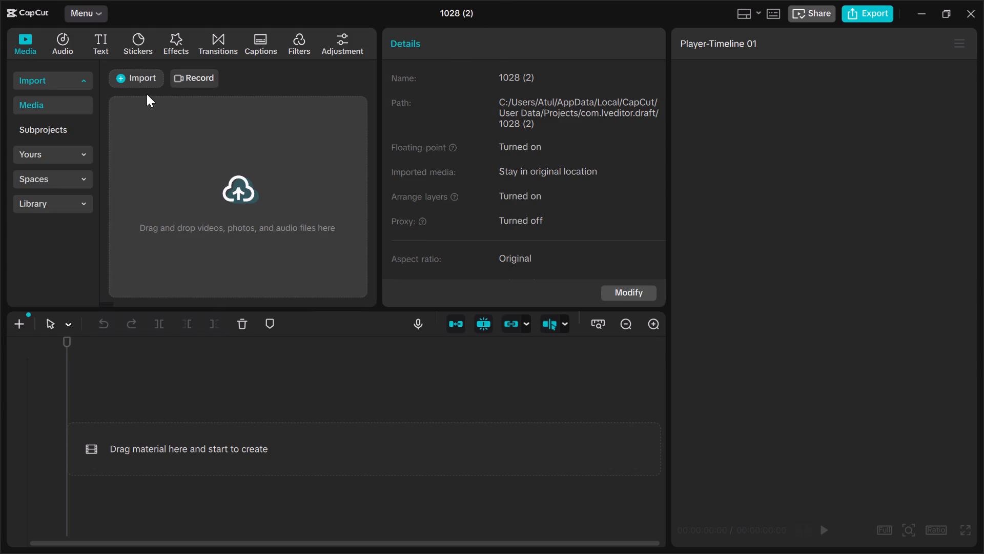
Import the vidssave.com The traitor #shorts video from the Downloads folder into the project media.
double_click(141, 81)
left_click(140, 71)
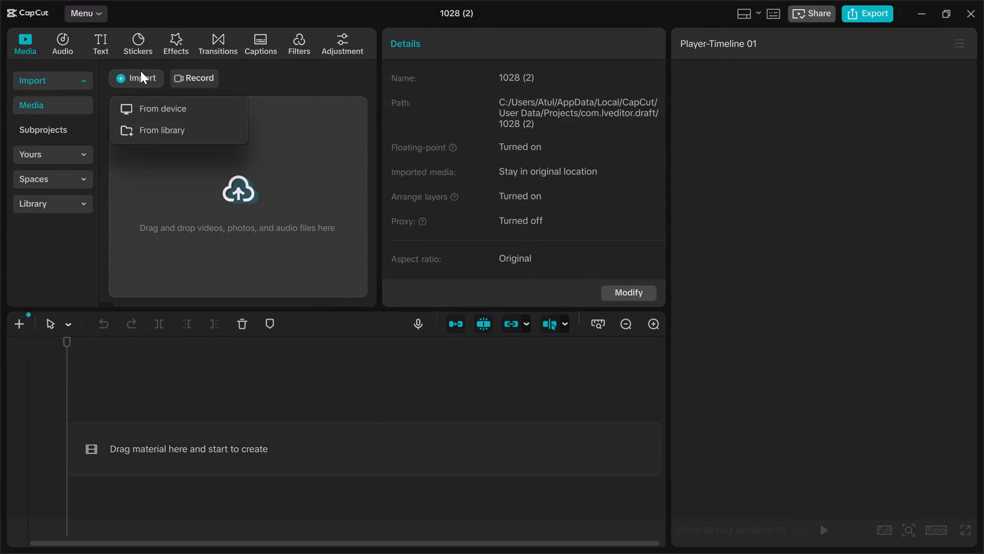
left_click(151, 117)
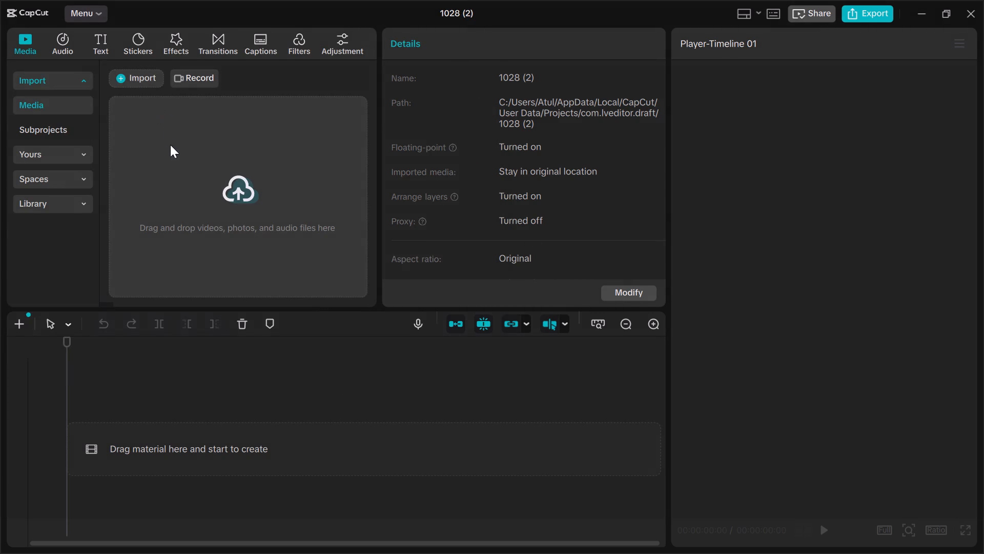
left_click(236, 183)
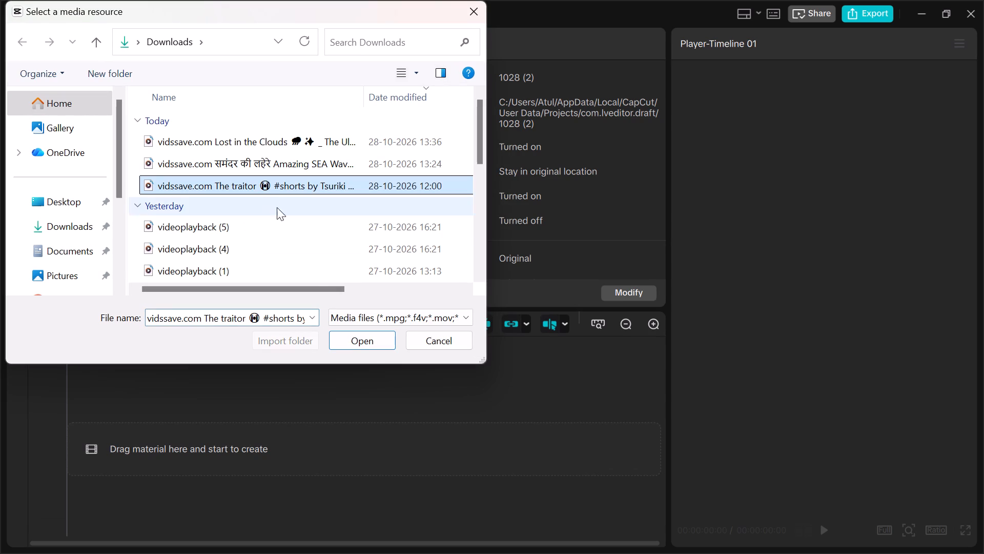
left_click(376, 333)
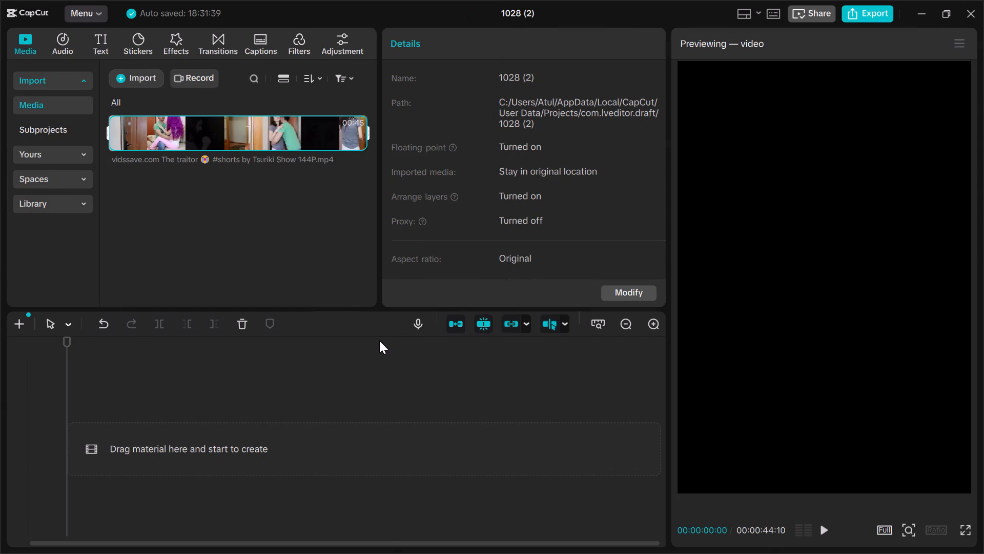
Place the imported The traitor video on the main track at the start of the timeline.
left_click_drag(246, 124, 123, 529)
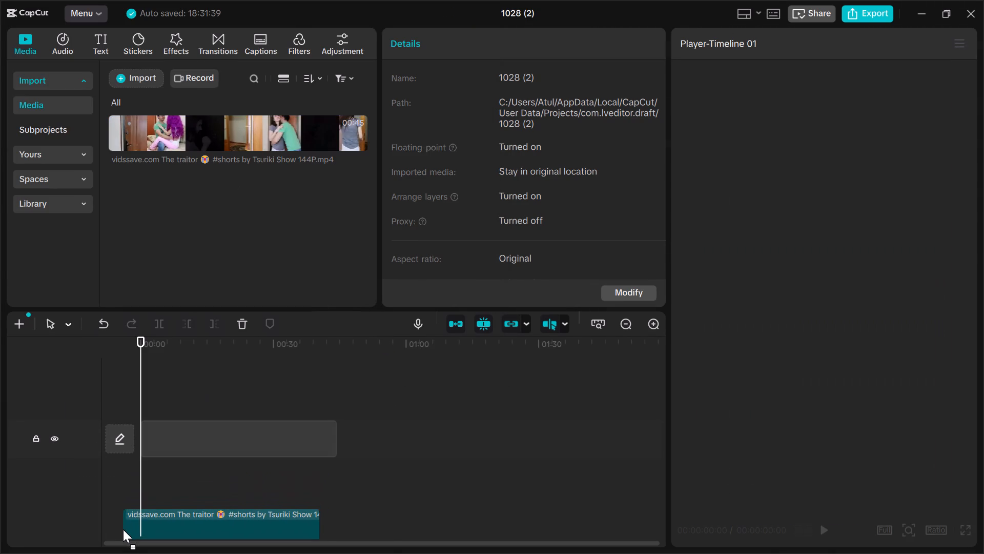
left_click_drag(123, 529, 127, 480)
left_click_drag(127, 471, 128, 417)
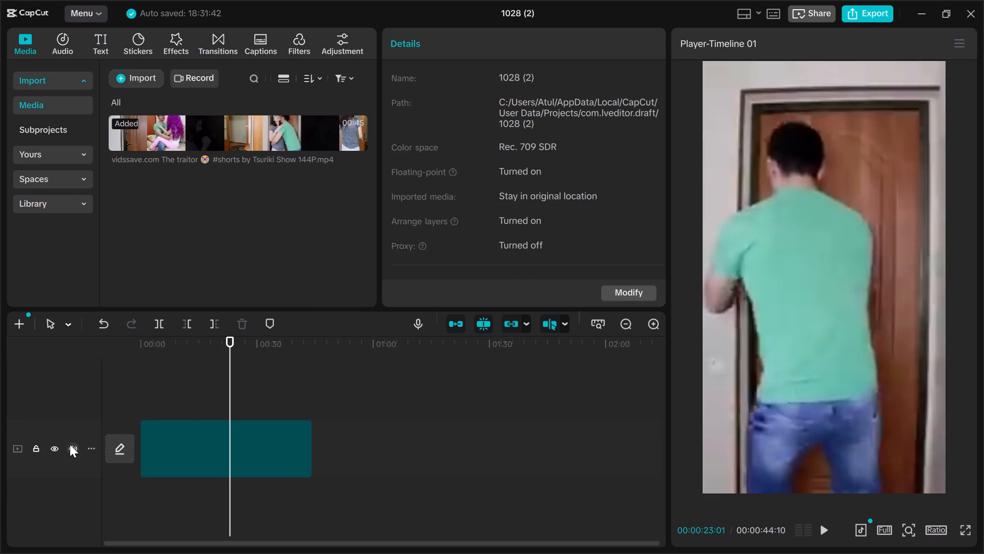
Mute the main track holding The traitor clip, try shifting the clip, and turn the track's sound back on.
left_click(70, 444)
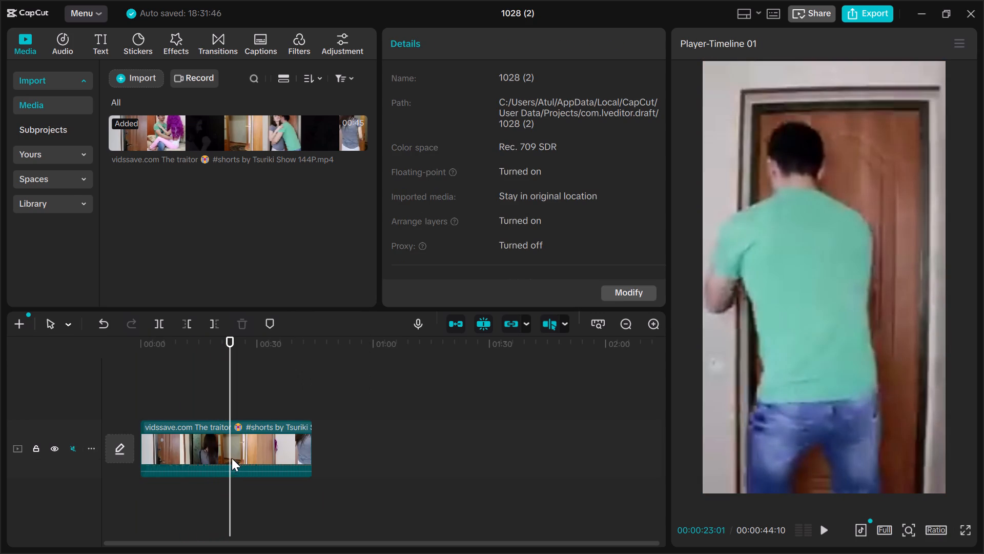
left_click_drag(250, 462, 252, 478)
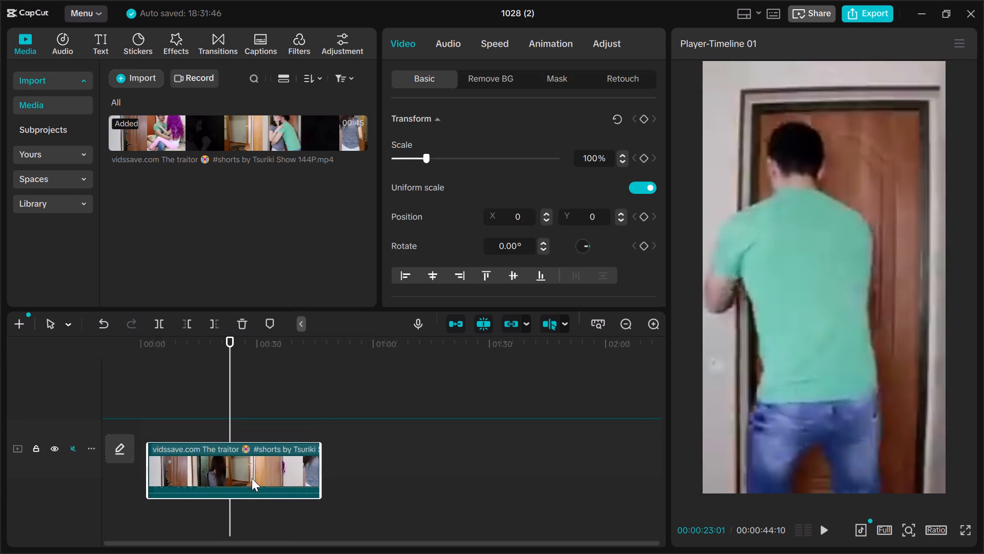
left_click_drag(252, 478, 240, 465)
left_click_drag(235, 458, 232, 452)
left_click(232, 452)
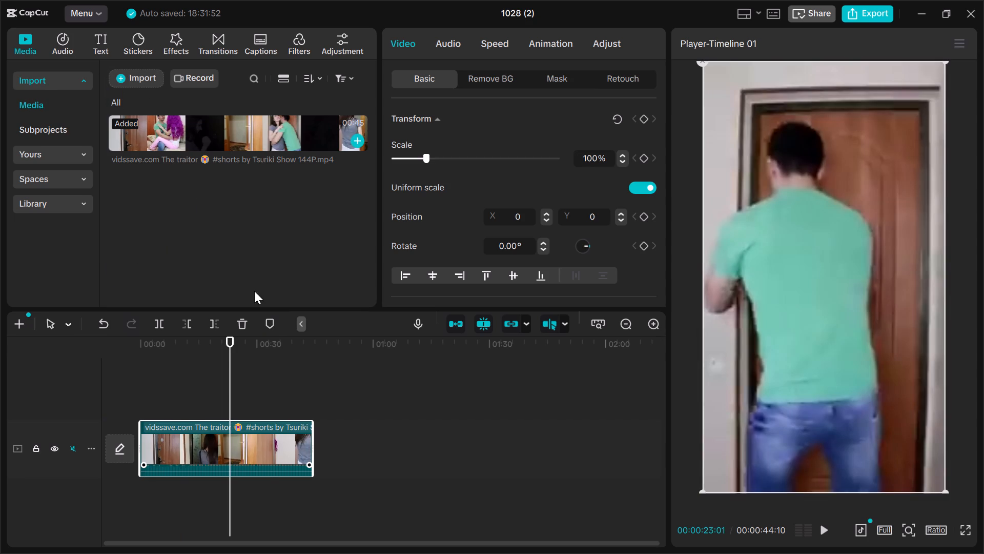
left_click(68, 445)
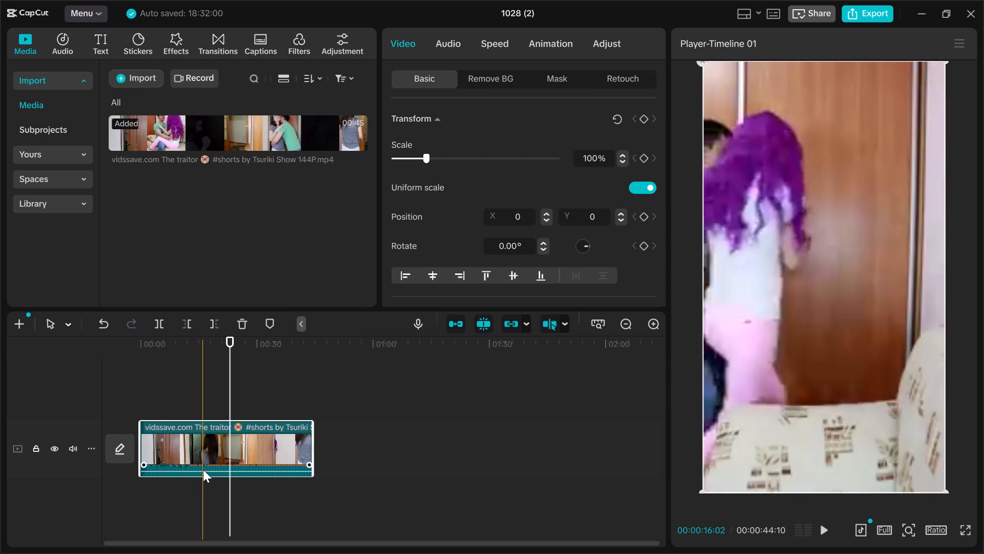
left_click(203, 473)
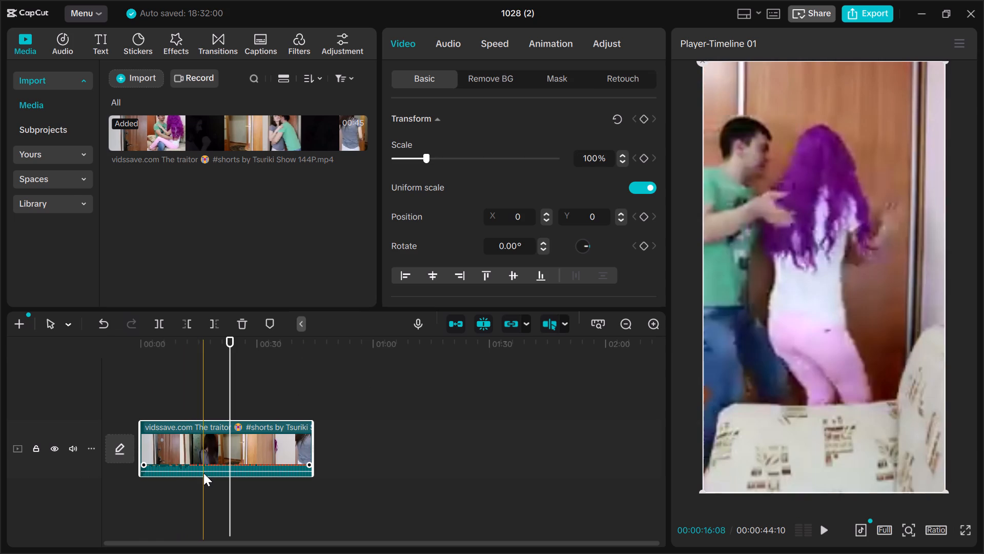
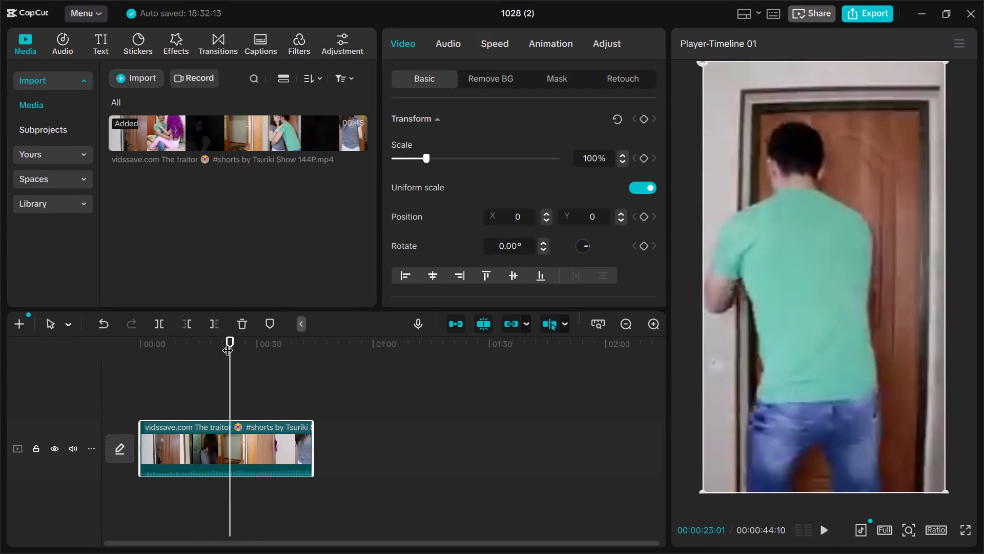
Play The traitor clip from the start of the timeline to review its scenes.
left_click_drag(231, 335, 1, 454)
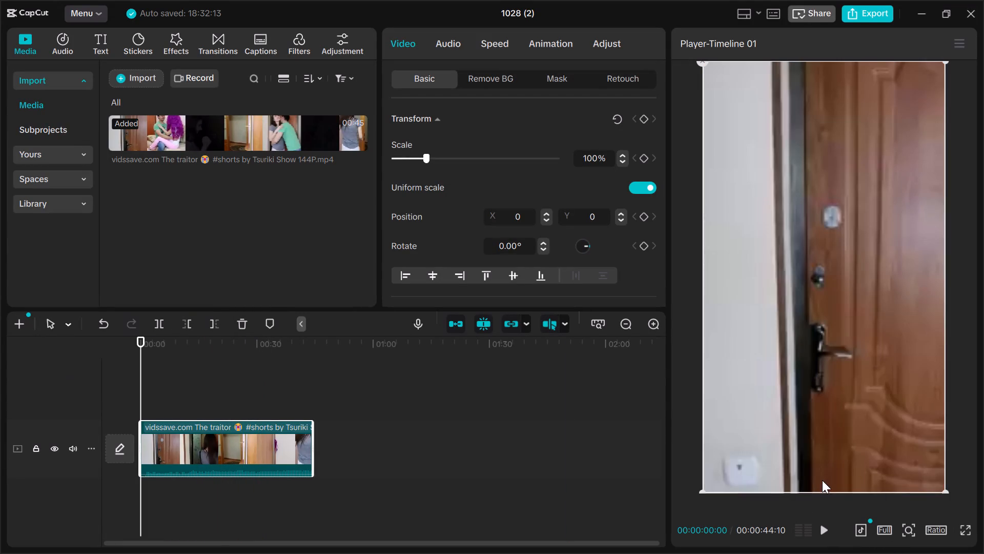
left_click(826, 532)
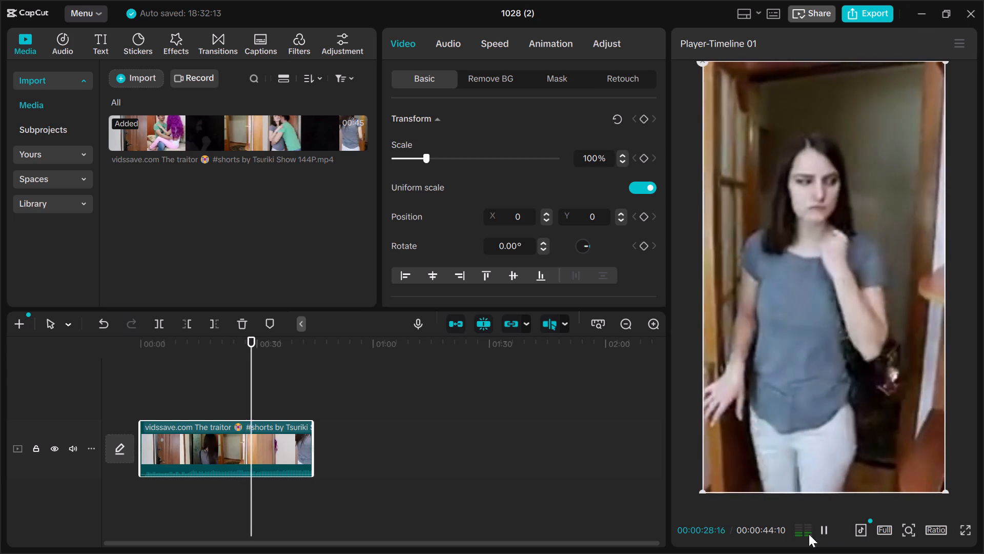
left_click(827, 536)
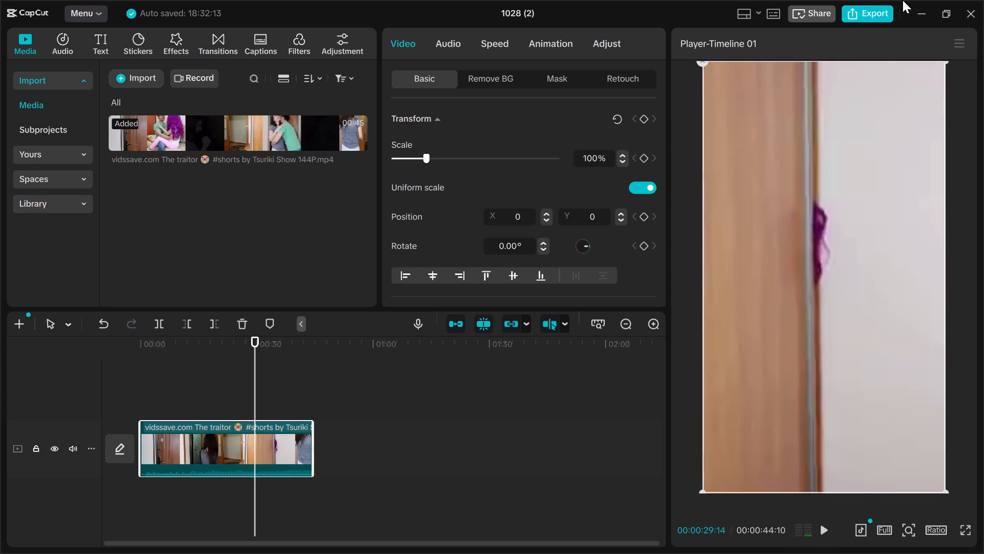
Switch to the YouTube text commentary tutorial in Chrome, watch a bit of the project setup and cutting section, and return to CapCut.
left_click(917, 9)
left_click(428, 472)
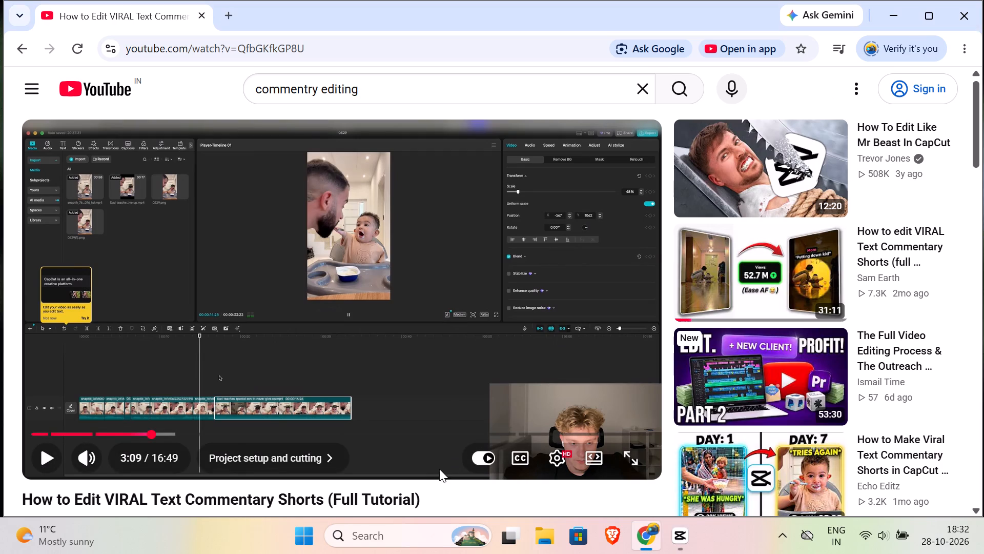
left_click(437, 380)
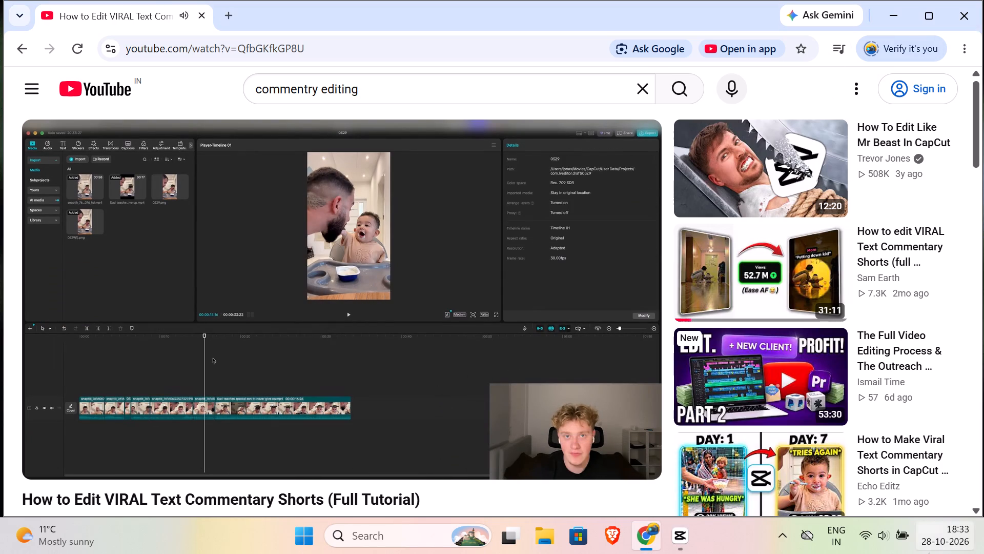
left_click(689, 542)
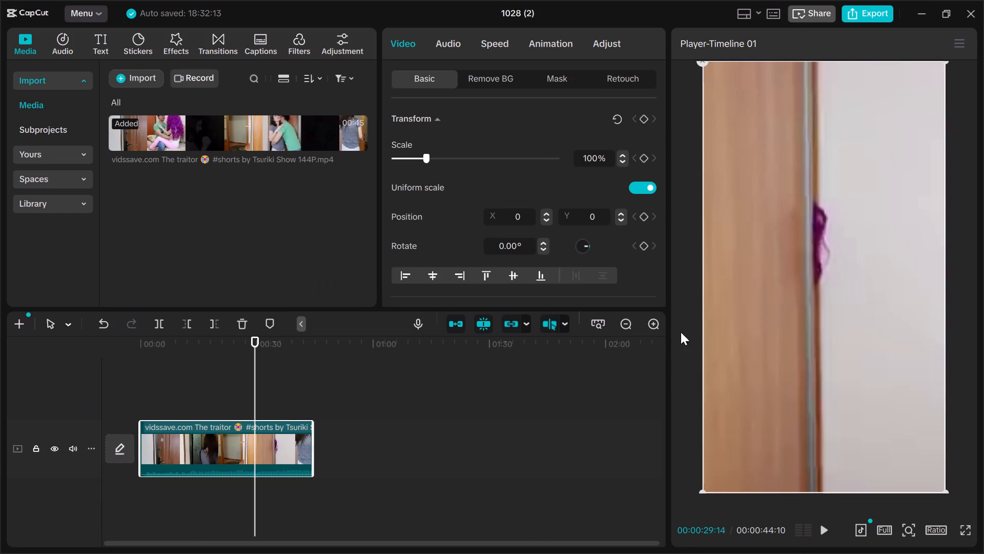
Play The traitor clip from the beginning and split it at 00:00:03:06, where the scene changes.
left_click(653, 332)
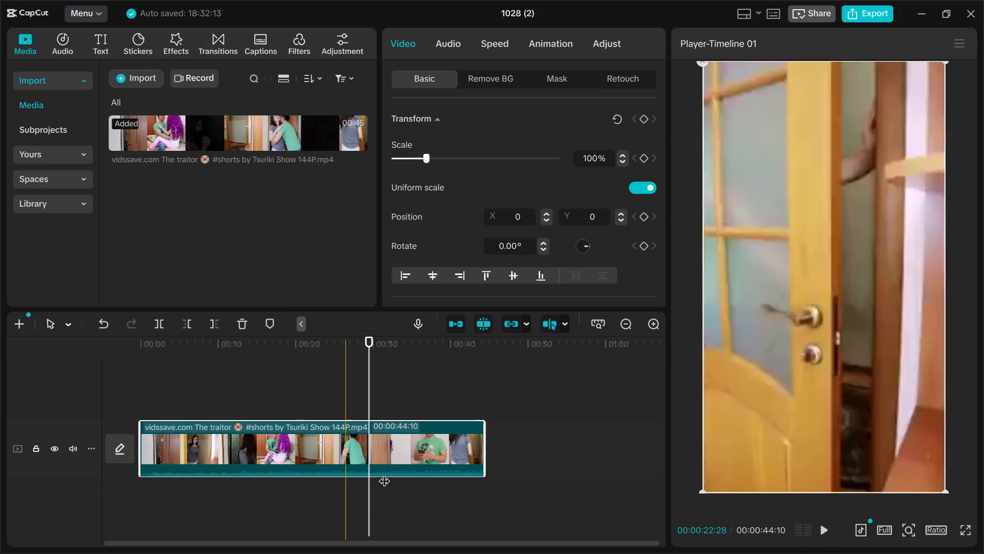
left_click_drag(377, 360, 0, 404)
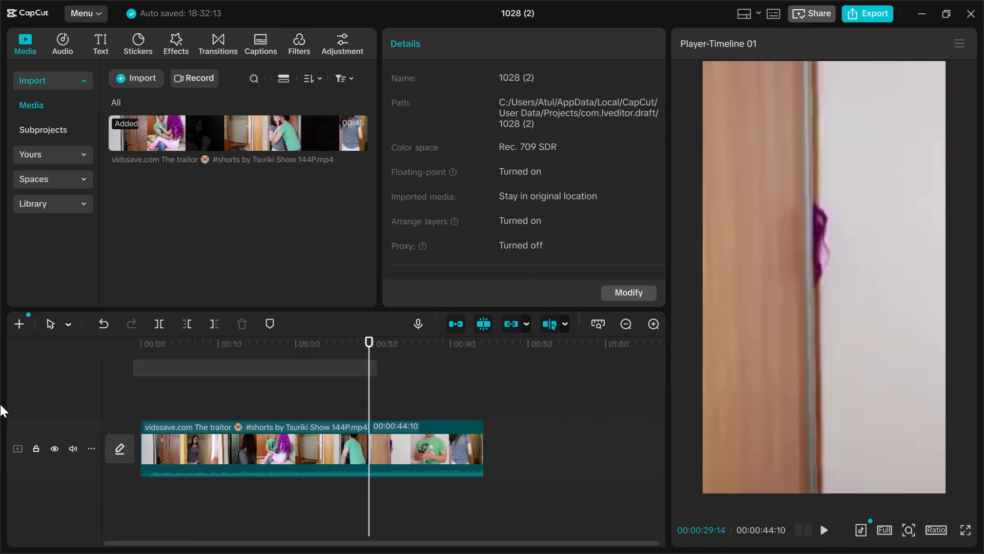
left_click_drag(0, 404, 0, 405)
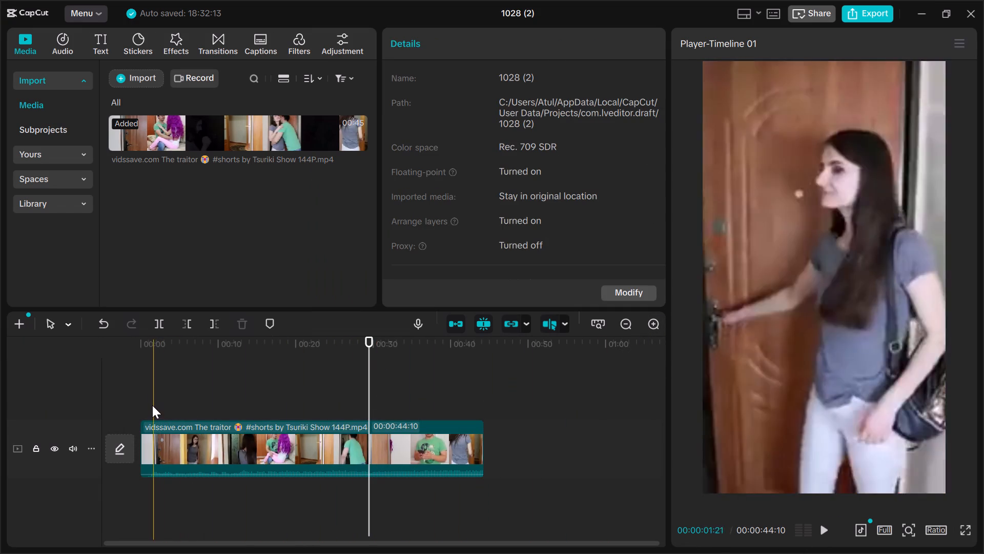
left_click(140, 403)
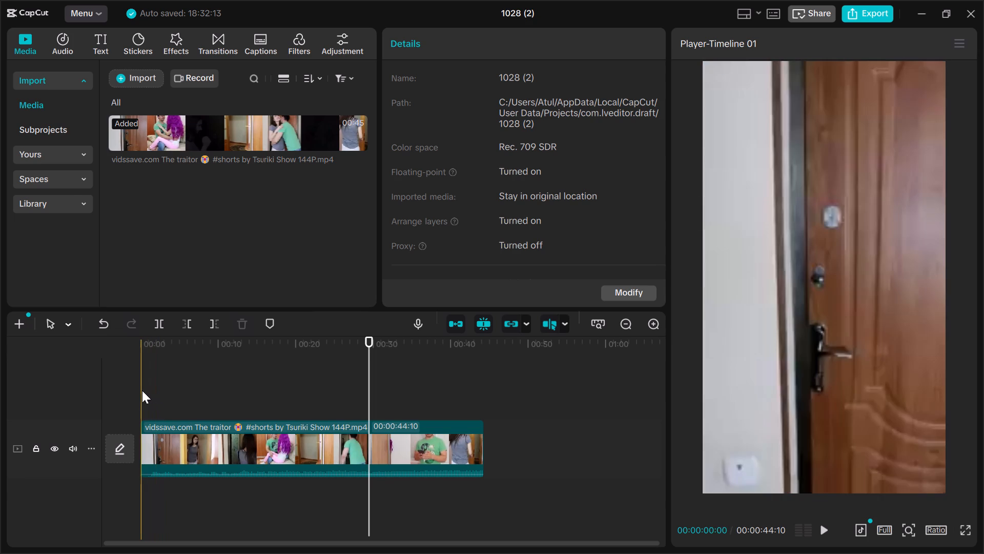
left_click(142, 390)
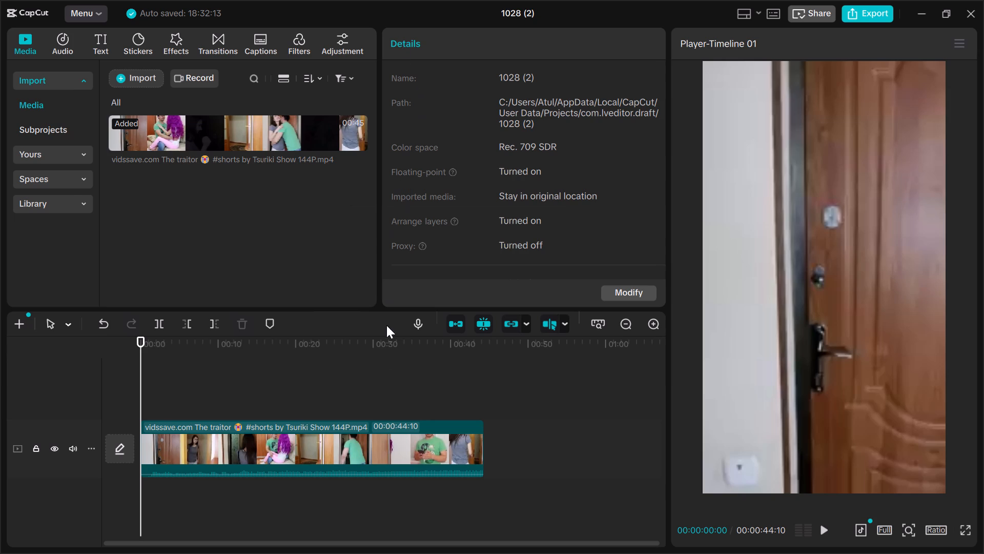
left_click(400, 444)
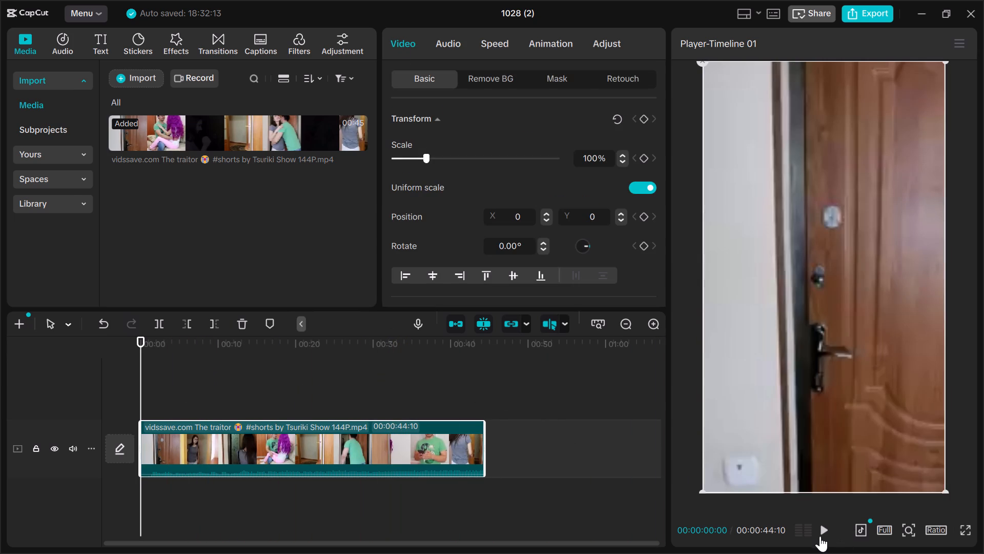
left_click(821, 527)
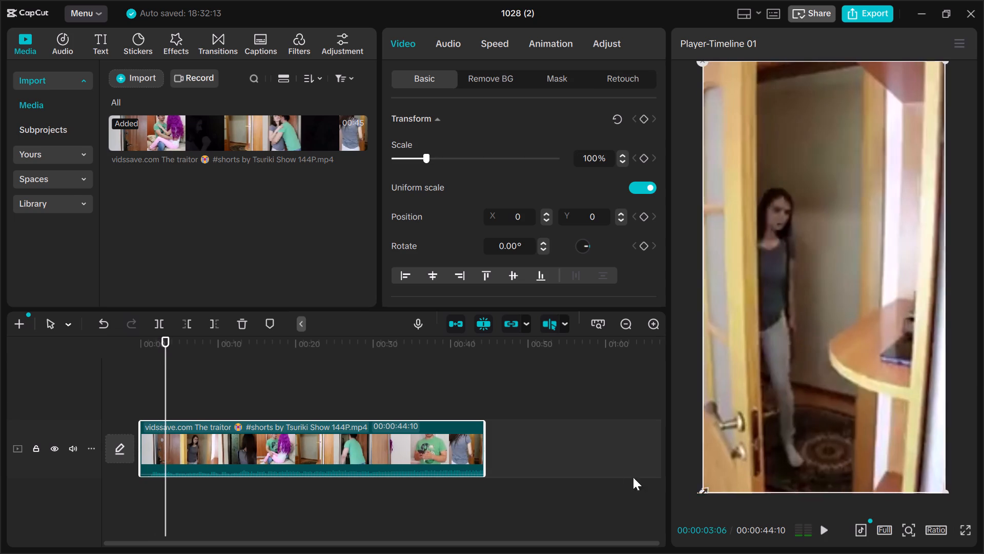
left_click(154, 327)
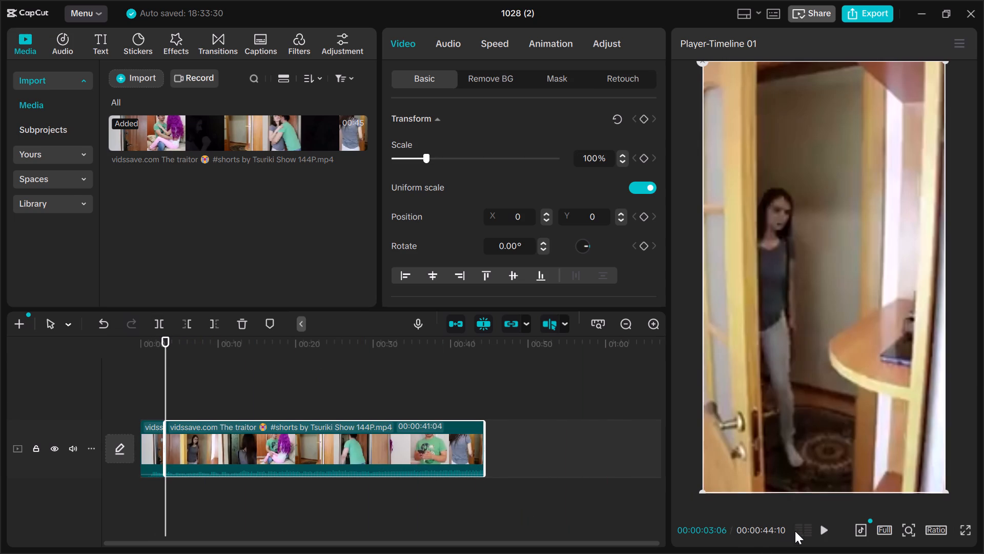
Continue through the remaining footage and split it at scene changes at 00:00:06:06, 00:00:10:14 and 00:00:14:08.
left_click(827, 525)
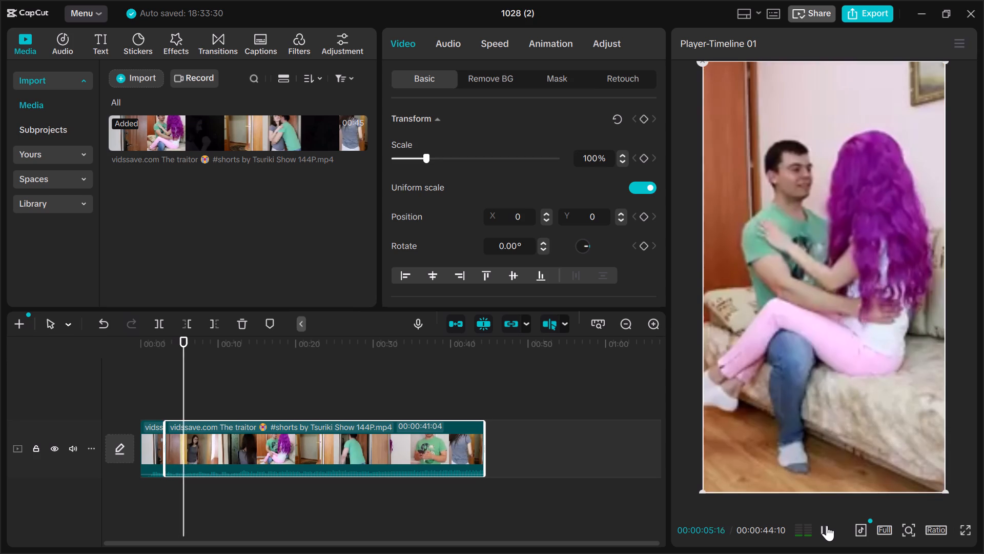
left_click(827, 525)
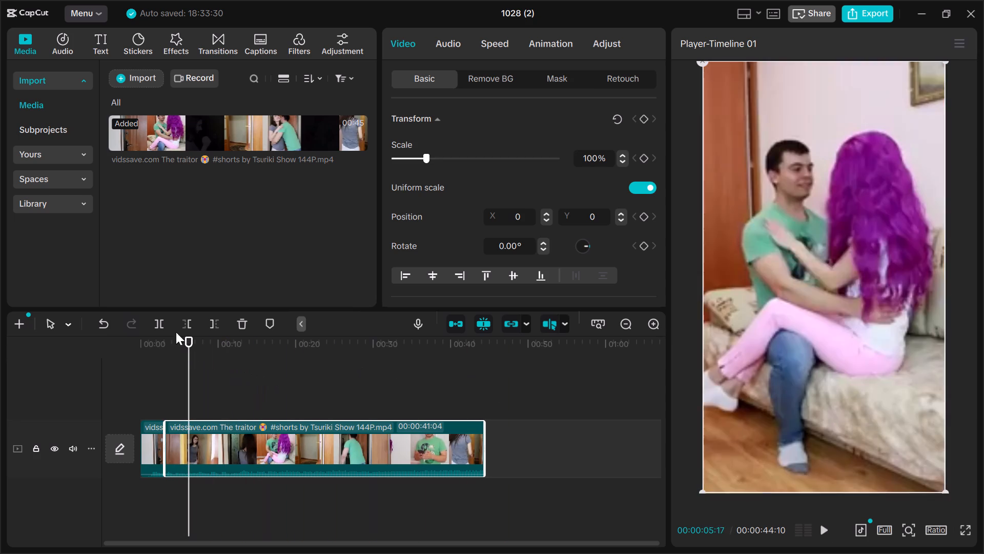
left_click(153, 324)
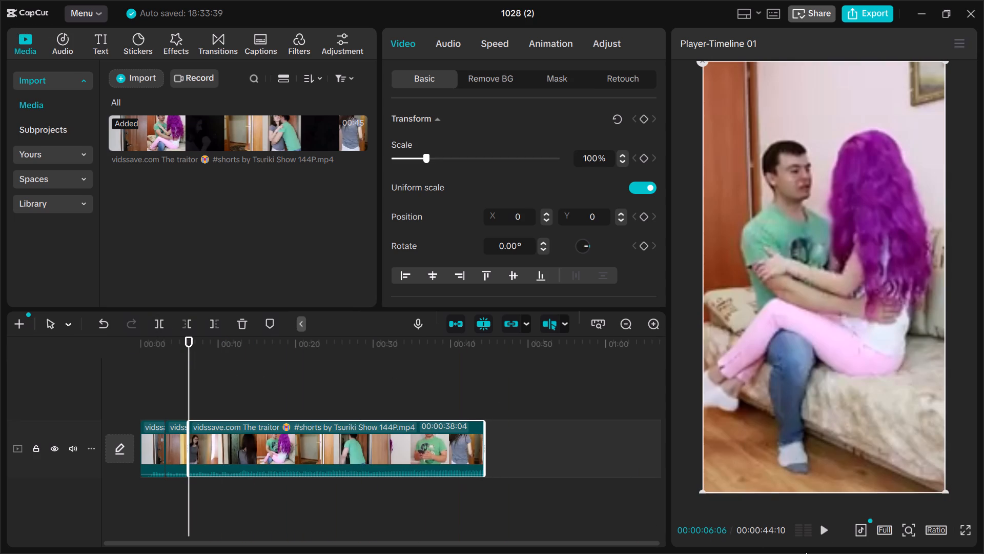
left_click(826, 529)
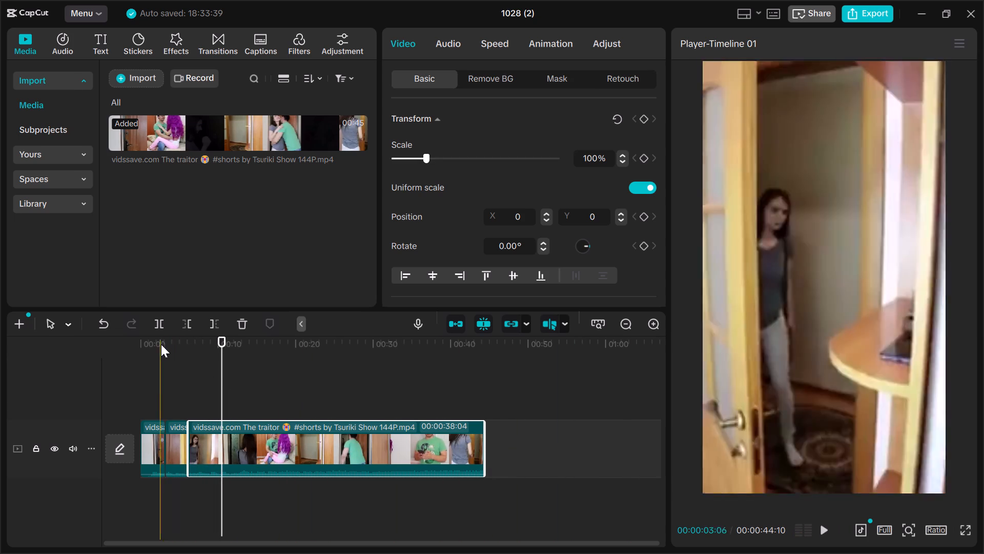
left_click(156, 325)
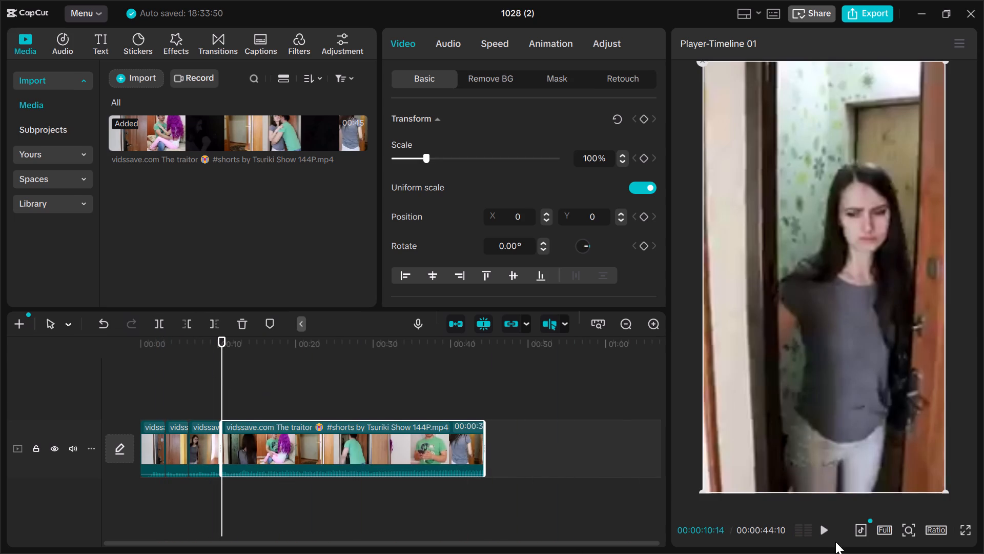
left_click(824, 528)
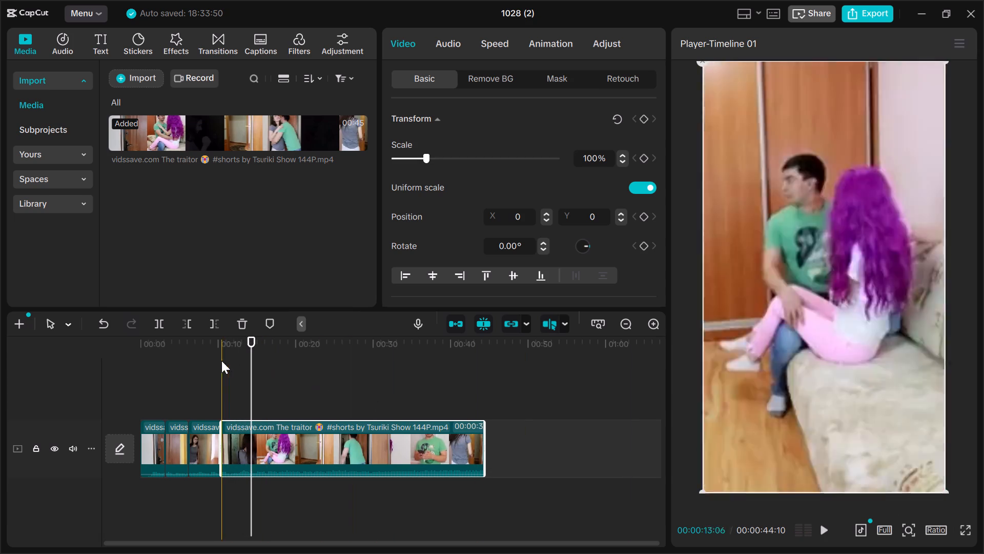
left_click(157, 315)
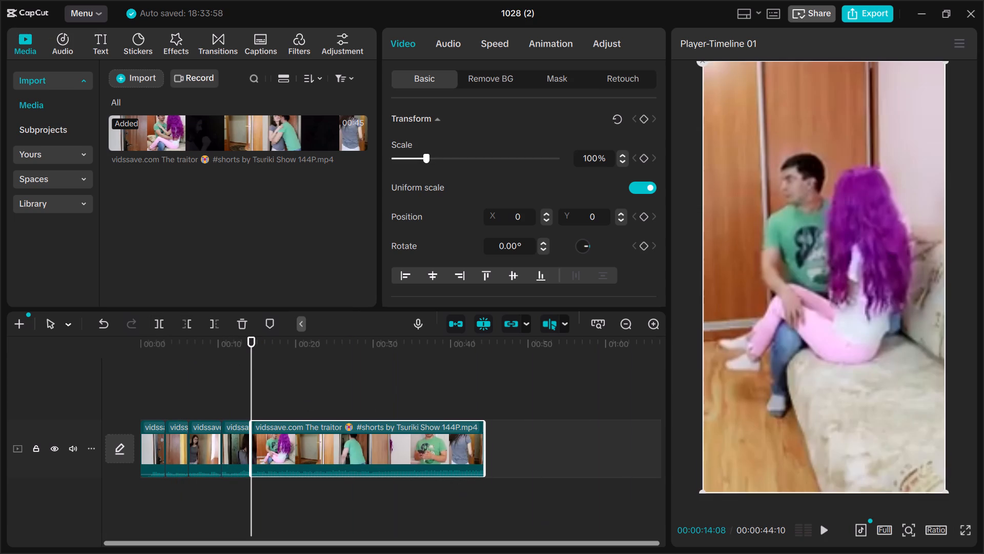
Continue playing the footage and split it at 00:00:18:28, 00:00:24:10 and 00:00:30:24.
left_click(826, 531)
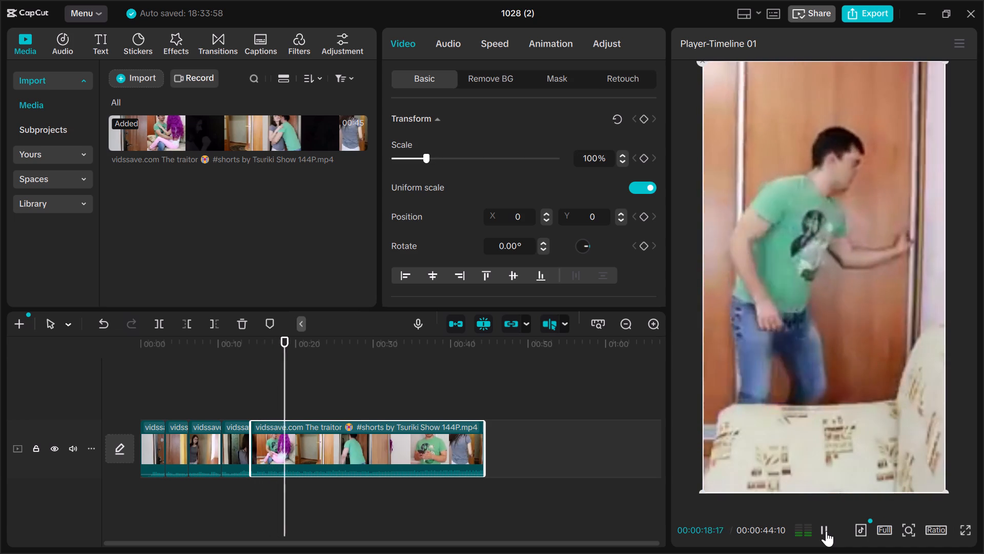
left_click(826, 531)
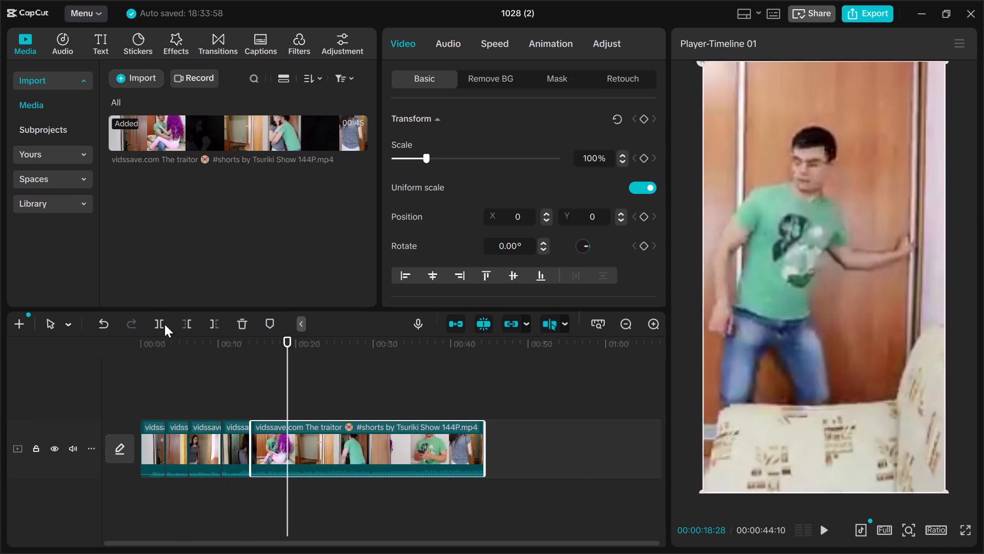
left_click(162, 323)
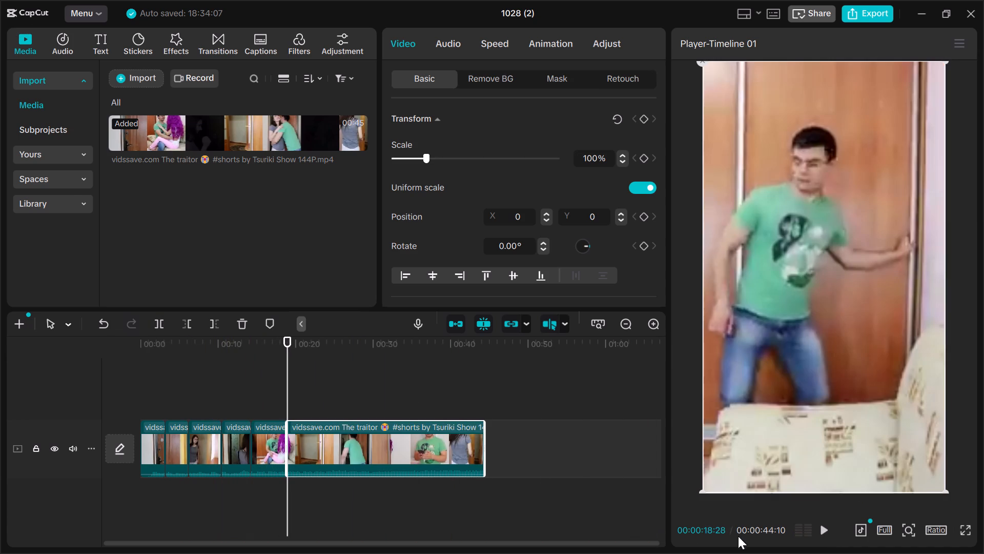
left_click(823, 532)
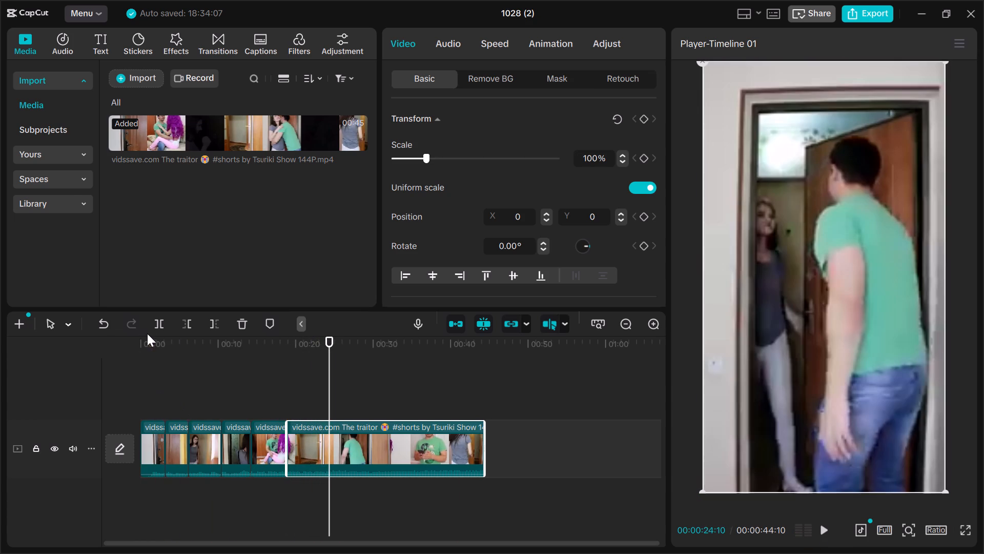
left_click(157, 326)
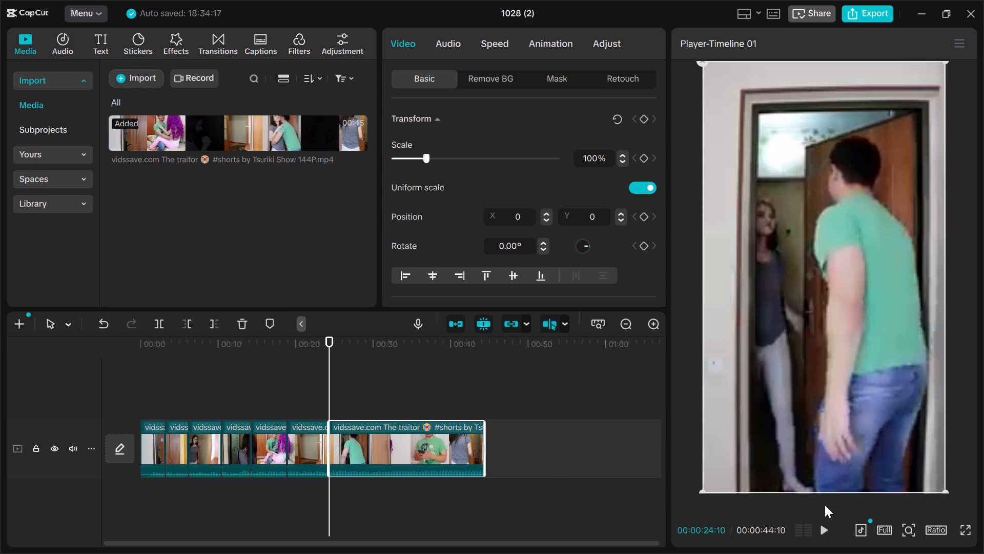
left_click(822, 532)
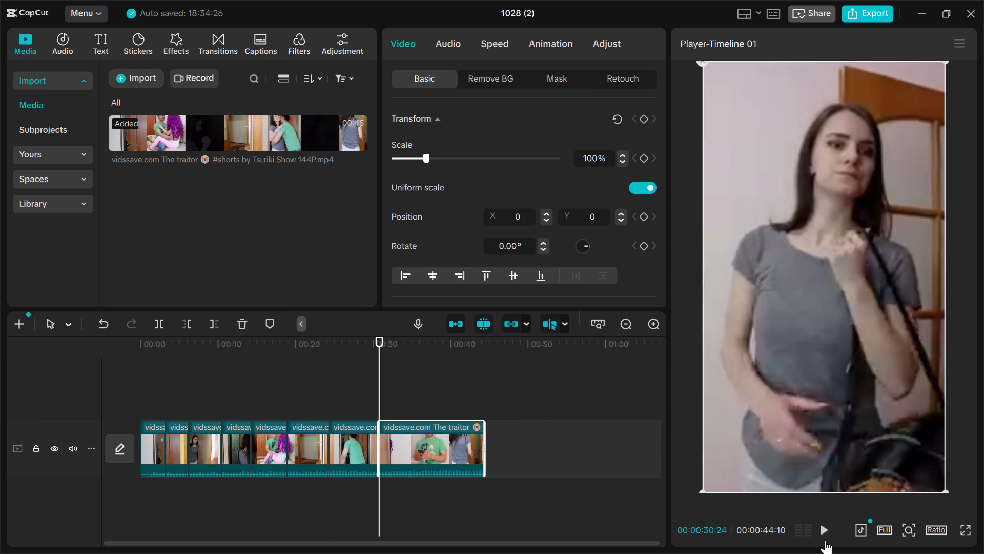
Play the last segment, go back to 00:00:37:15 and split the footage there.
left_click(825, 537)
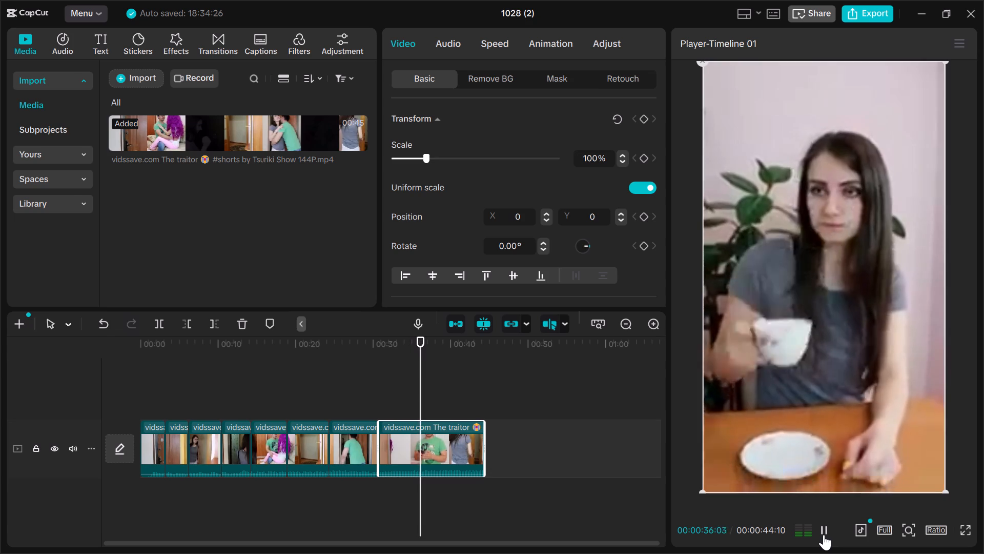
left_click(824, 535)
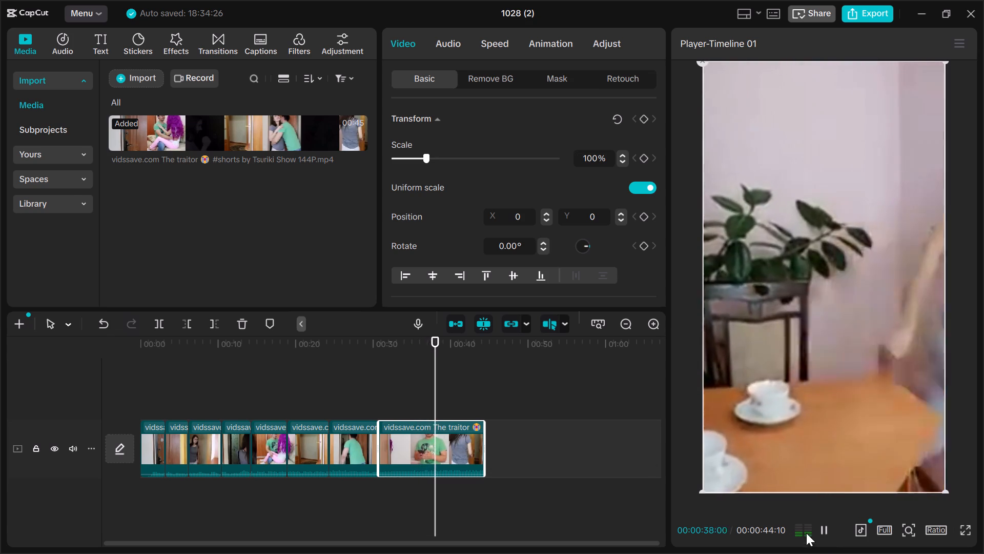
left_click(829, 526)
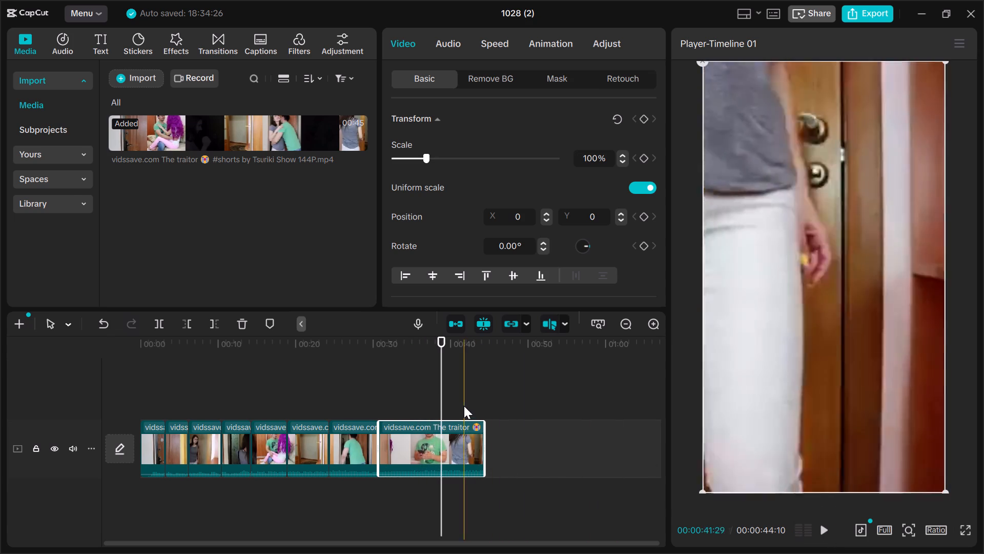
left_click(437, 400)
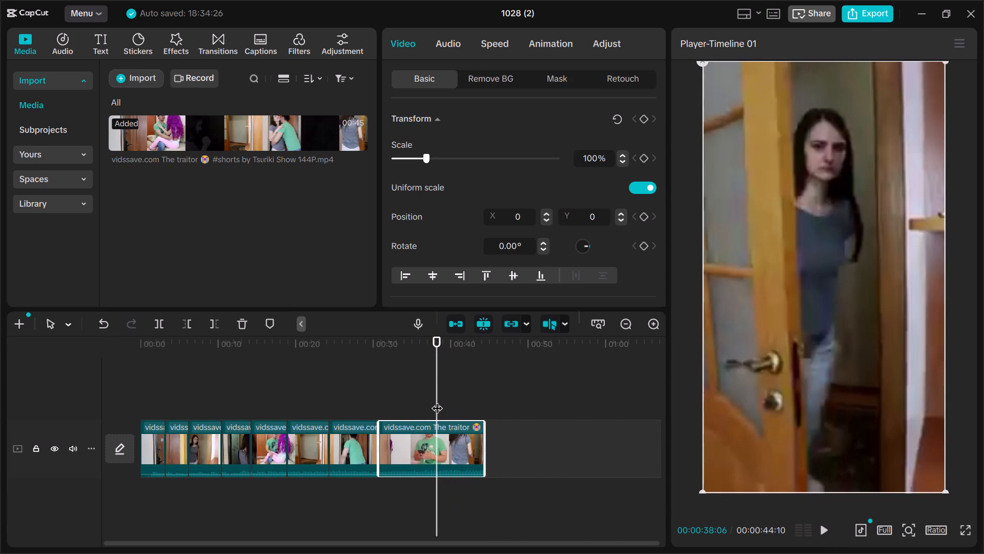
left_click(431, 400)
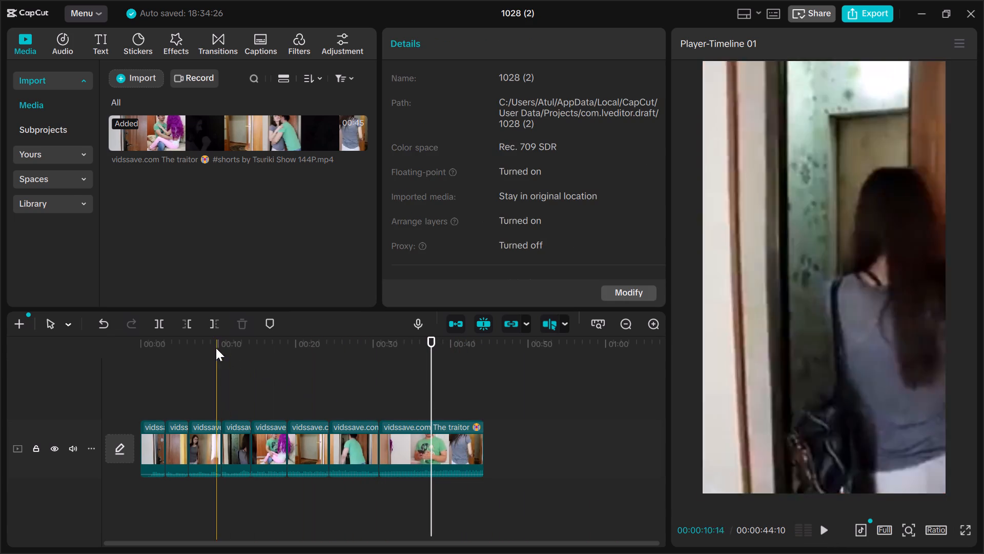
left_click(161, 325)
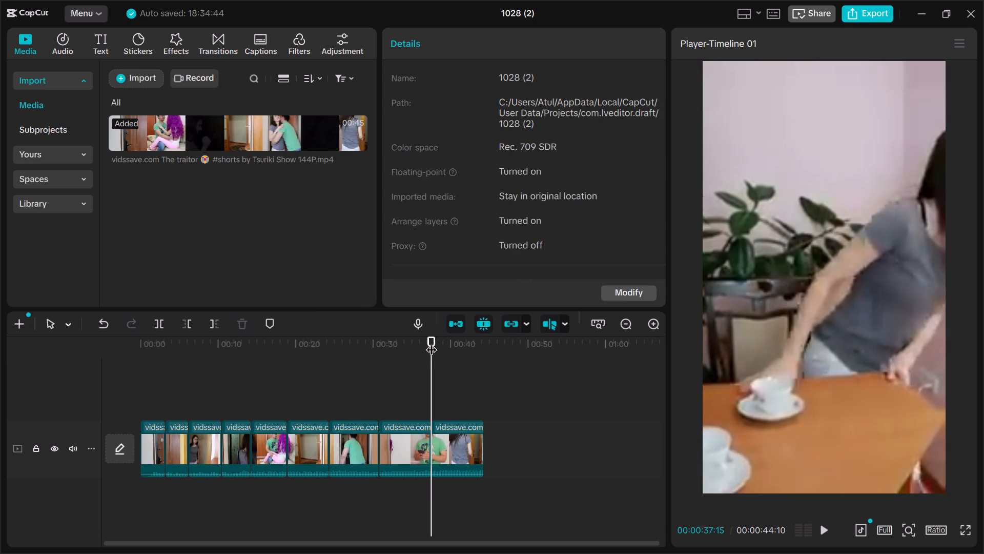
Return to the start of the timeline and play the split footage through to review the cuts.
left_click_drag(431, 337, 377, 337)
left_click_drag(357, 337, 206, 341)
left_click_drag(203, 342, 155, 345)
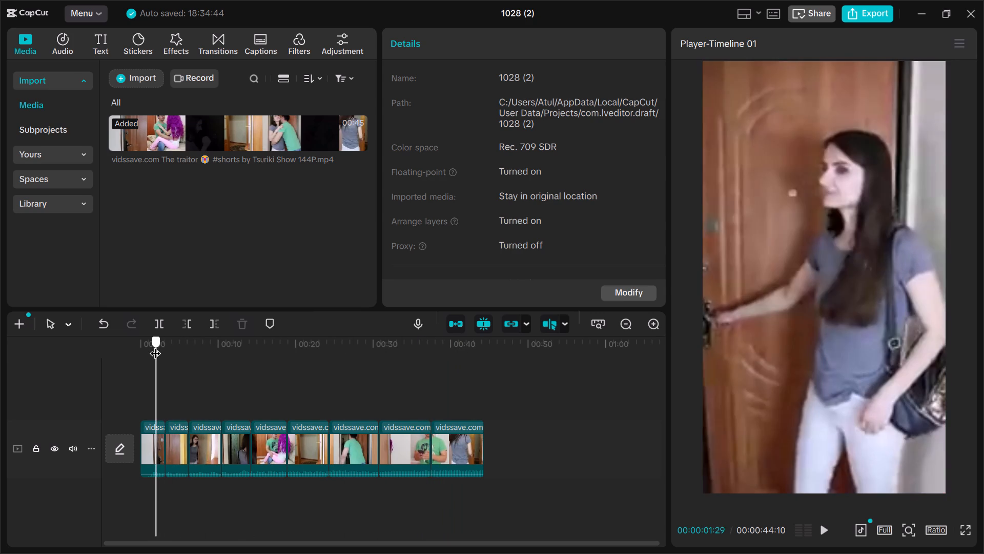
left_click_drag(155, 345, 135, 343)
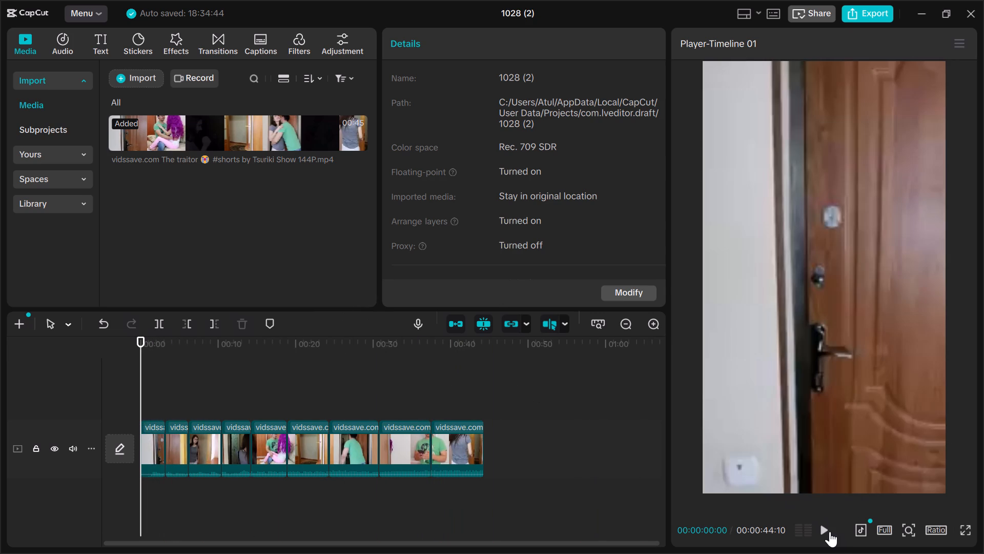
left_click(824, 532)
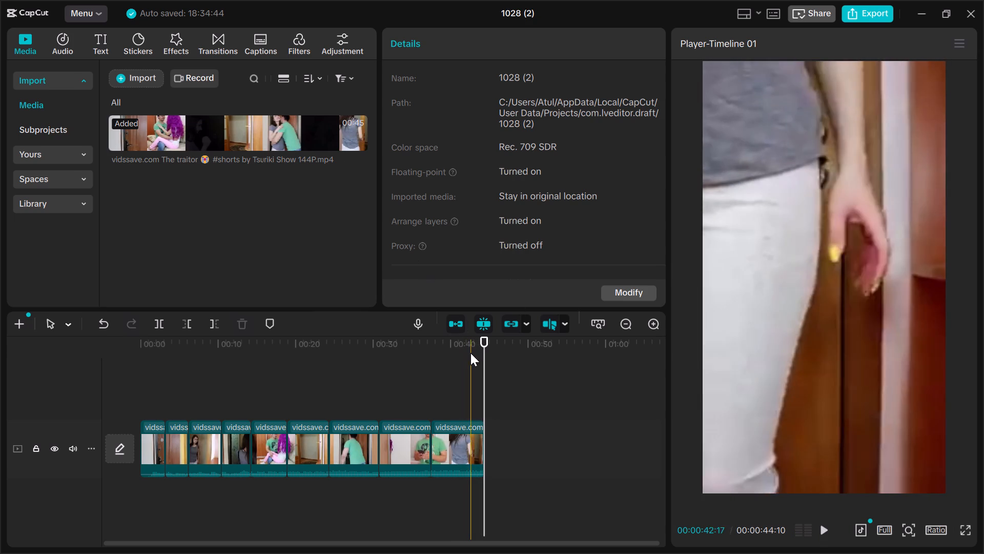
left_click_drag(485, 336, 115, 374)
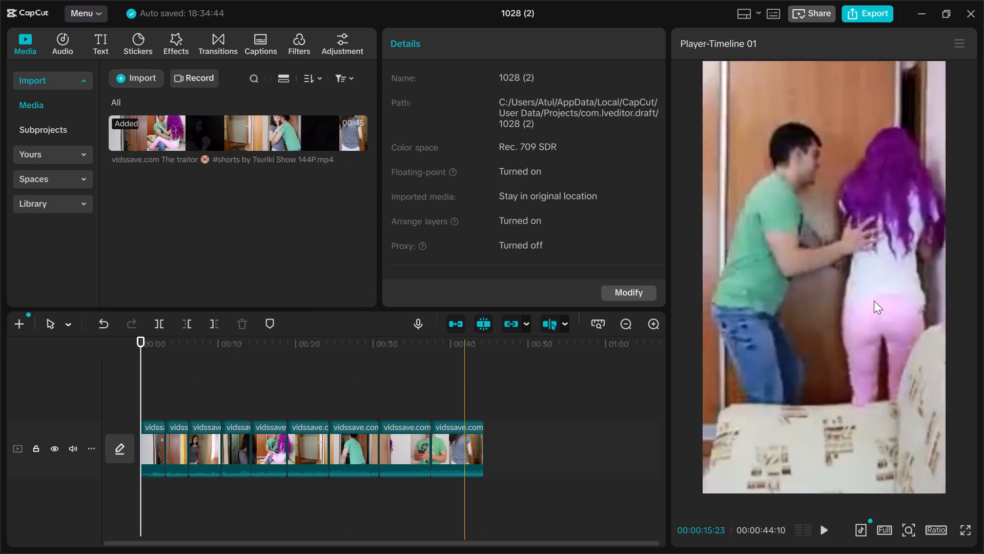
Switch to the YouTube tutorial, skim the "Adding effects and framing" section up to the circle mask part, and return to CapCut.
left_click(923, 12)
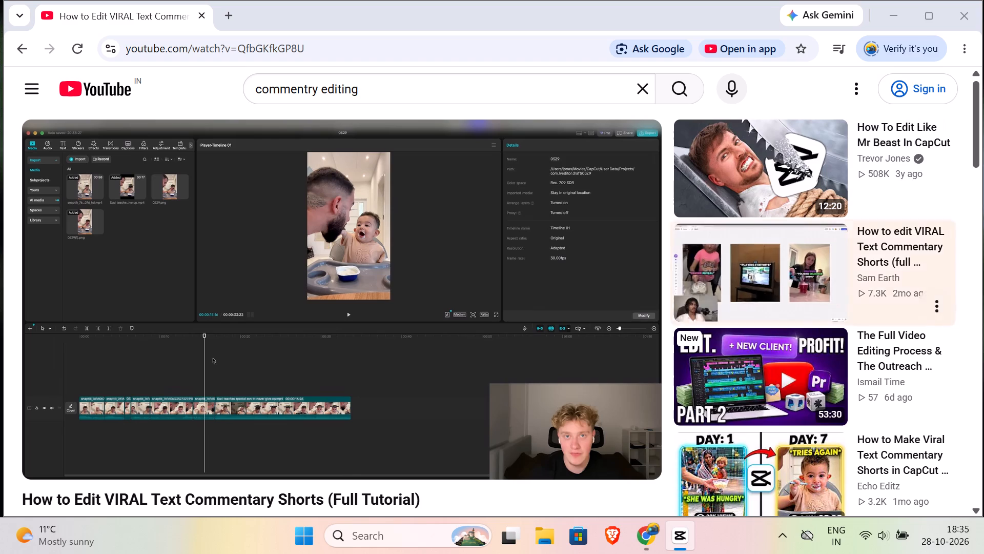
left_click_drag(559, 272, 560, 267)
left_click(562, 266)
left_click(491, 267)
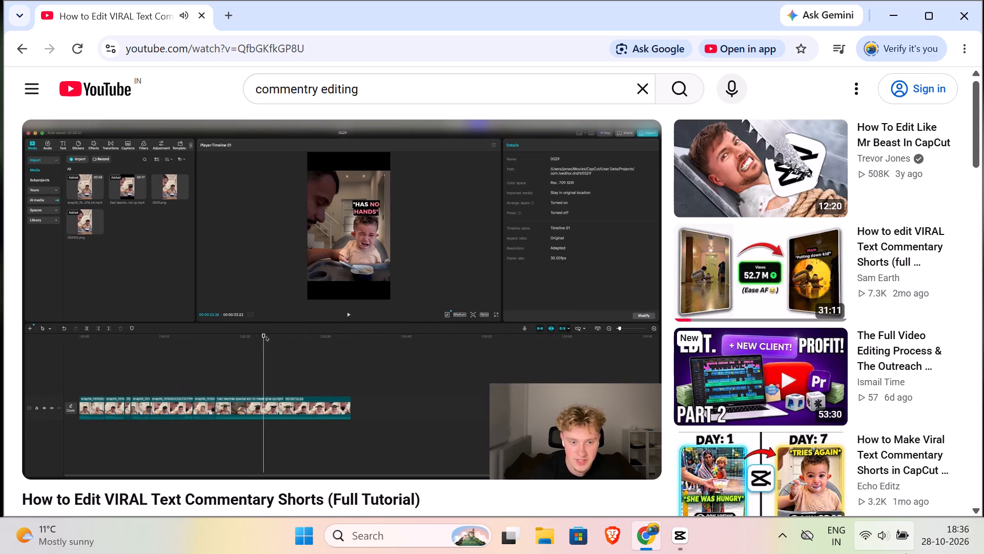
left_click_drag(827, 130, 834, 130)
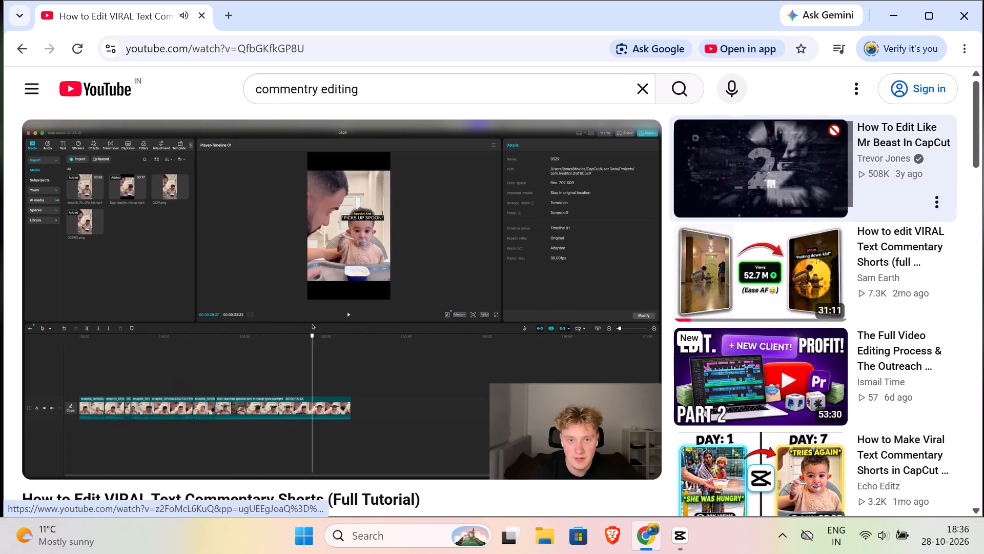
left_click_drag(834, 130, 835, 130)
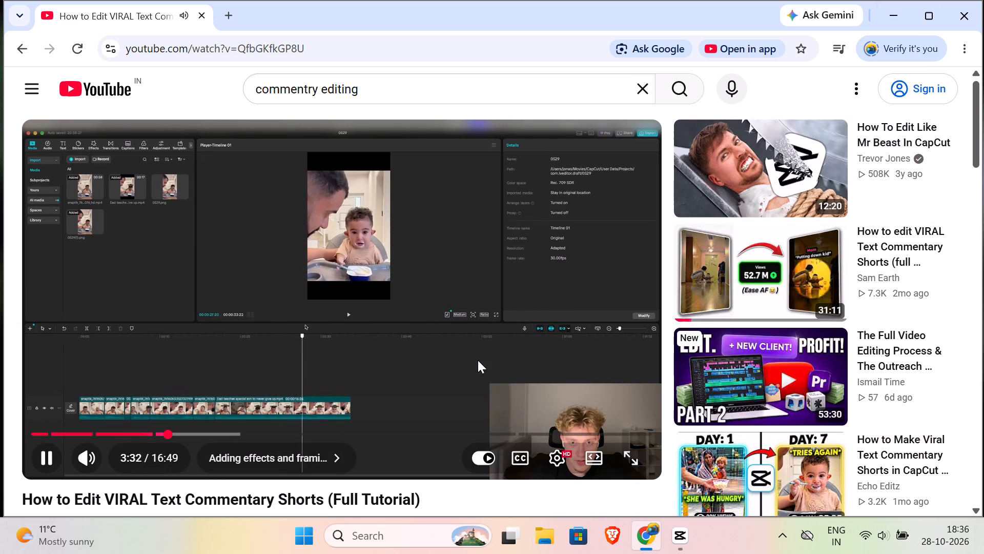
double_click(184, 433)
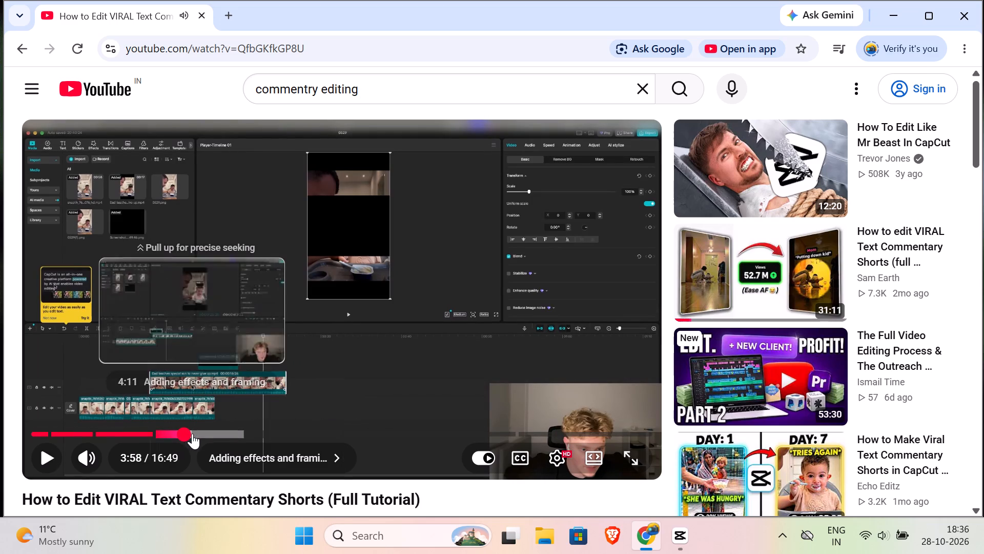
left_click(195, 434)
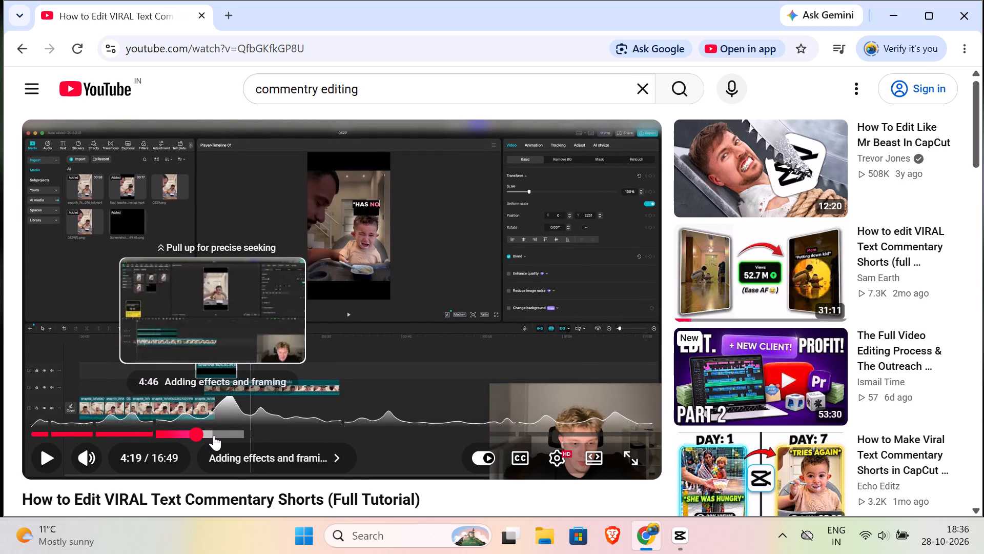
left_click(214, 435)
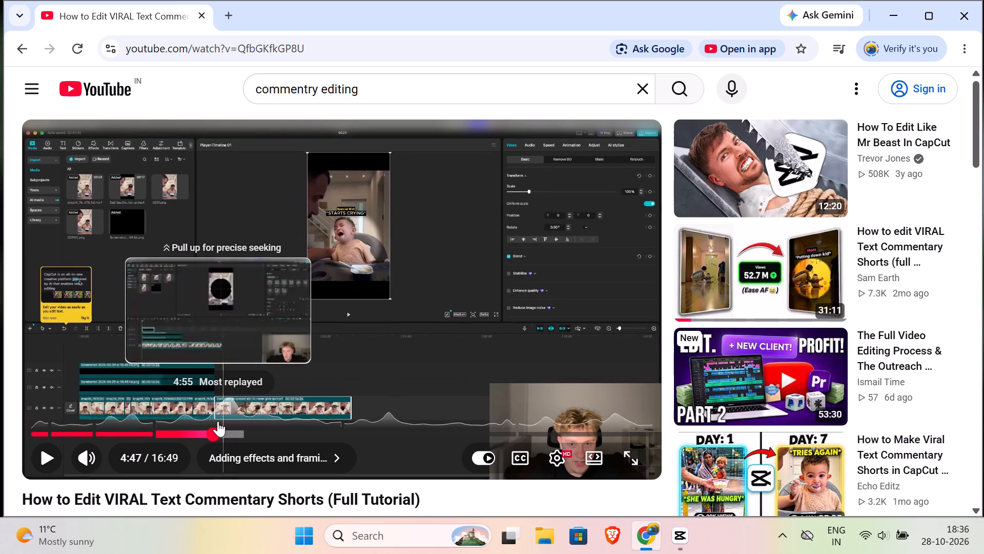
left_click(288, 325)
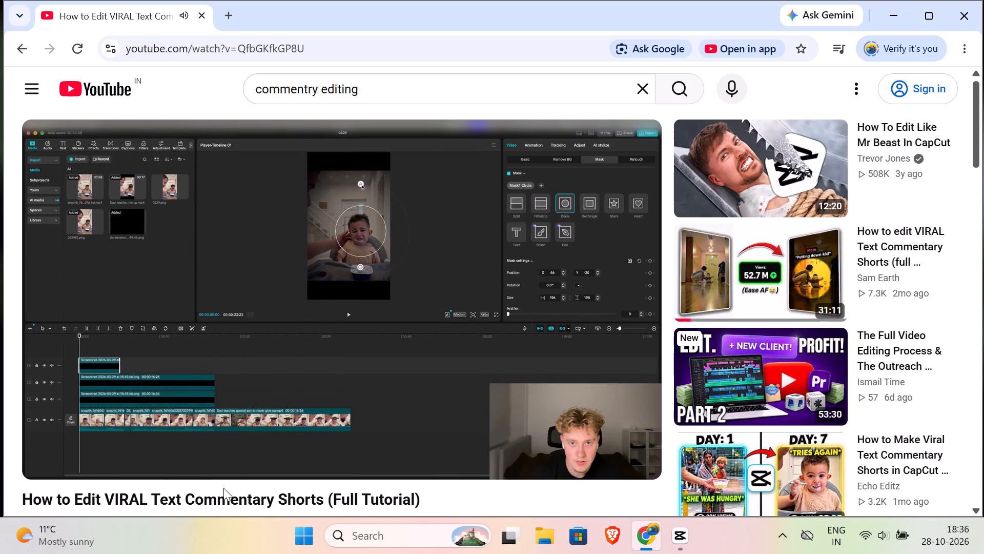
left_click(342, 252)
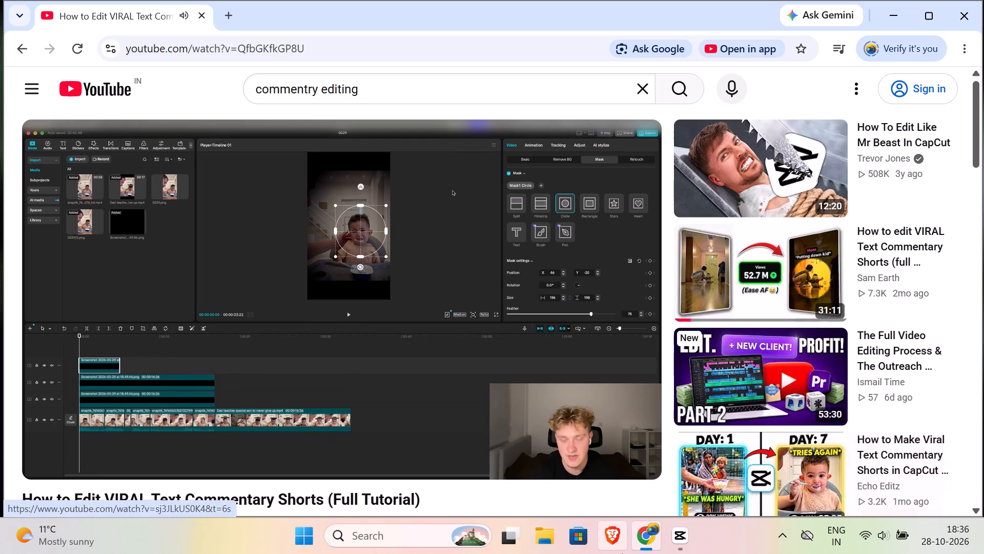
left_click(683, 537)
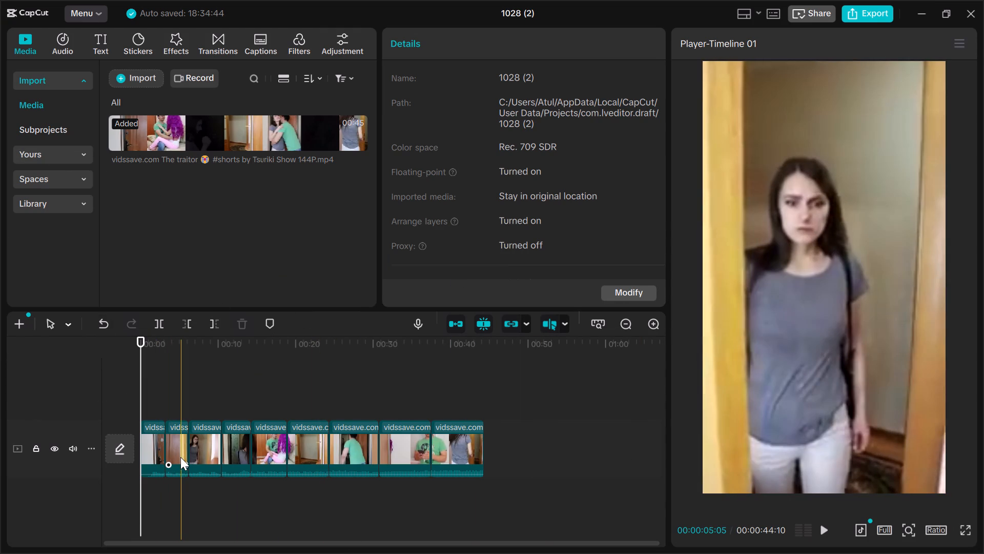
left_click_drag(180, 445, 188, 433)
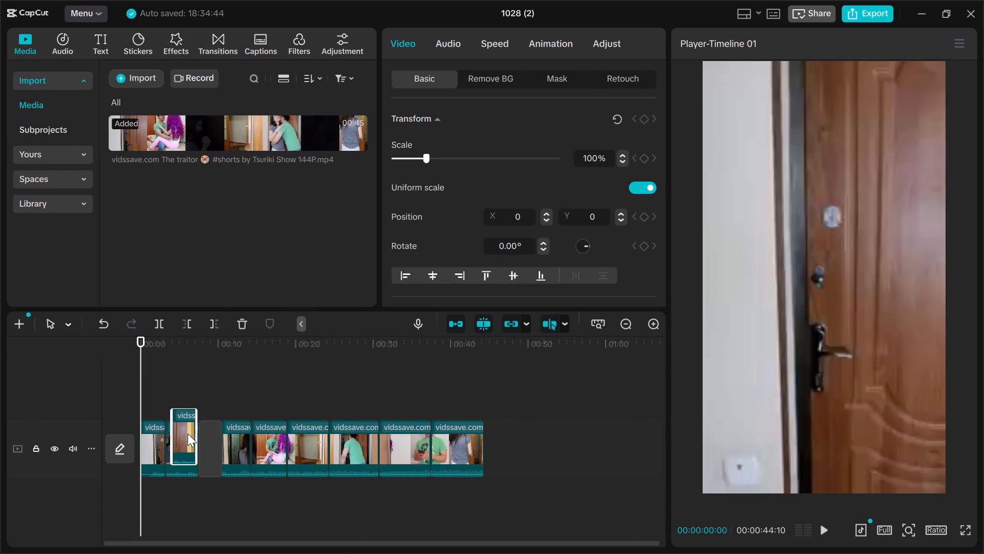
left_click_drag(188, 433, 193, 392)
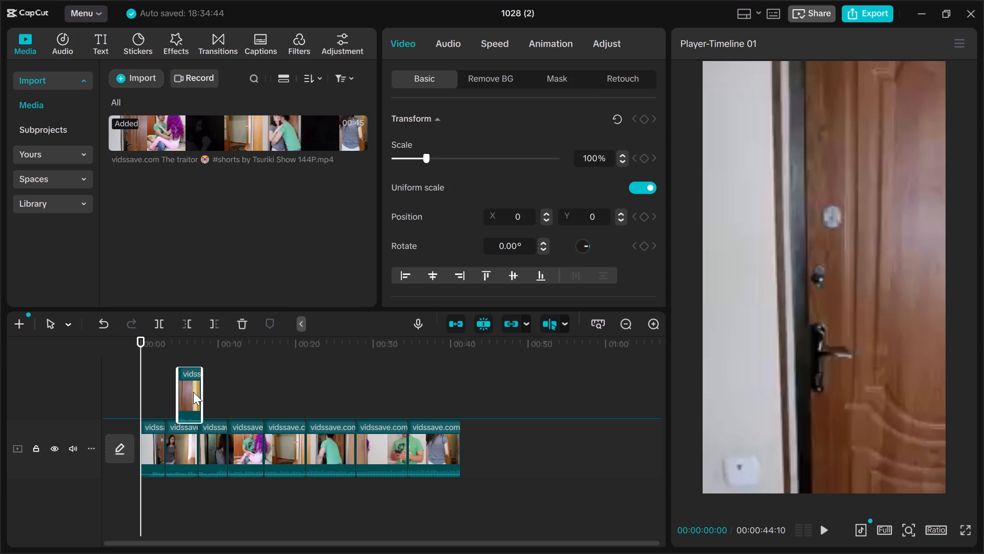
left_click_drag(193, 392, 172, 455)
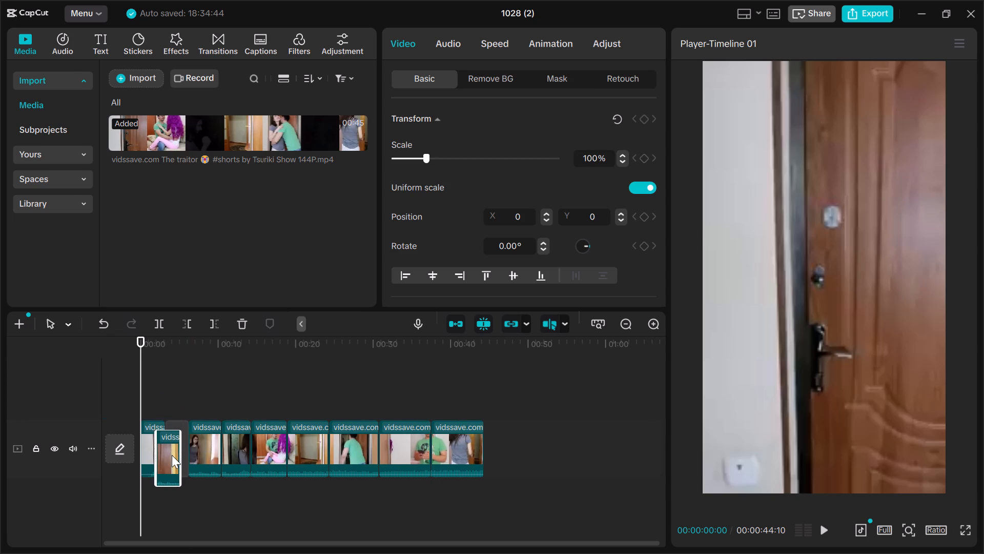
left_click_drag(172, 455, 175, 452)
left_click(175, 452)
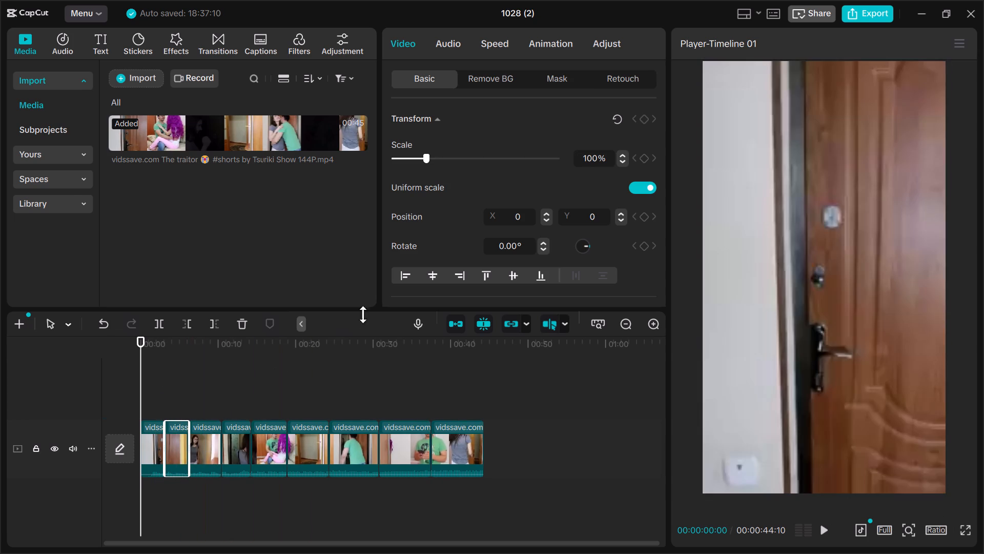
Turn off the main track magnet and move the second segment straight up onto a new track, leaving its gap.
left_click(459, 331)
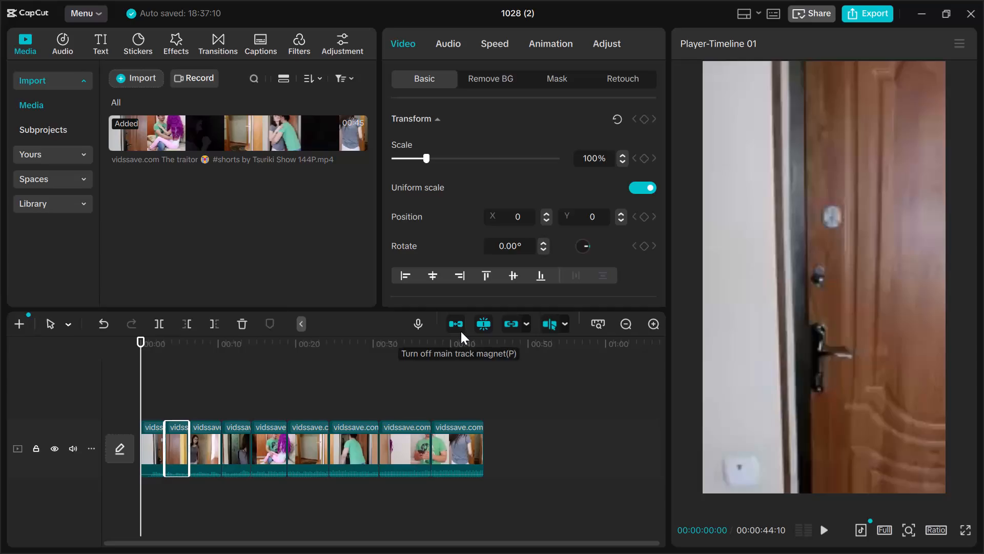
left_click(821, 530)
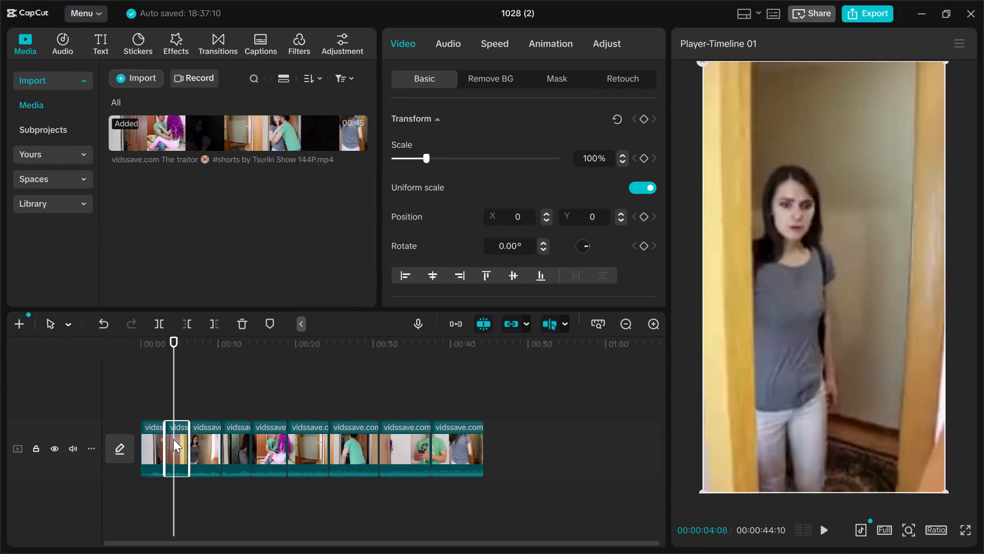
left_click(174, 439)
left_click_drag(177, 438, 171, 388)
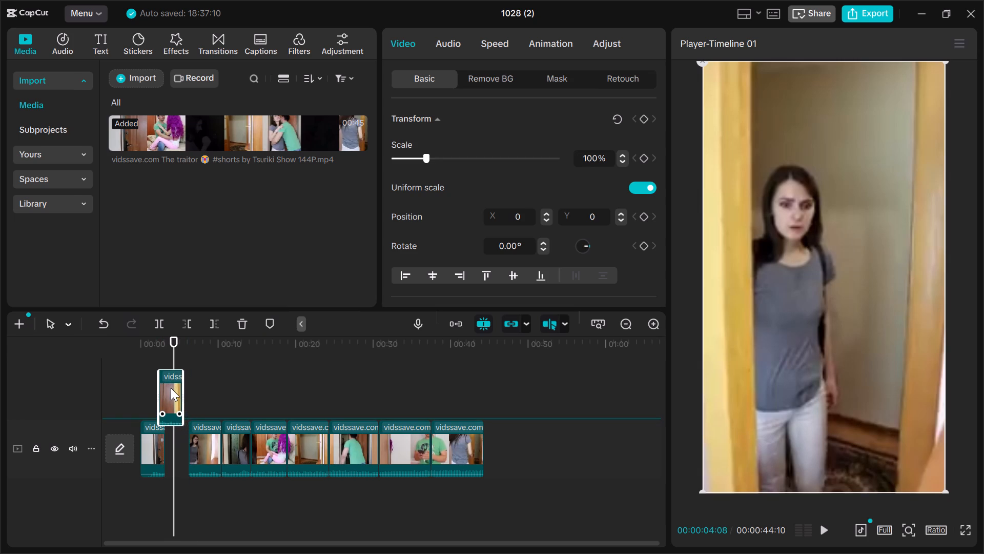
left_click_drag(171, 388, 173, 382)
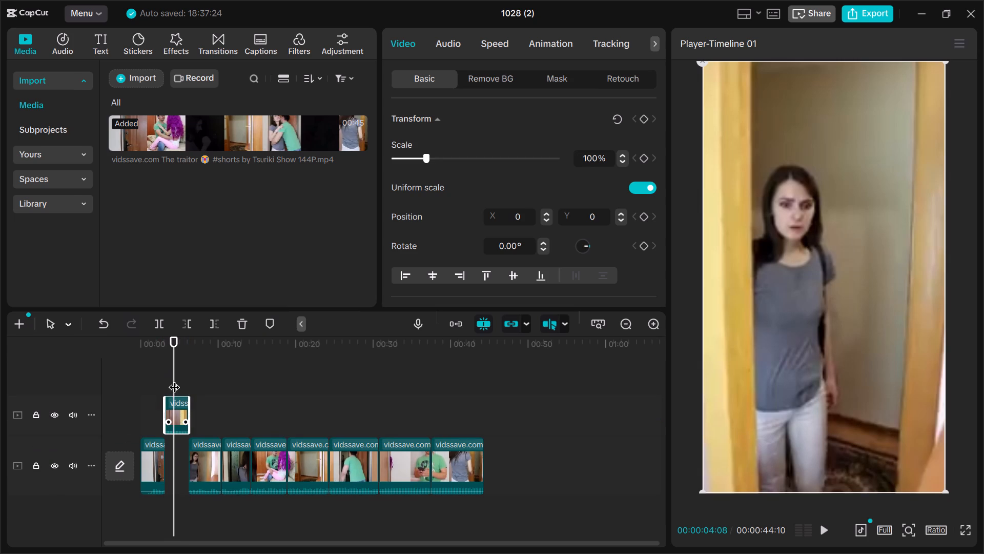
Move the third segment straight up onto another new track above the second segment's track.
left_click_drag(196, 465, 206, 462)
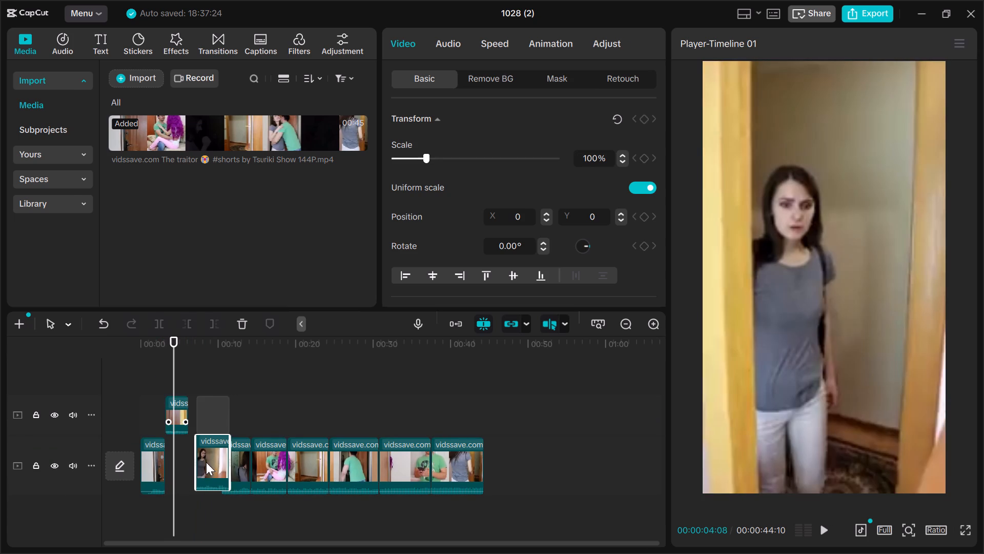
left_click_drag(206, 462, 216, 415)
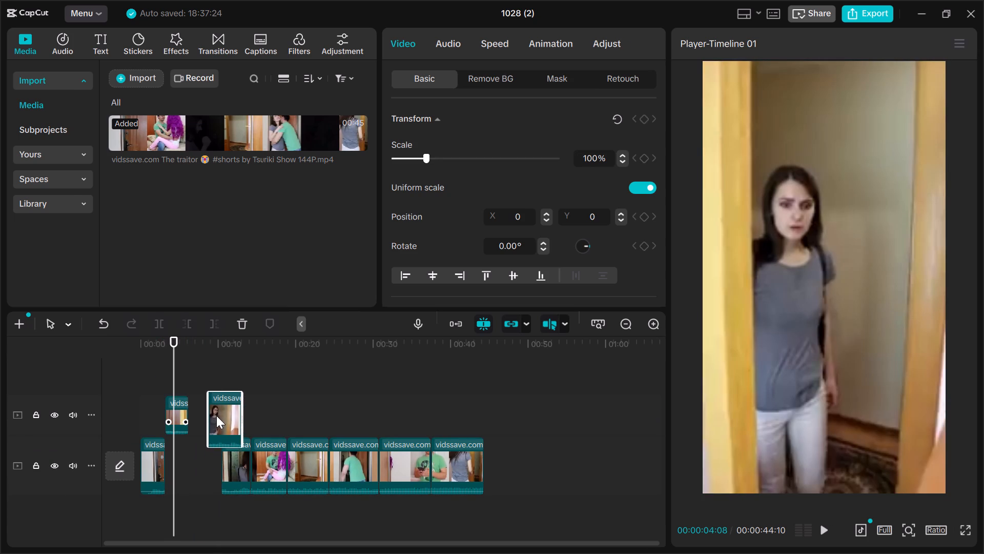
left_click_drag(216, 415, 210, 383)
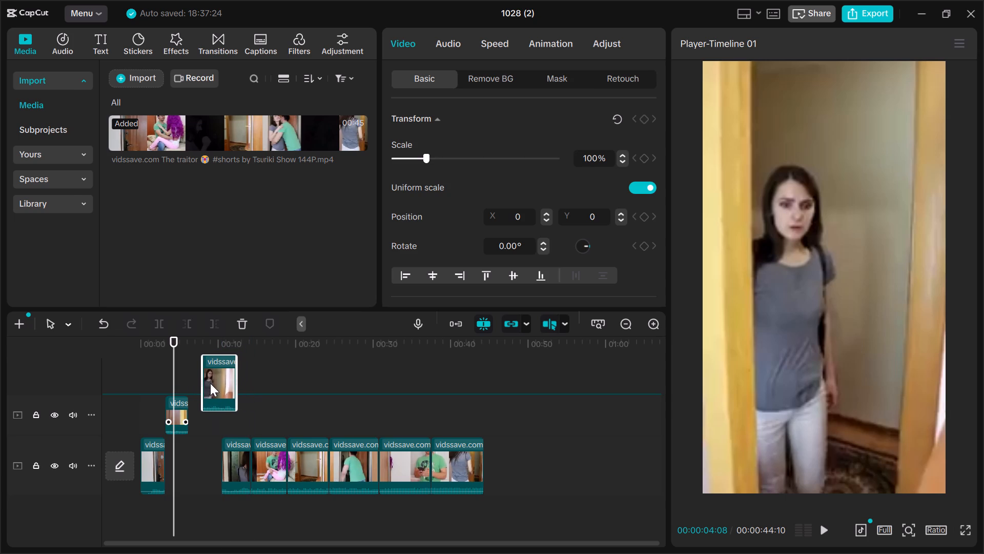
left_click_drag(210, 383, 197, 367)
Move the fourth segment off the main track onto the second segment's track, starting at about 00:12.
left_click_drag(229, 491, 233, 491)
left_click_drag(236, 490, 240, 488)
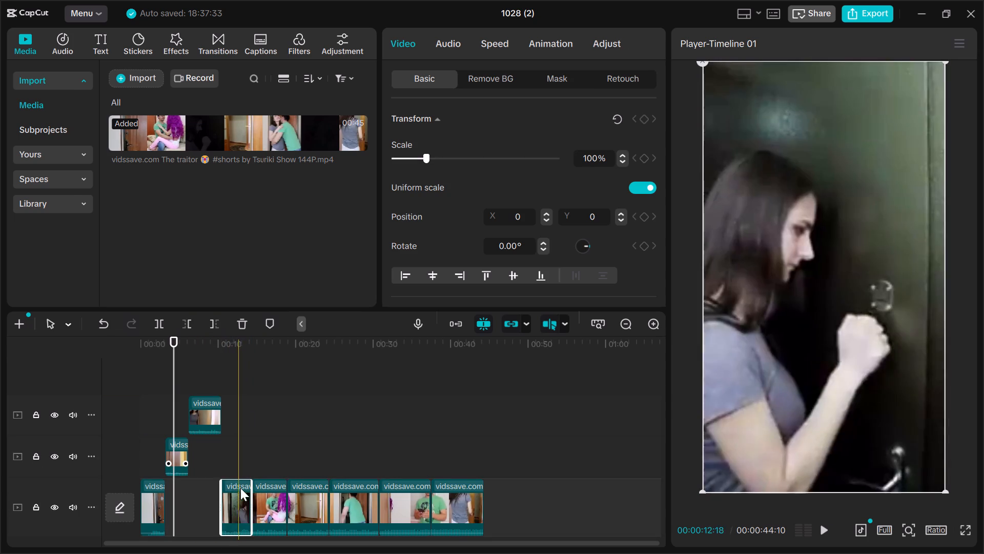
left_click_drag(240, 488, 260, 354)
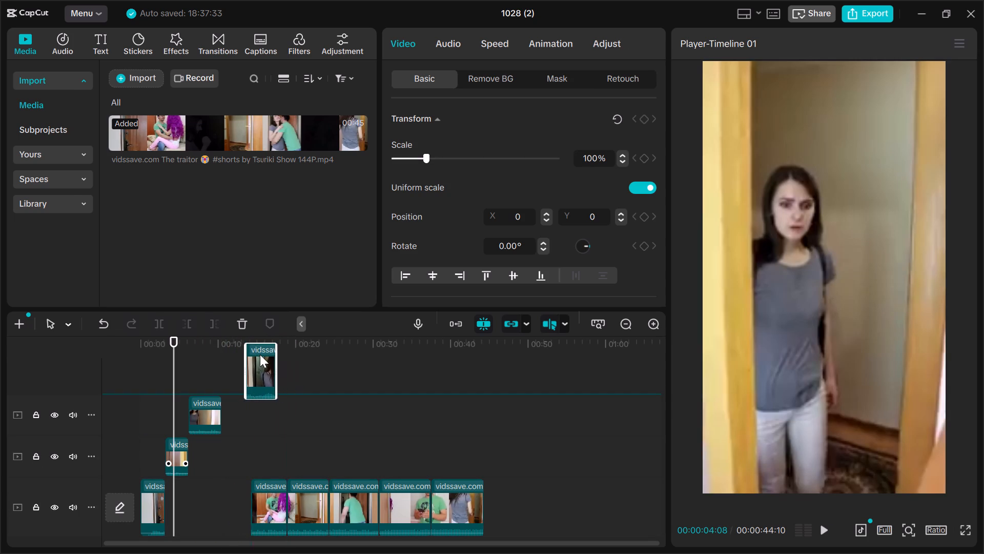
left_click_drag(260, 354, 239, 351)
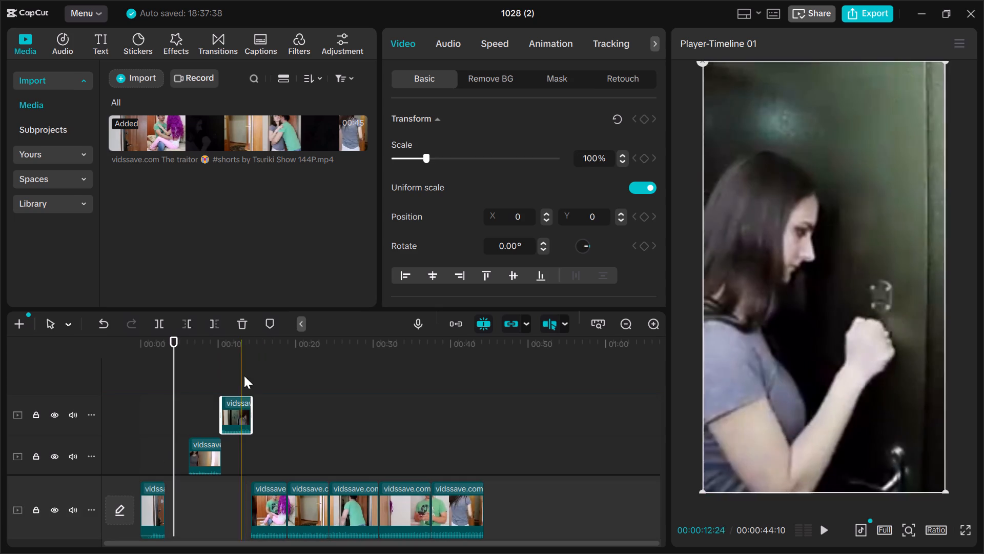
left_click_drag(238, 408, 252, 481)
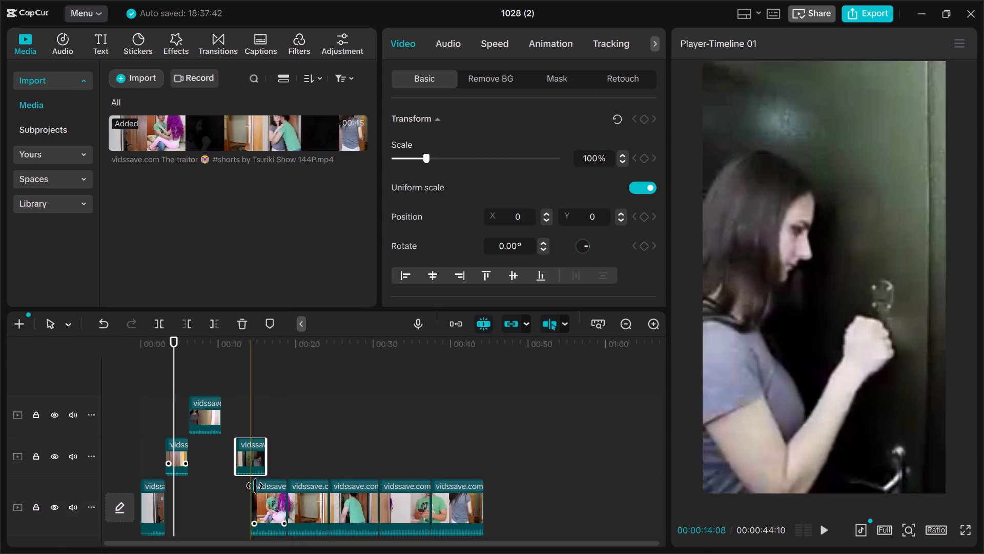
left_click(255, 488)
double_click(251, 457)
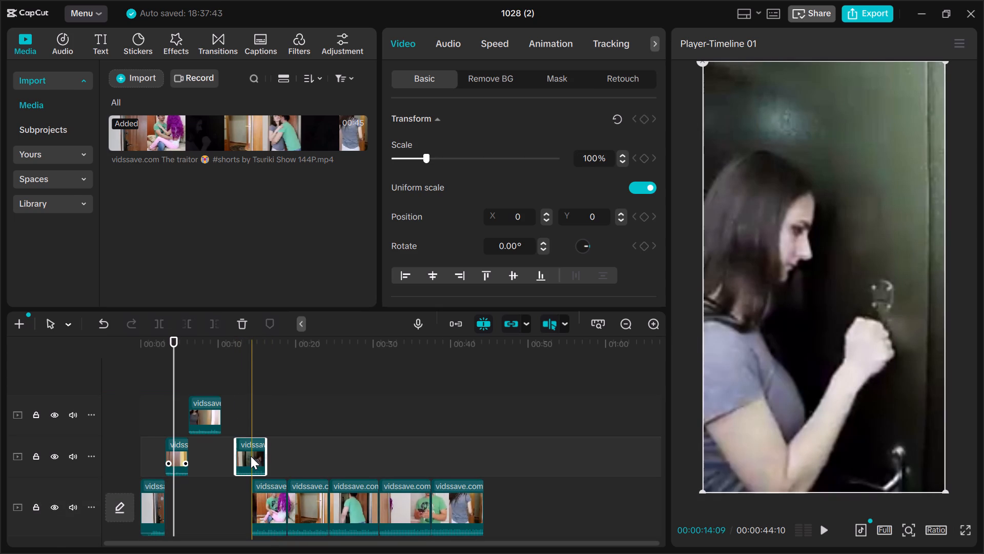
left_click_drag(251, 456, 243, 447)
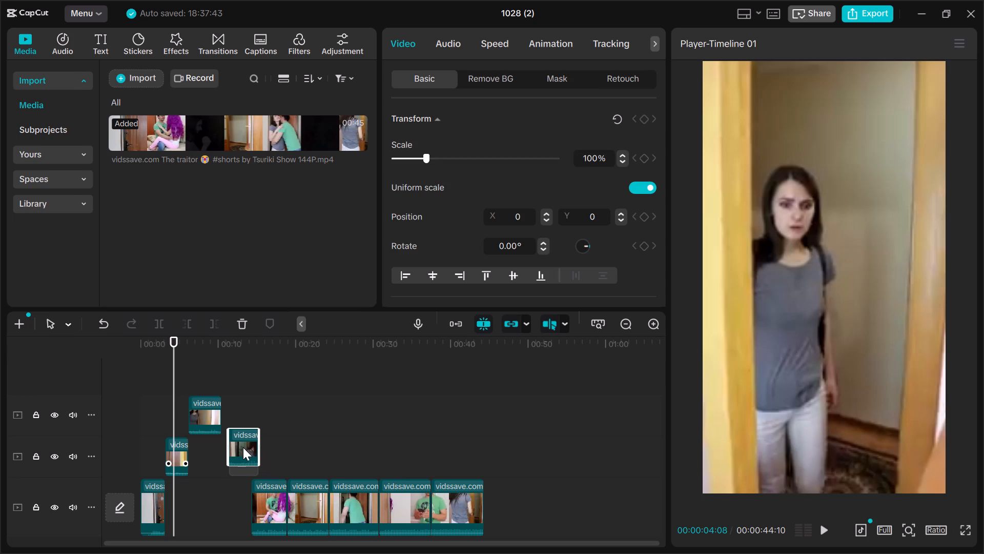
left_click_drag(243, 447, 250, 448)
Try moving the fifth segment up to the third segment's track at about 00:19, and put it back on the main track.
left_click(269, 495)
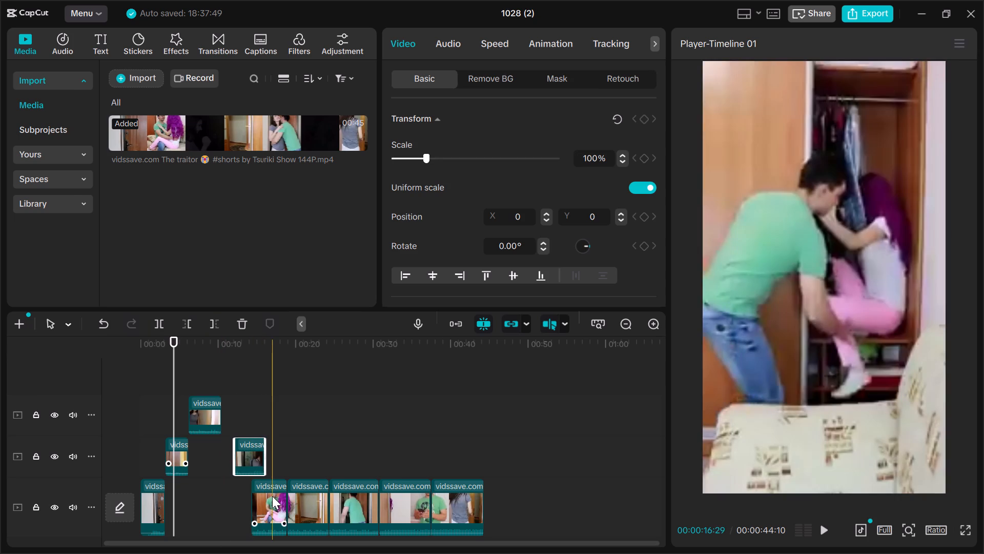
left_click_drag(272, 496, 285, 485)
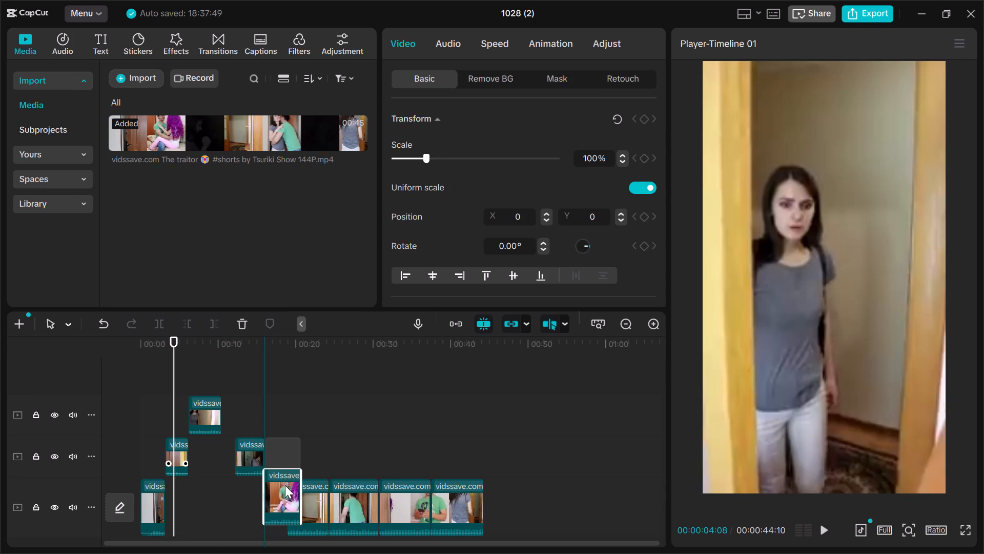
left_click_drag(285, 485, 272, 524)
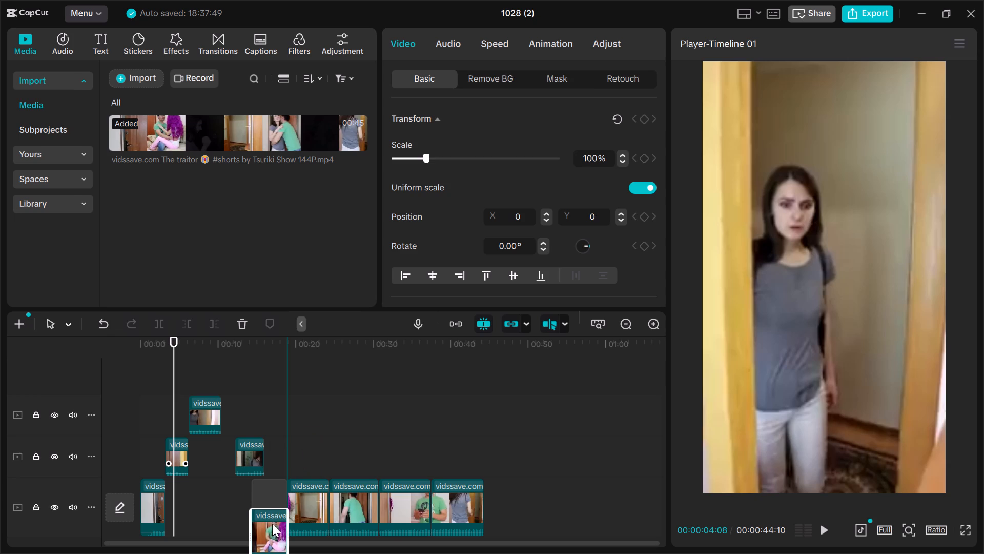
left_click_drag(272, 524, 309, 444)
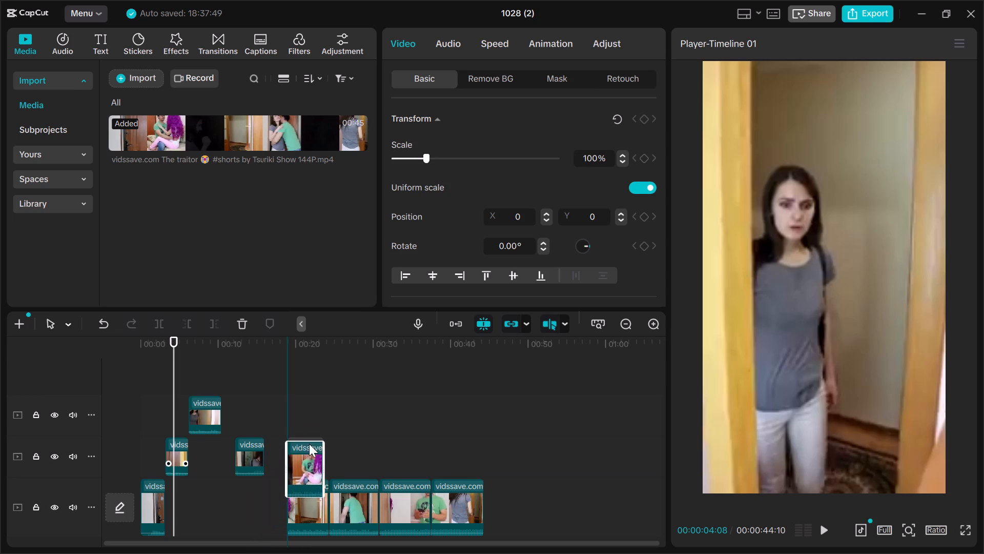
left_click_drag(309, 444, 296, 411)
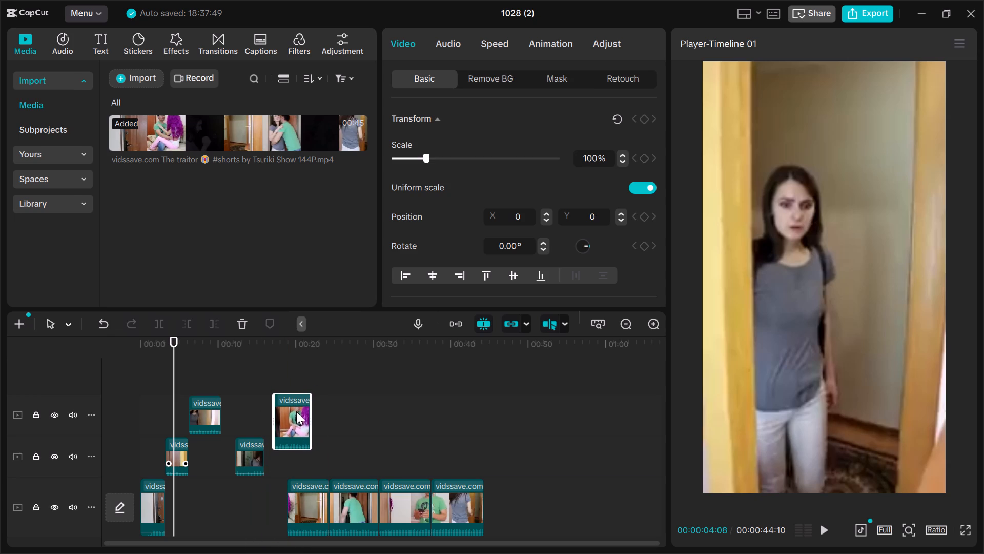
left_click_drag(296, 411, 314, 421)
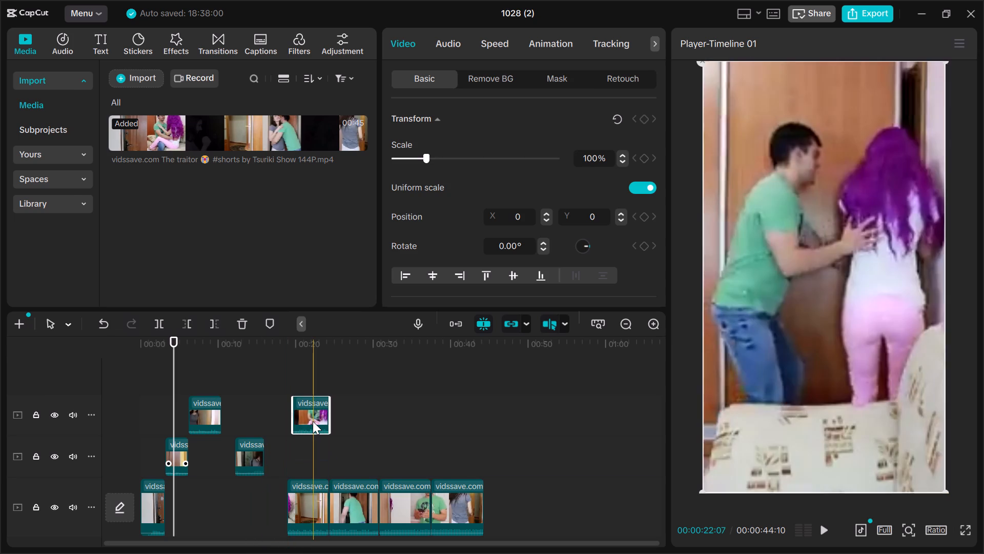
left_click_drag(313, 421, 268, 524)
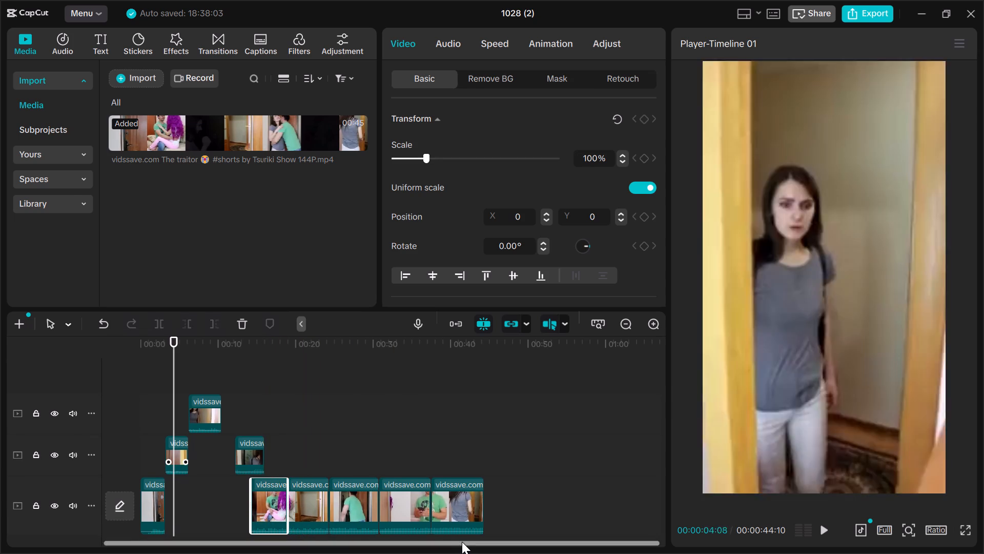
Spread the last four segments later along the timeline with gaps before them, placing the seventh on the second segment's track at about 00:29.
left_click_drag(444, 511, 476, 509)
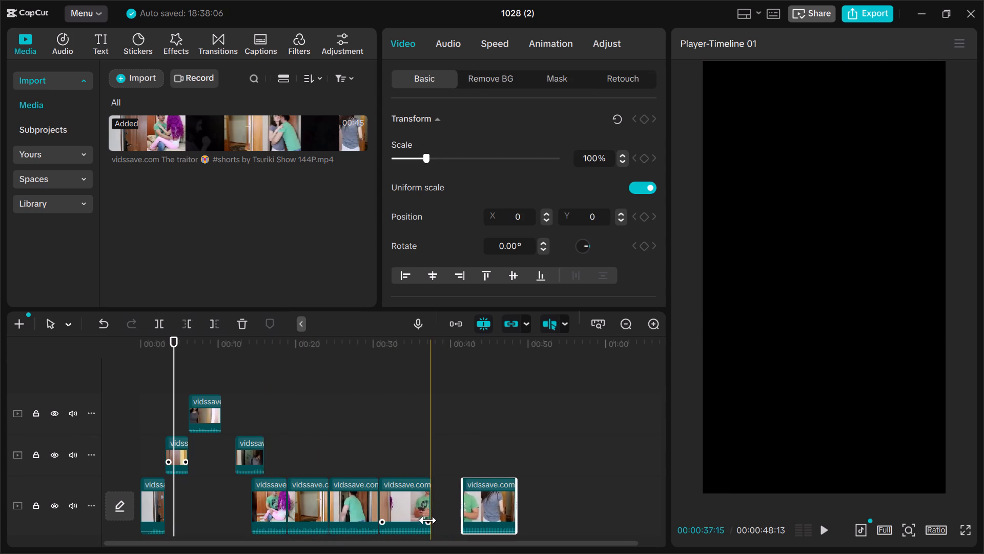
left_click_drag(417, 517, 447, 517)
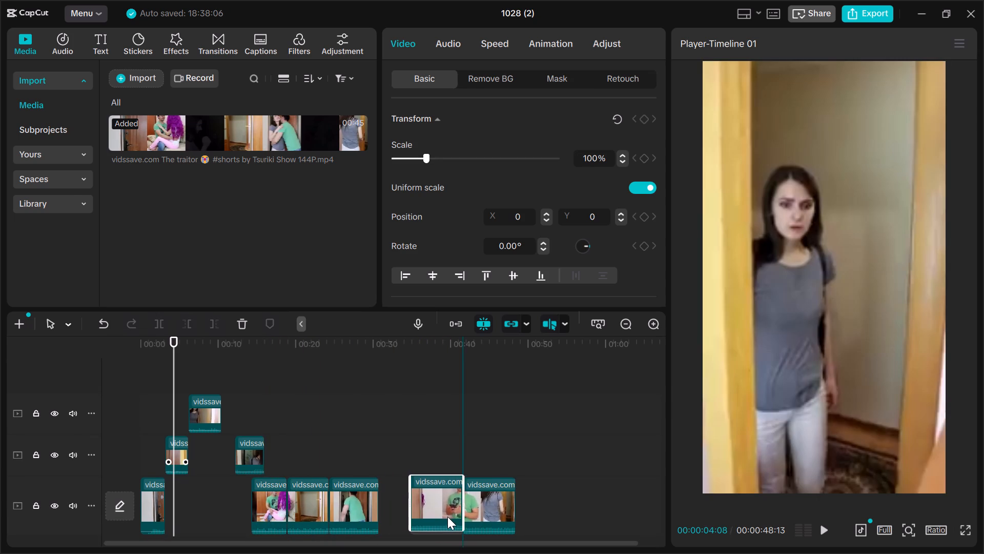
left_click_drag(447, 517, 447, 519)
left_click_drag(357, 508, 394, 507)
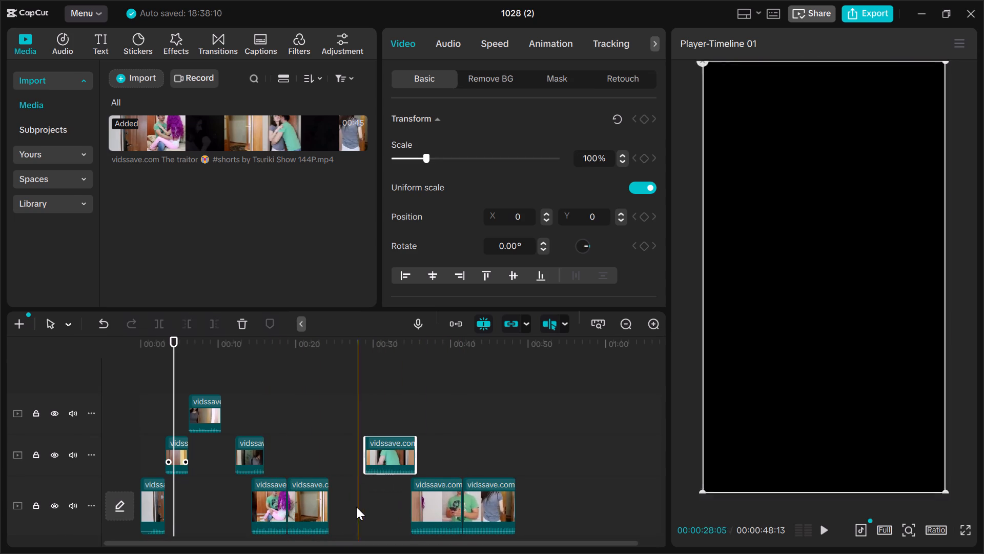
left_click_drag(314, 508, 354, 502)
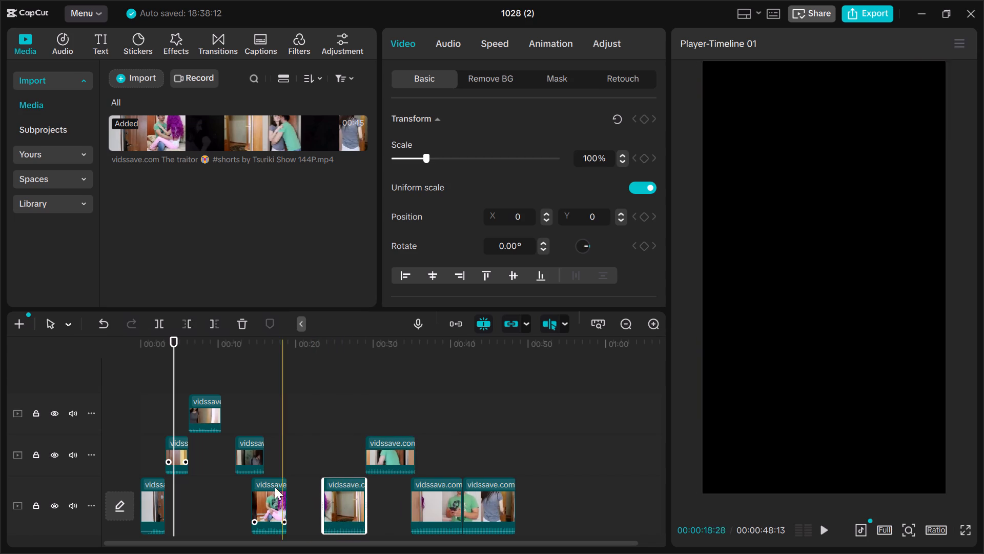
Shift the fifth segment along the main track to start where the fourth segment ends, at about 00:16.
left_click_drag(270, 484, 281, 484)
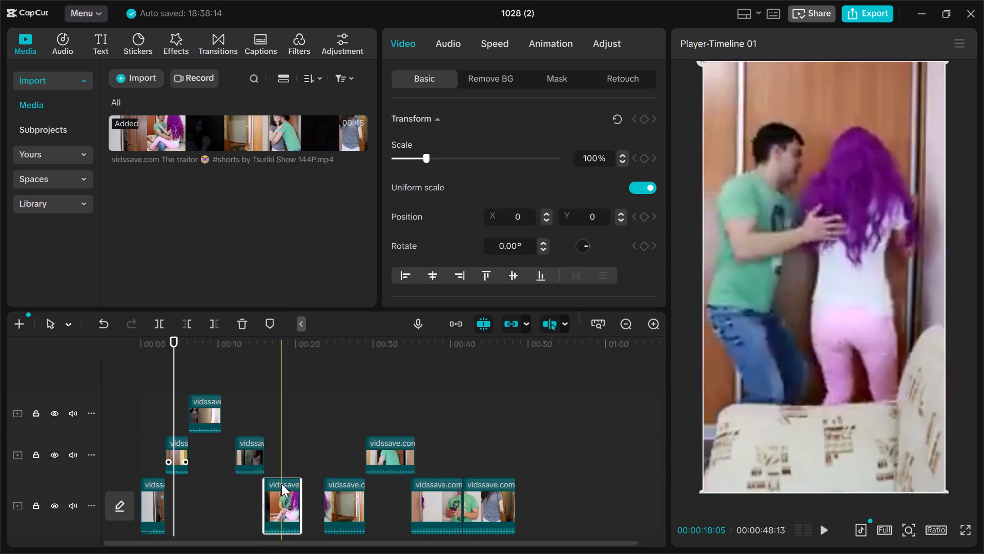
Move the sixth segment onto the second segment's track, starting where the fifth segment ends, at about 00:20.
left_click(332, 502)
left_click_drag(332, 503, 329, 487)
left_click_drag(324, 476, 322, 470)
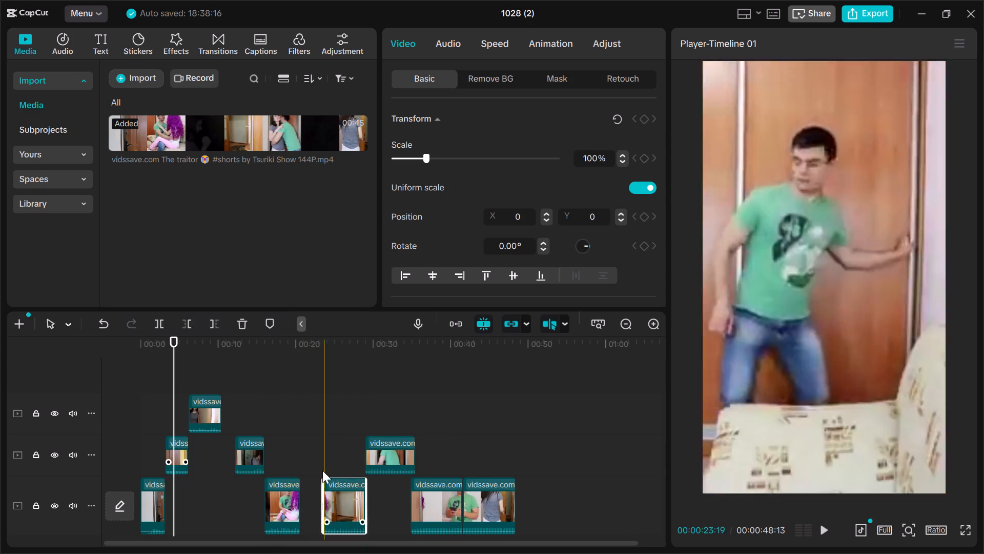
left_click_drag(322, 470, 310, 428)
left_click_drag(355, 510, 355, 505)
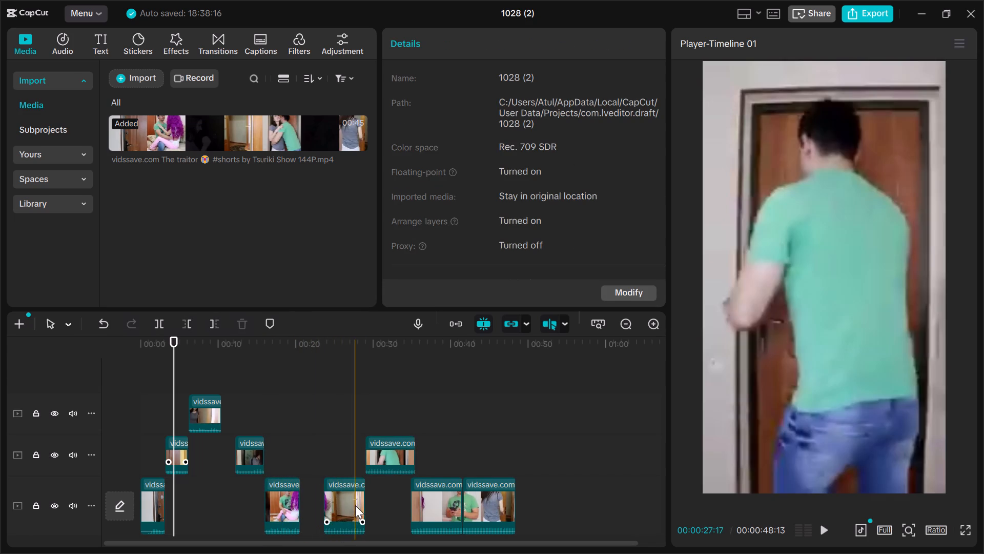
left_click_drag(355, 505, 336, 446)
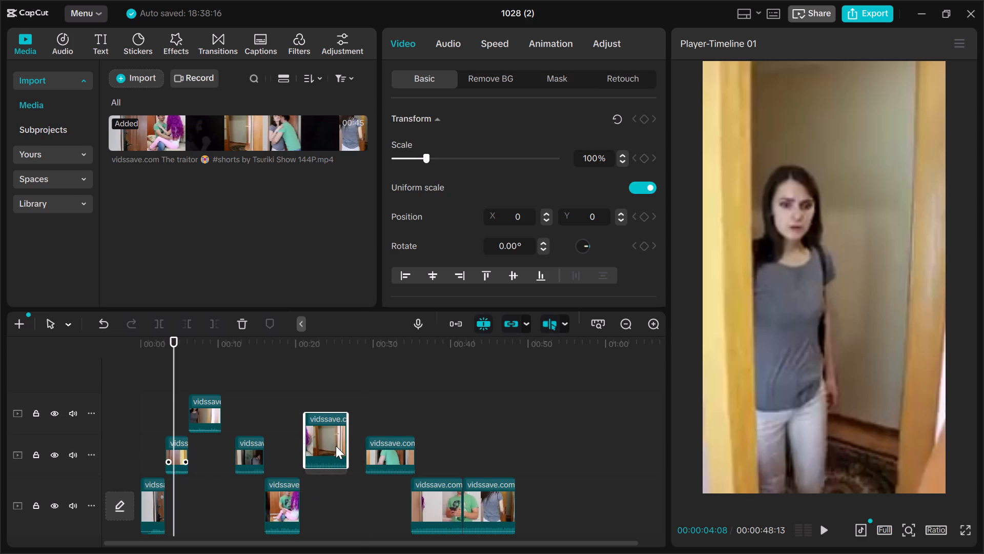
left_click_drag(336, 446, 335, 446)
Move the seventh segment onto the third segment's track, starting where the sixth segment ends, at about 00:26.
left_click(380, 453)
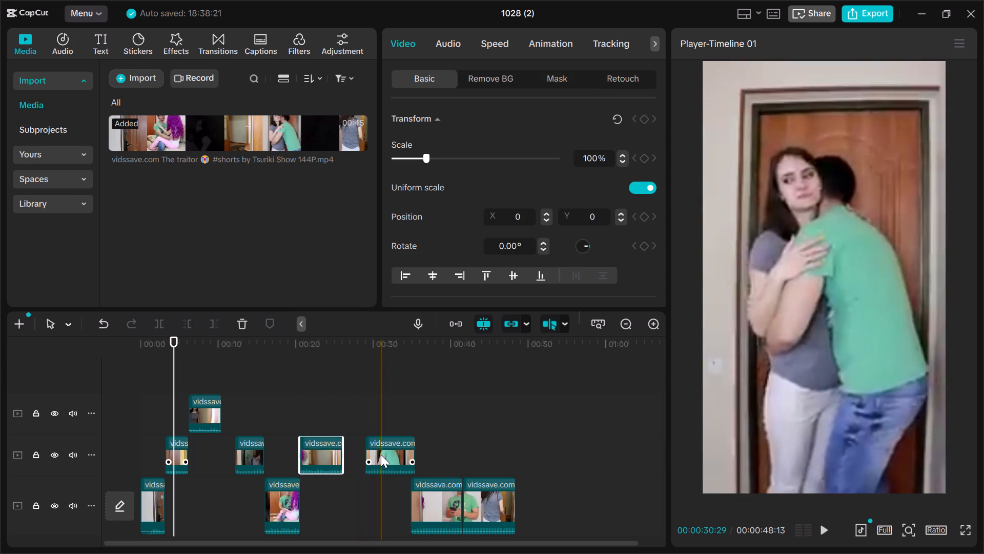
left_click(381, 454)
left_click_drag(381, 454, 379, 446)
left_click_drag(379, 445, 370, 410)
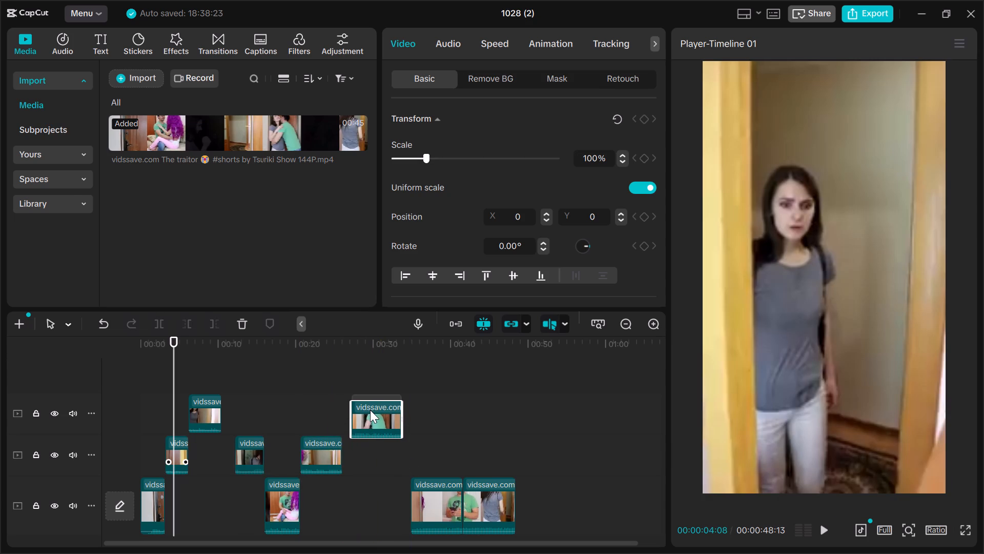
left_click_drag(370, 410, 363, 409)
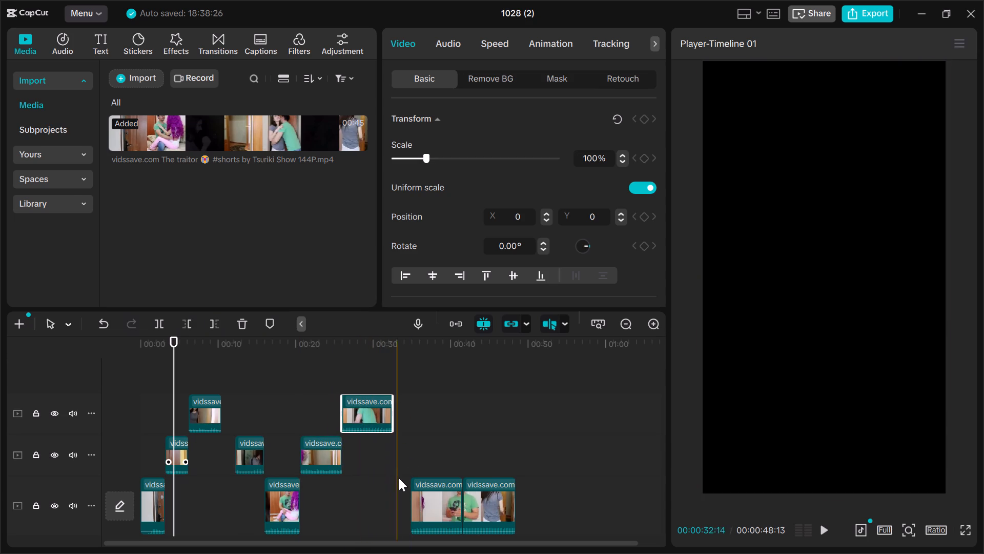
Move the eighth segment onto the second segment's track, starting where the seventh segment ends, at about 00:32.
left_click(450, 502)
left_click_drag(447, 499, 441, 482)
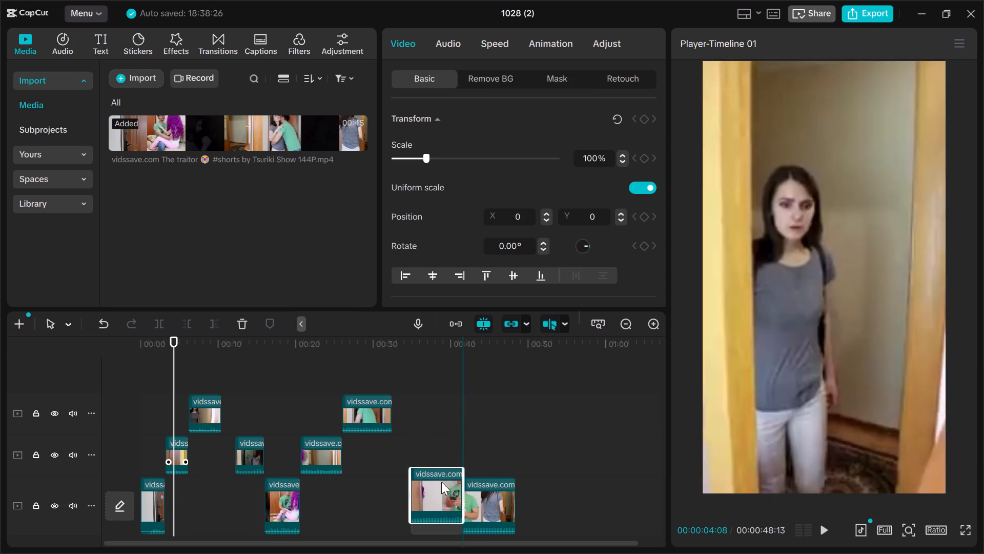
left_click_drag(441, 482, 440, 477)
left_click_drag(438, 473, 425, 448)
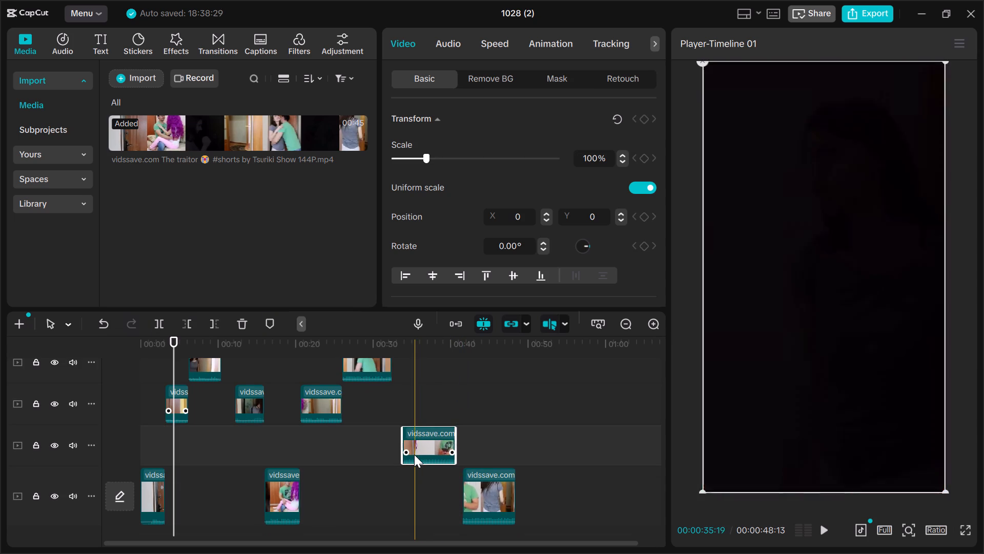
left_click(443, 448)
left_click_drag(447, 447, 448, 444)
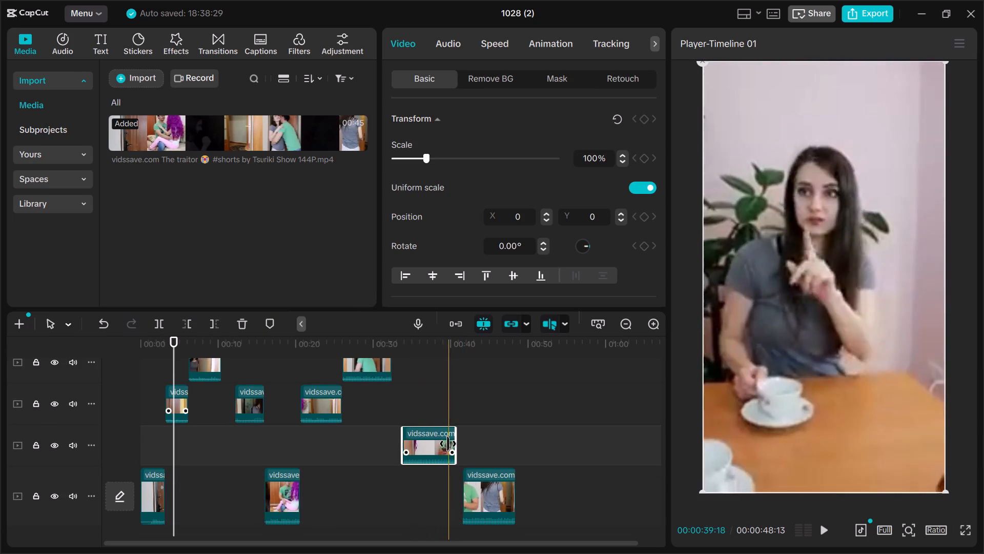
left_click_drag(448, 444, 437, 403)
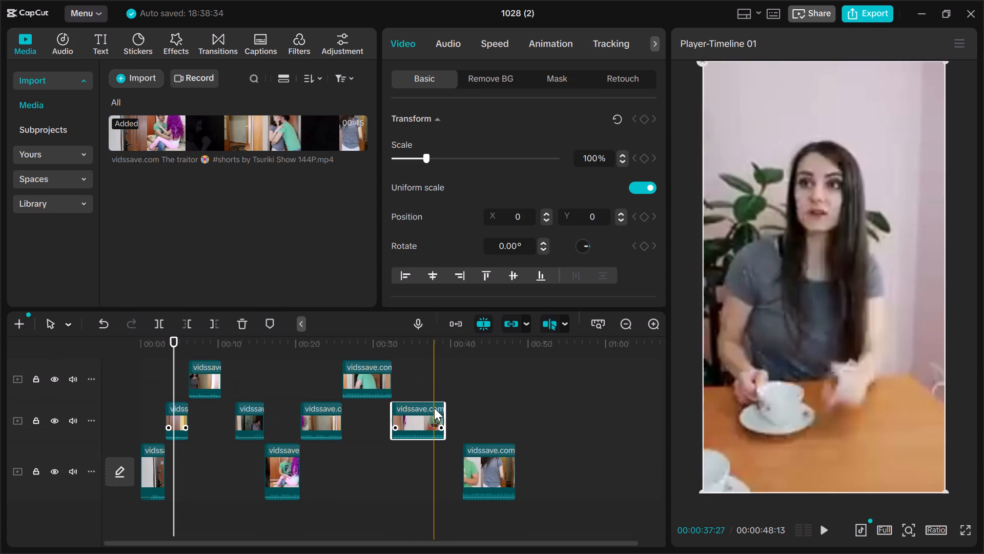
Shift the ninth segment along the main track to start where the eighth segment ends, at about 00:39.
left_click(482, 469)
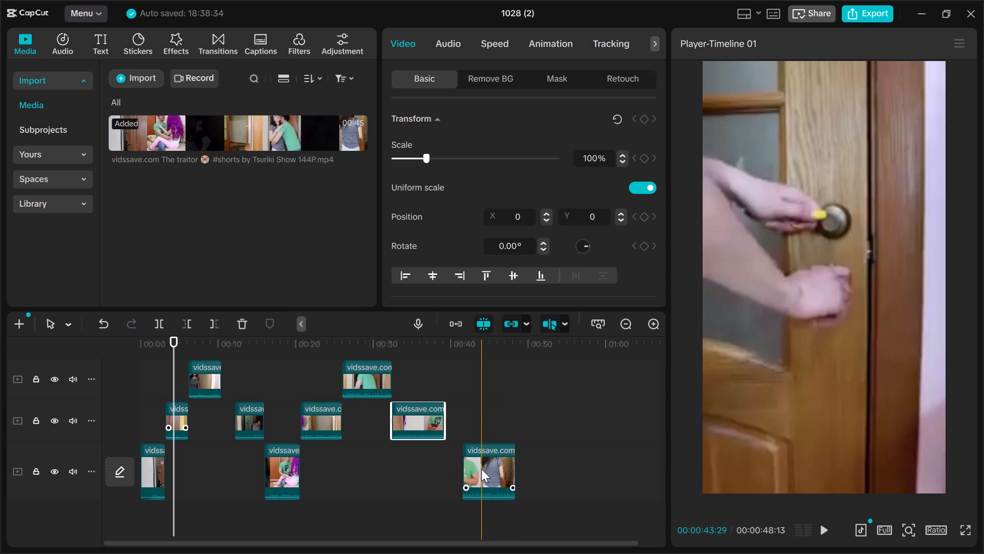
left_click_drag(480, 471, 469, 474)
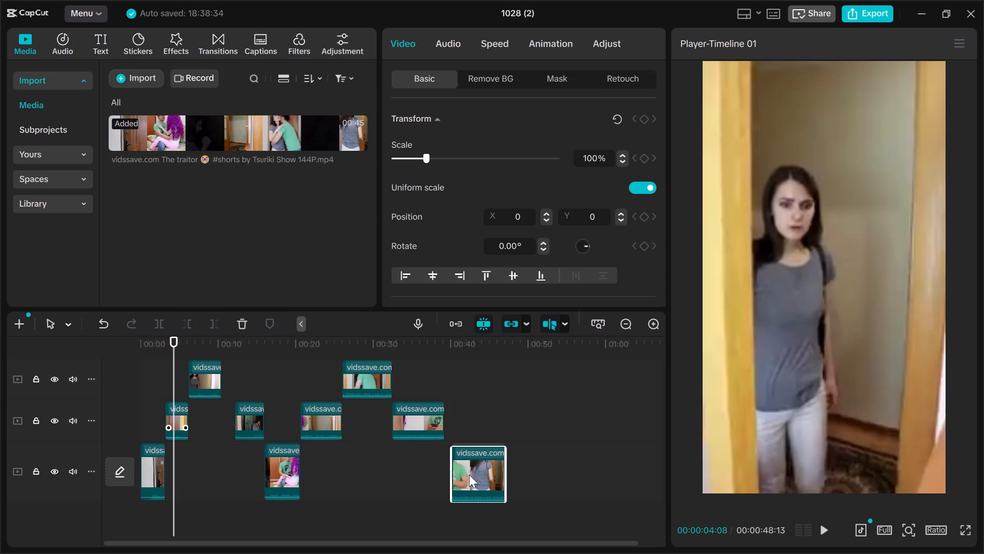
left_click_drag(469, 474, 463, 476)
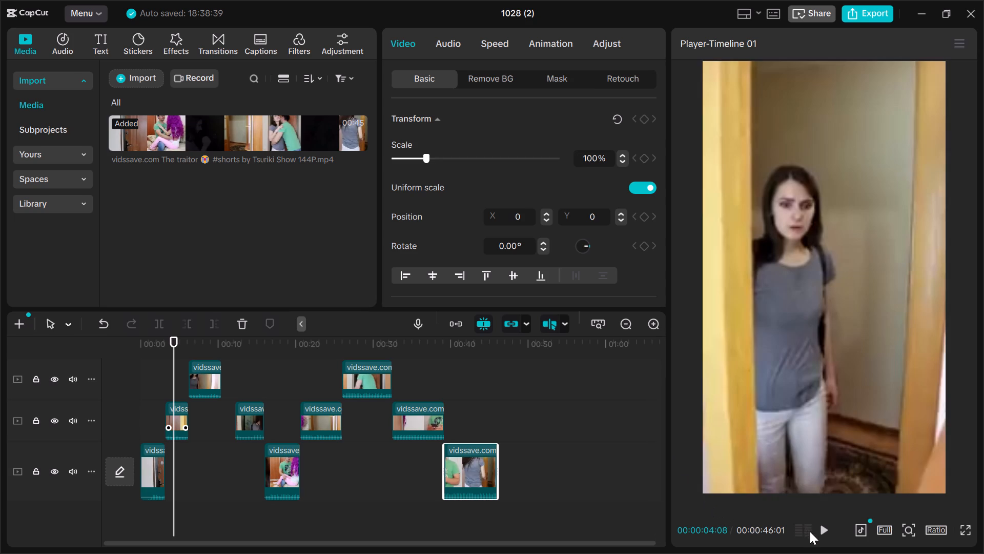
Play the staggered timeline from the beginning to check the transitions between segments.
left_click(153, 361)
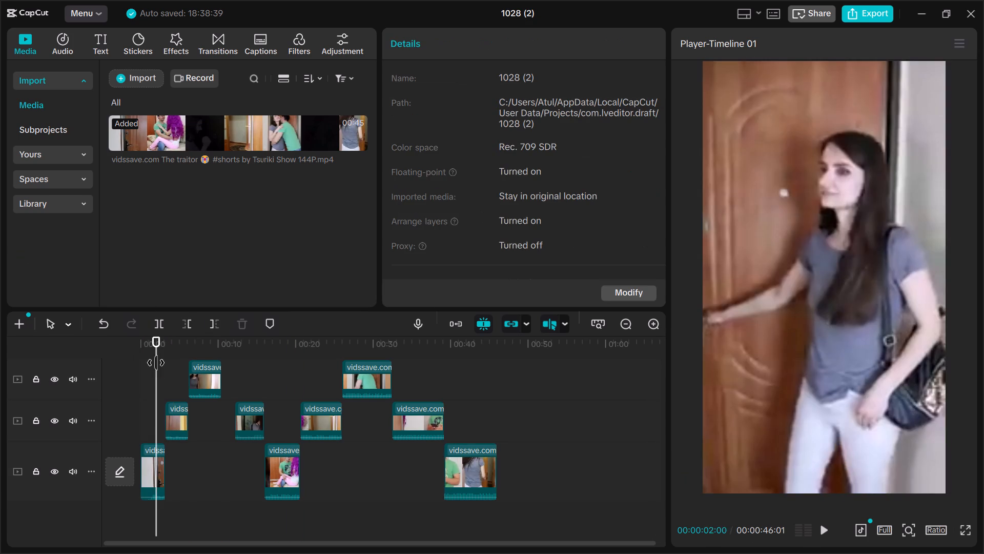
left_click_drag(132, 390, 138, 391)
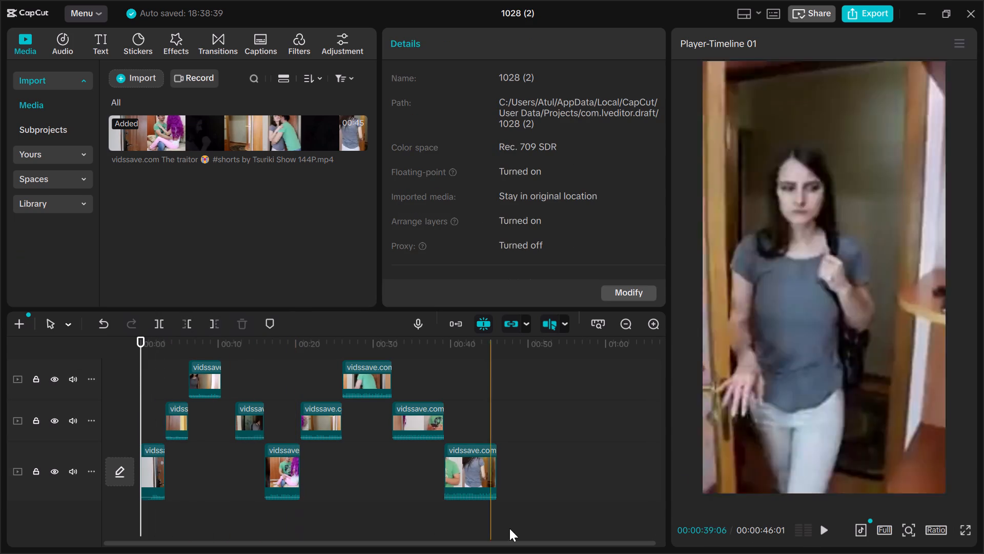
left_click(822, 529)
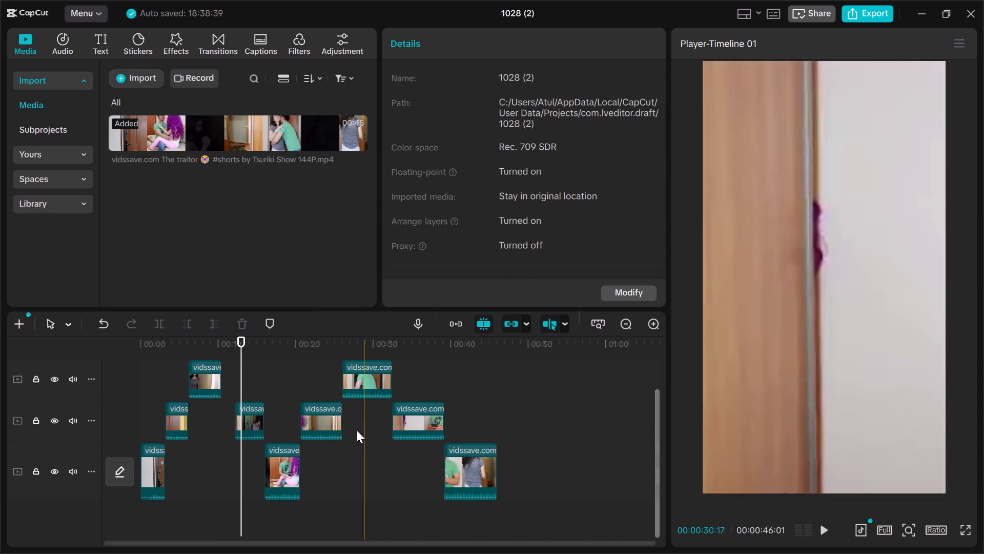
Shift the fourth segment earlier on its track to about 00:10, closing the gap after the third segment.
left_click(245, 411)
left_click_drag(248, 415, 250, 415)
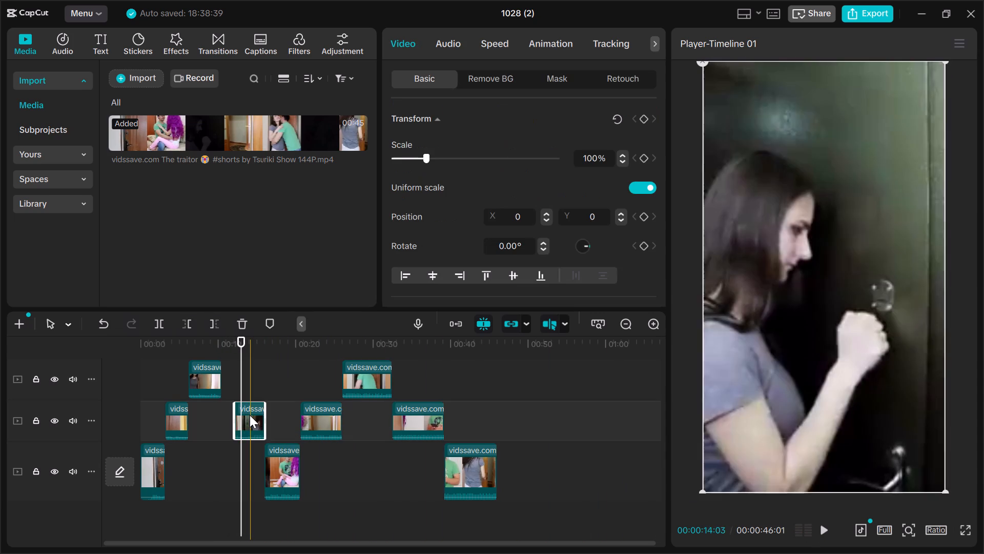
left_click_drag(250, 415, 241, 416)
left_click_drag(240, 416, 238, 416)
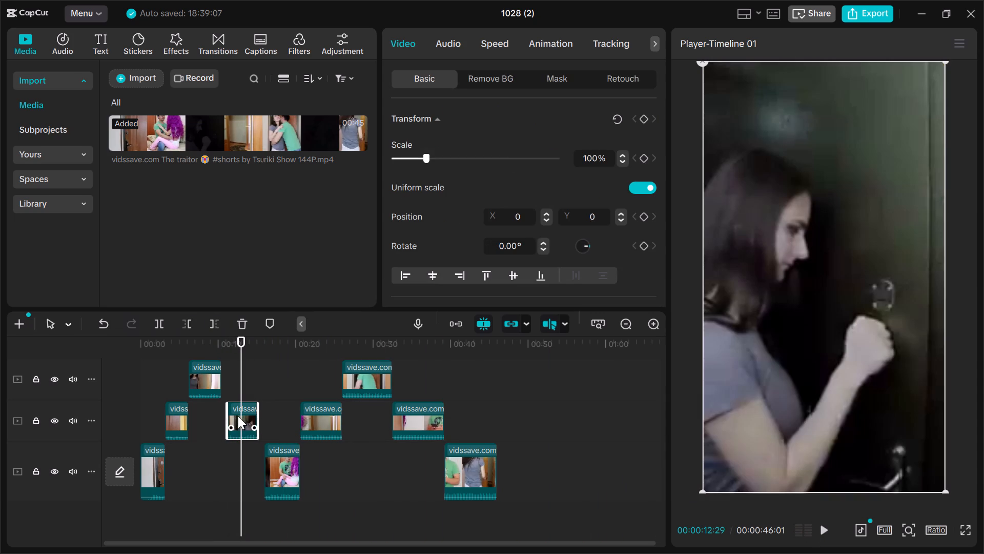
left_click_drag(238, 416, 237, 415)
left_click_drag(237, 415, 234, 413)
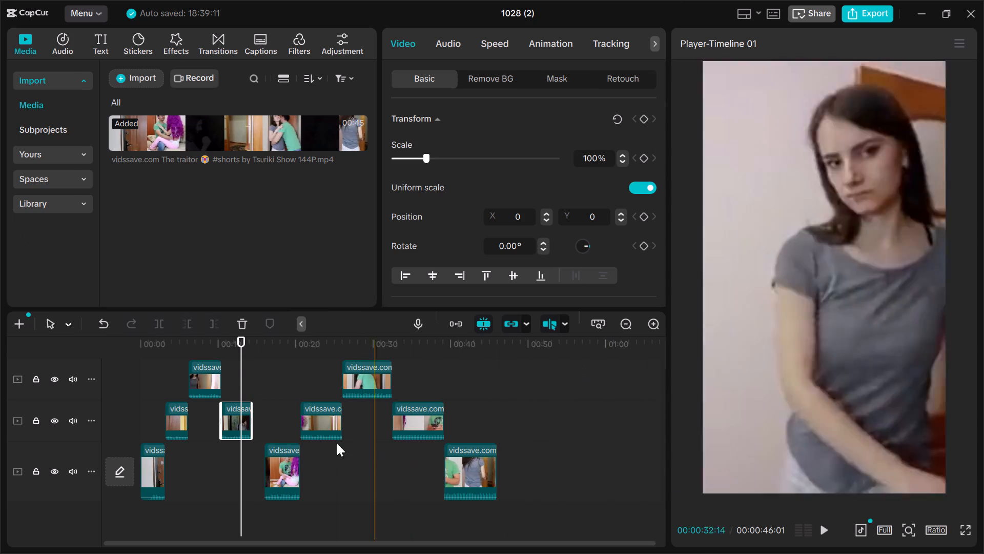
Shift the fifth through ninth segments earlier on their own tracks so each starts where the previous one ends, without gaps.
left_click_drag(282, 454, 269, 458)
left_click_drag(313, 427, 299, 423)
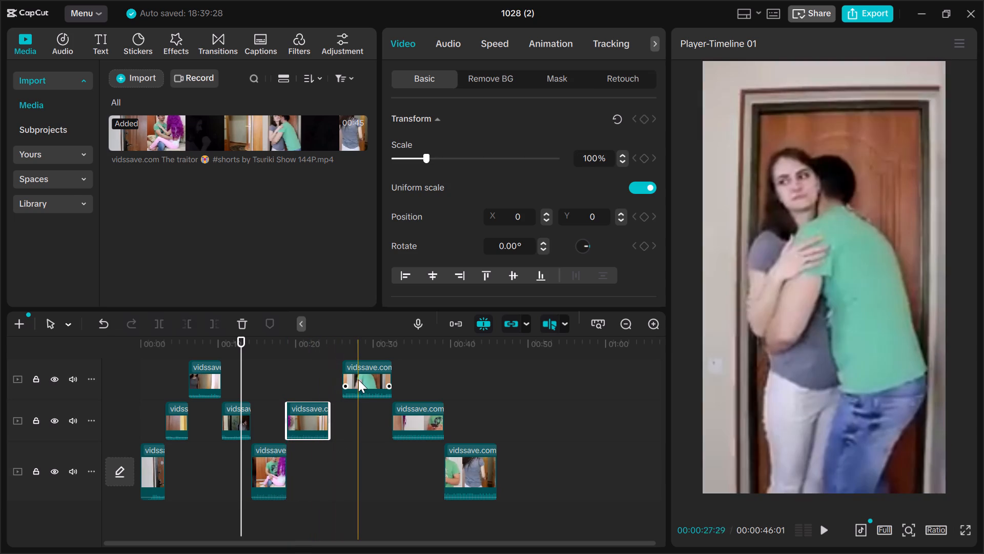
left_click_drag(359, 380, 350, 380)
left_click_drag(398, 410, 389, 409)
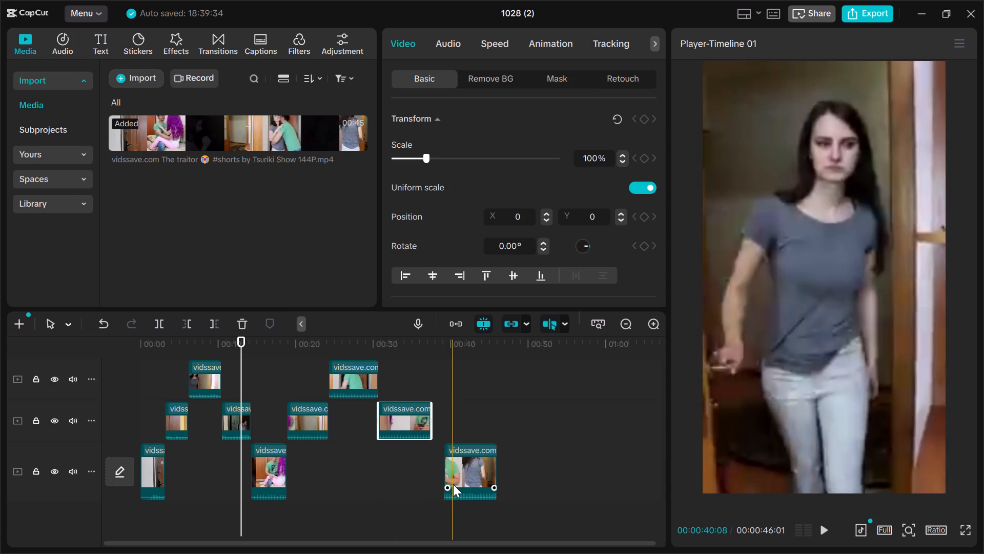
left_click_drag(454, 485, 442, 484)
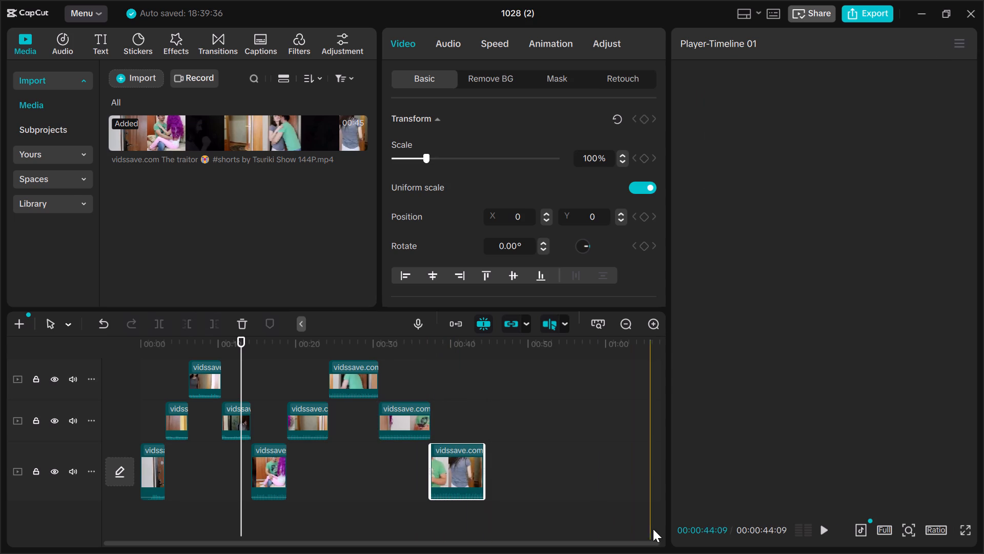
Replay the YouTube tutorial from about 5:11 to review how the circle mask is applied, and return to CapCut.
left_click(929, 14)
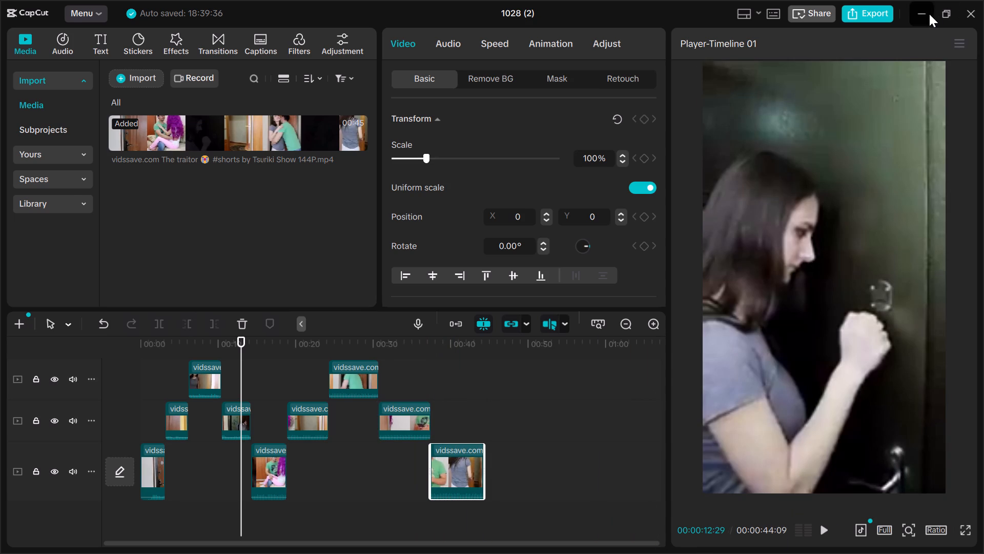
left_click(403, 206)
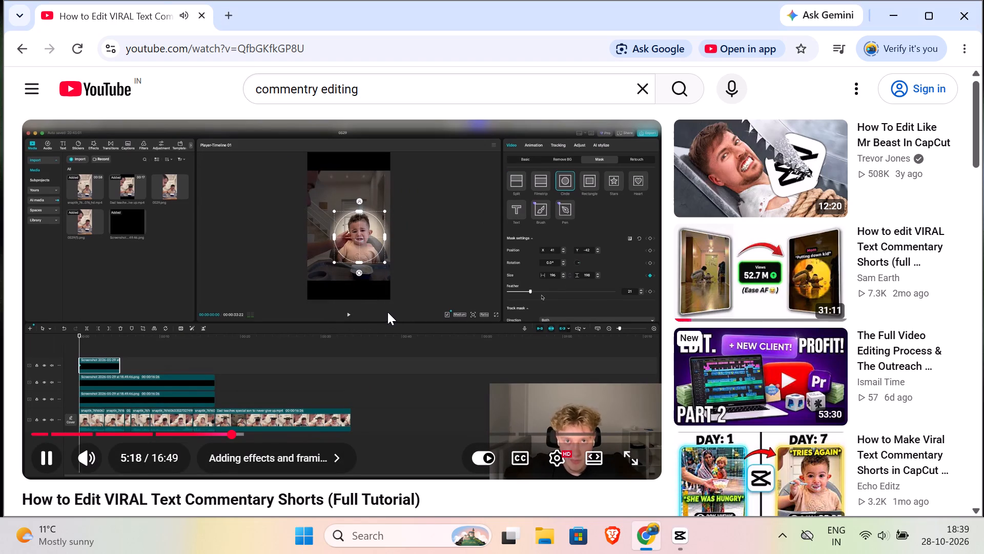
left_click(222, 433)
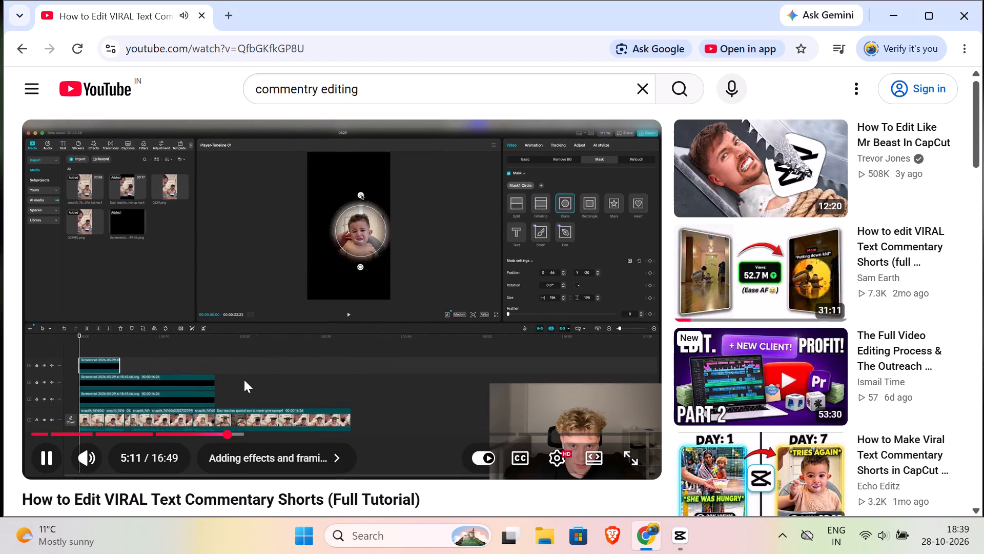
left_click(354, 341)
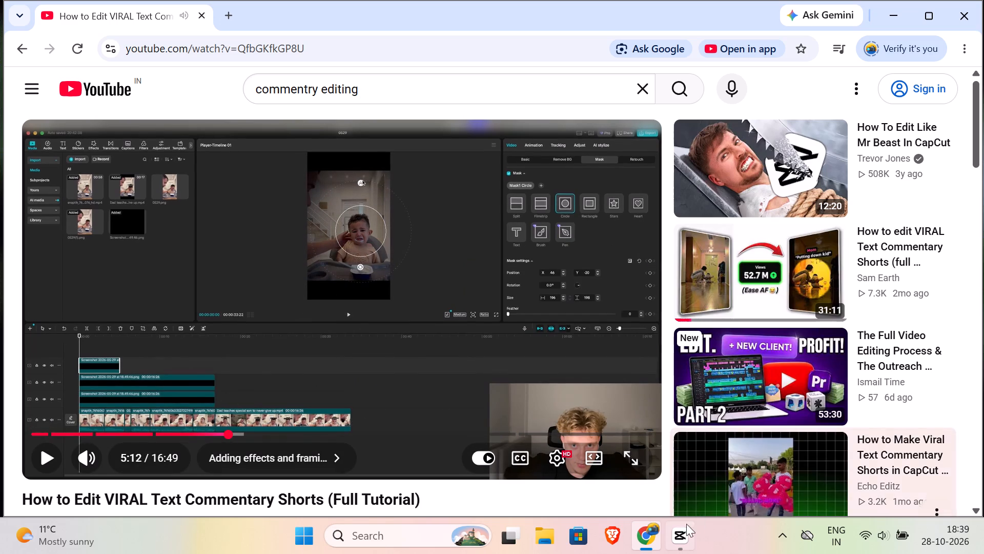
left_click(673, 529)
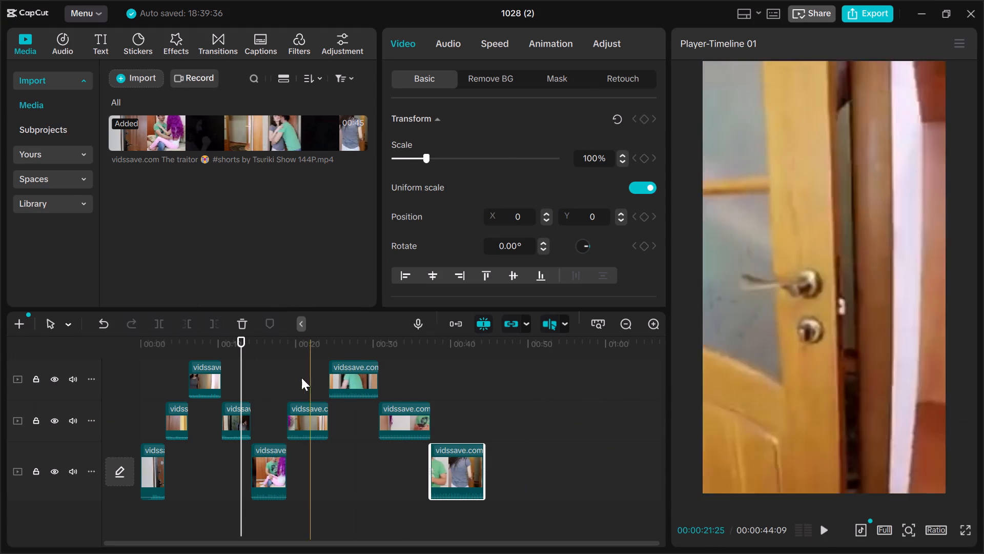
Play the staggered timeline from the beginning to check the closed-up segments on the three tracks.
left_click_drag(261, 328, 243, 335)
left_click_drag(268, 330, 231, 342)
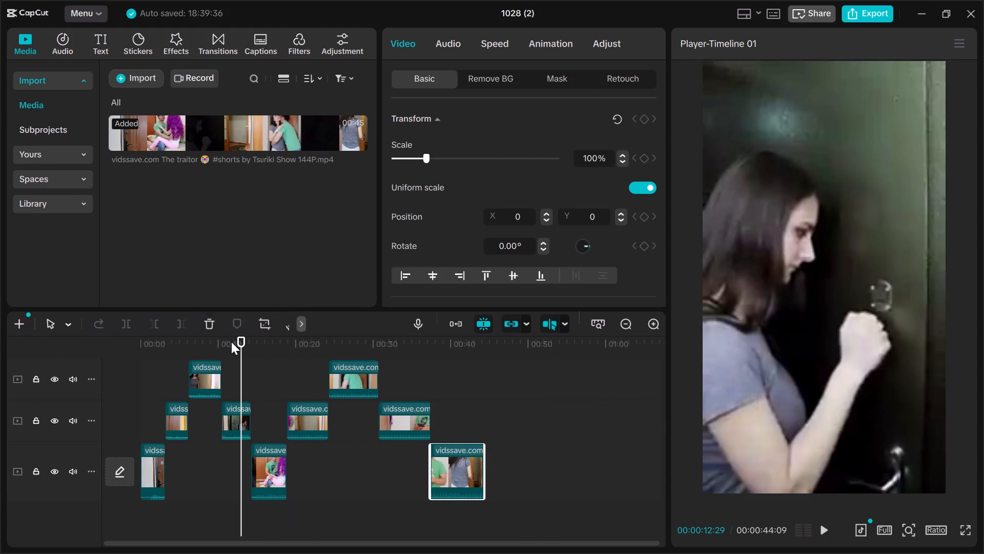
left_click_drag(231, 342, 121, 327)
left_click_drag(289, 341, 104, 341)
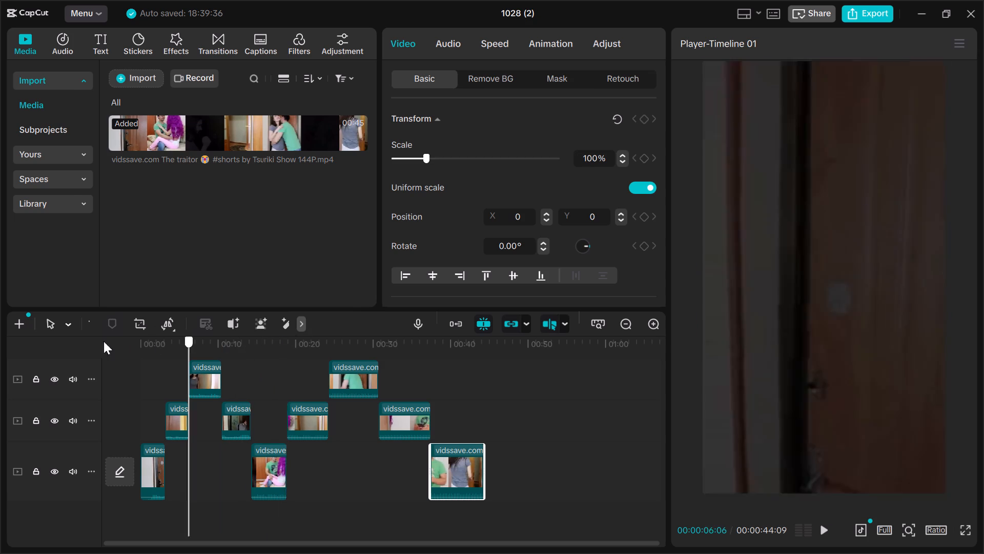
left_click_drag(104, 341, 85, 338)
left_click(85, 338)
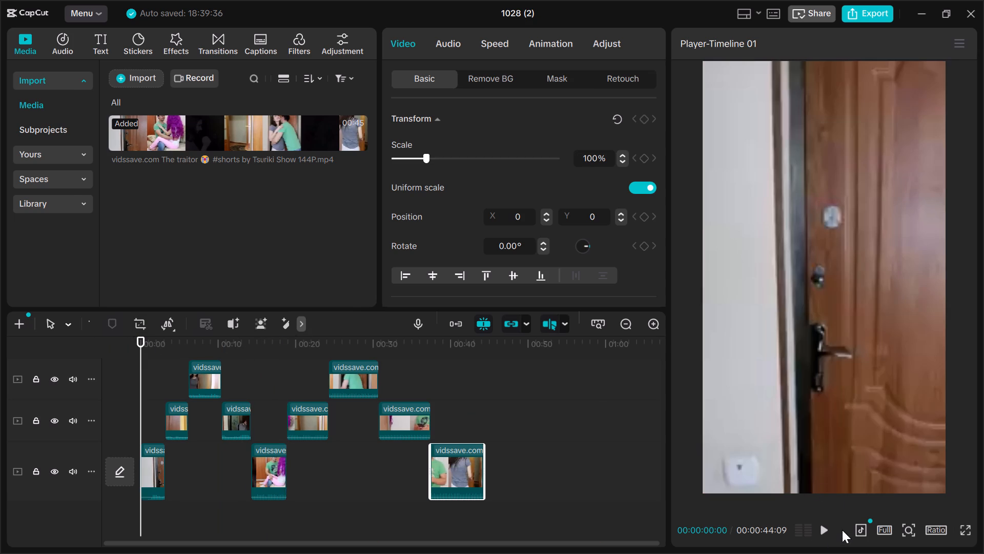
left_click(824, 525)
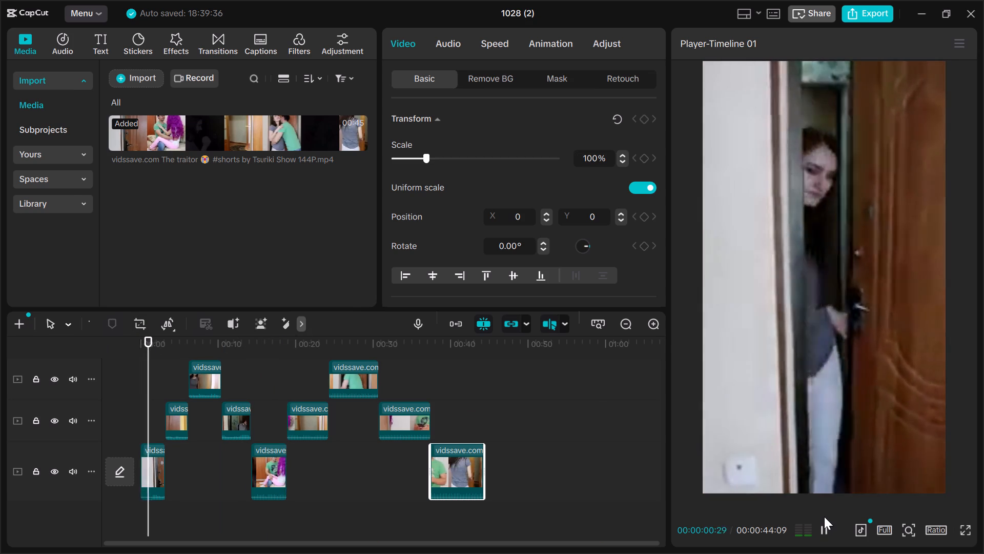
left_click(826, 515)
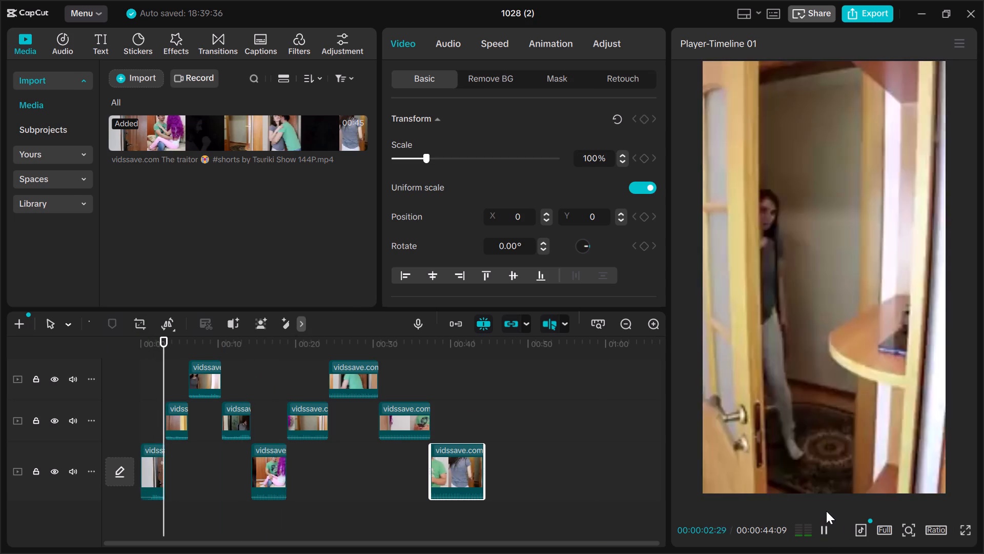
left_click(825, 526)
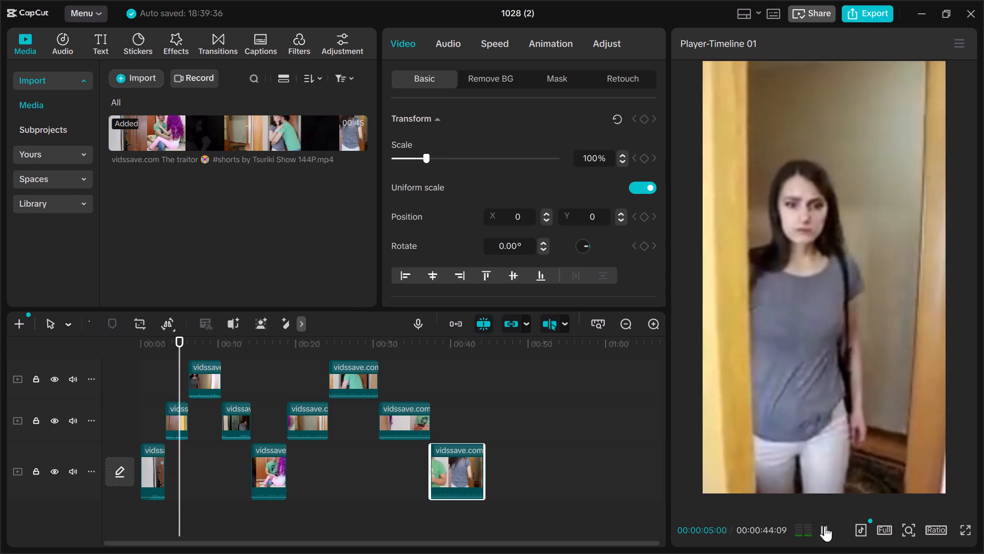
left_click(825, 526)
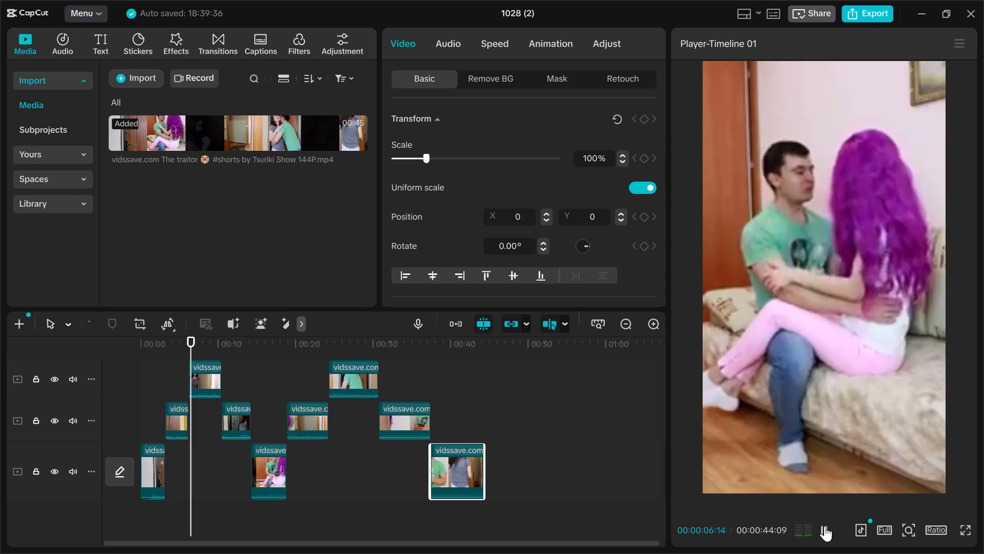
left_click(825, 526)
left_click(825, 524)
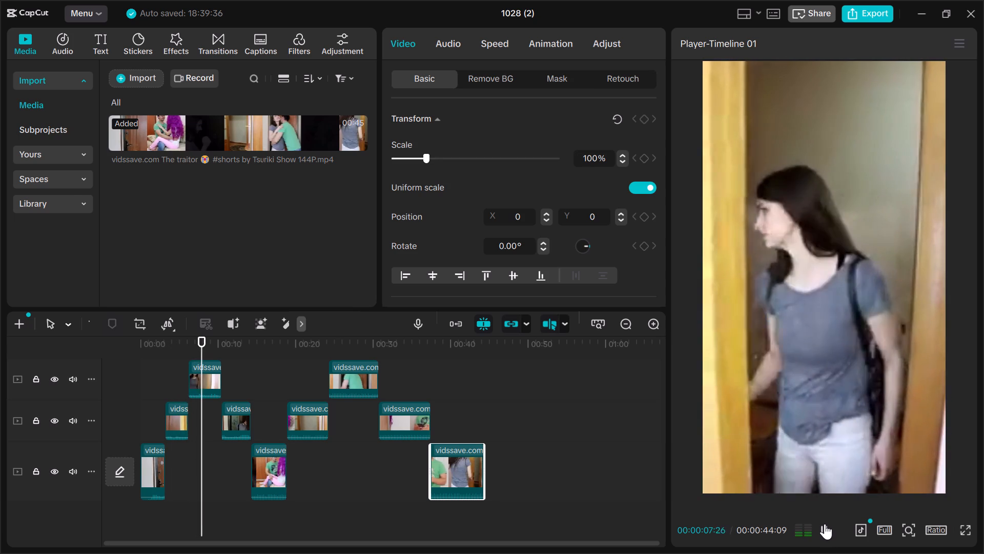
left_click(825, 524)
left_click(825, 524)
left_click(823, 517)
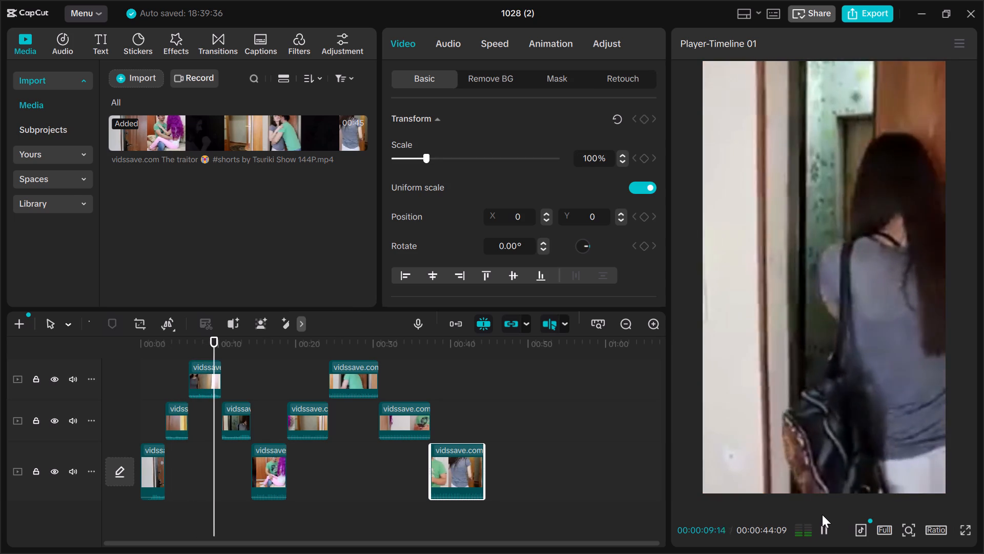
left_click(821, 513)
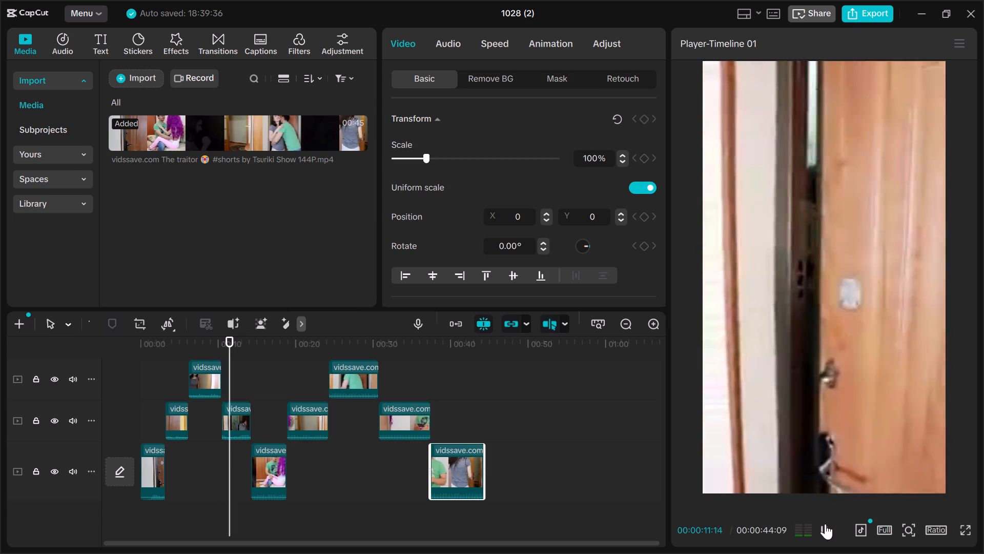
left_click(808, 525)
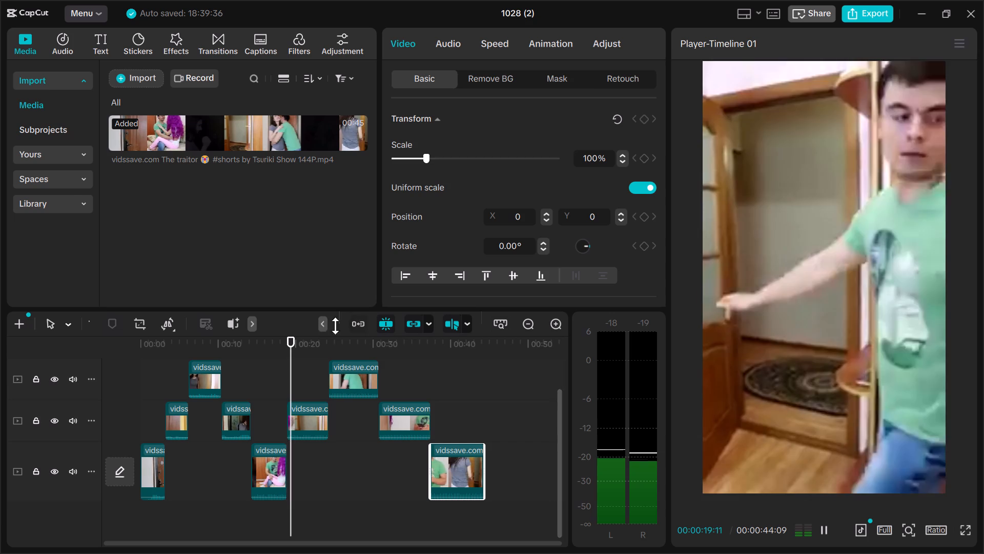
Rewind the timeline to 00:00 and add a Circle mask to the selected ninth segment on the main track.
left_click(299, 337)
left_click_drag(299, 337, 257, 337)
left_click_drag(136, 341, 110, 339)
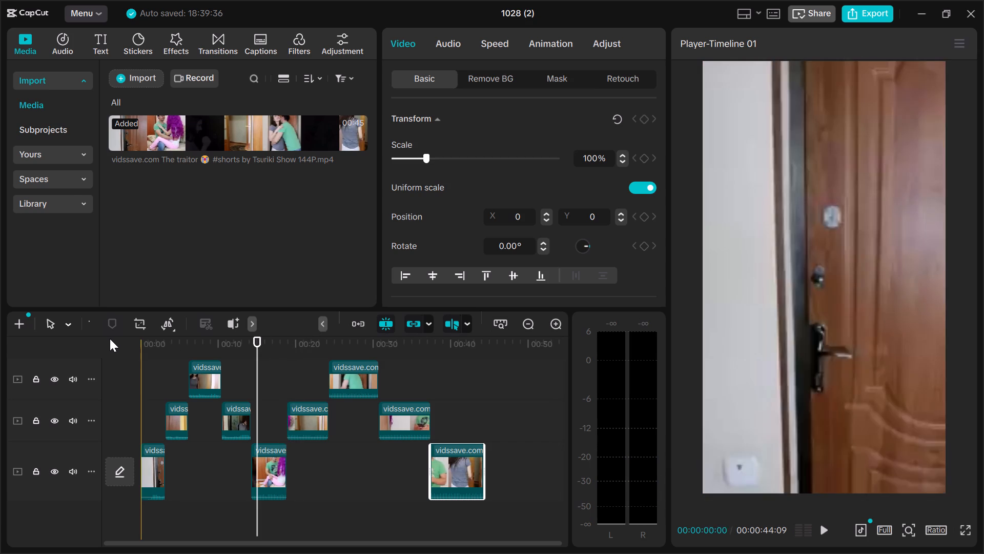
left_click_drag(110, 339, 107, 330)
left_click(107, 329)
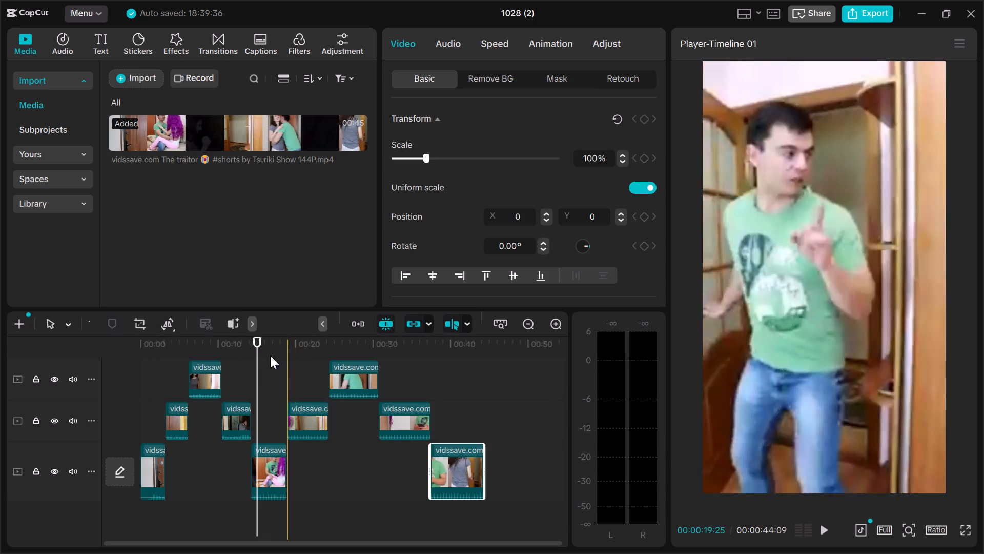
left_click_drag(258, 337, 141, 328)
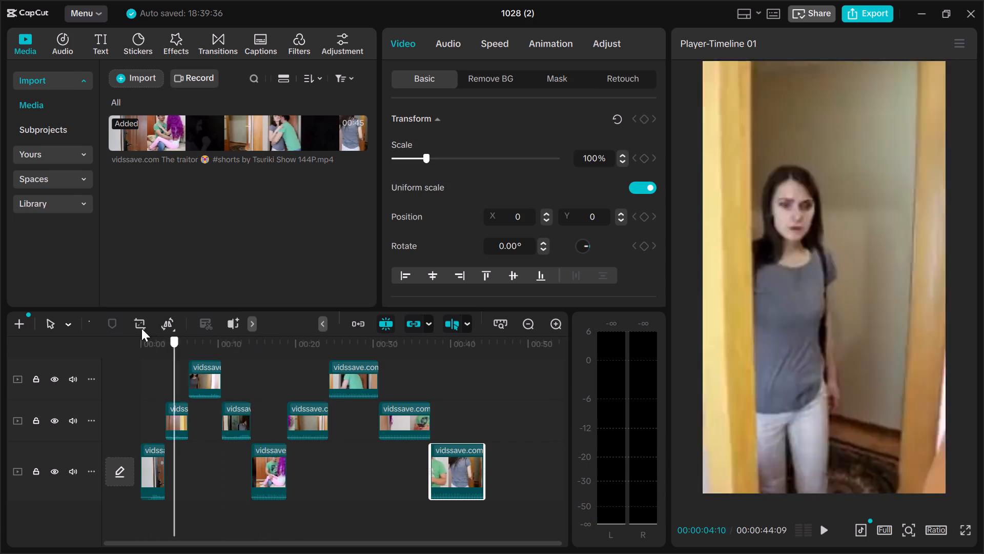
left_click_drag(141, 328, 130, 328)
left_click(241, 321)
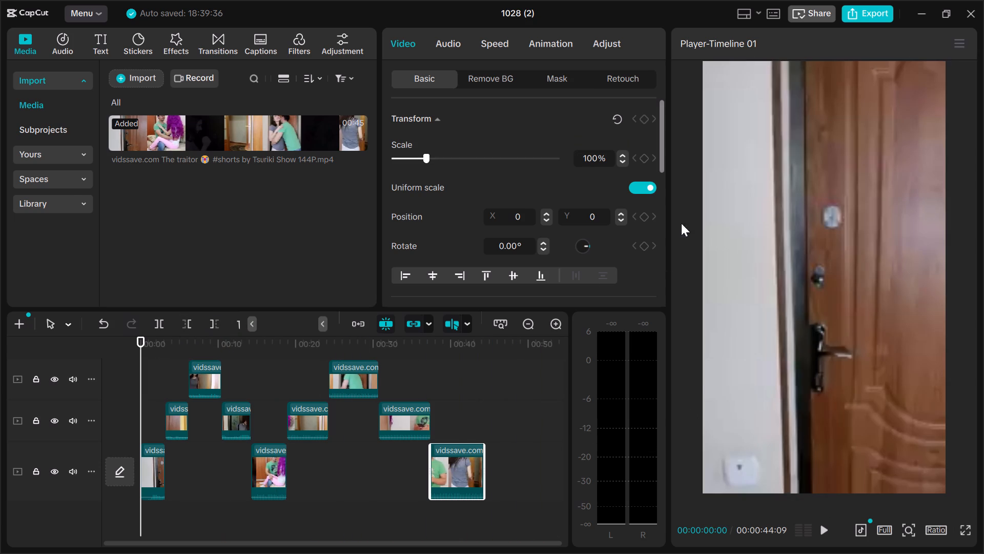
left_click(561, 75)
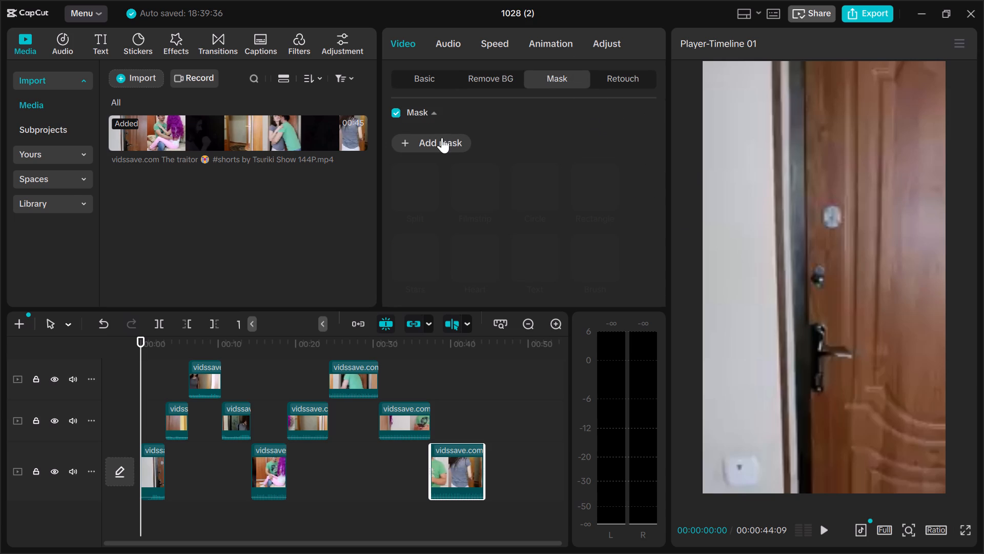
left_click(442, 137)
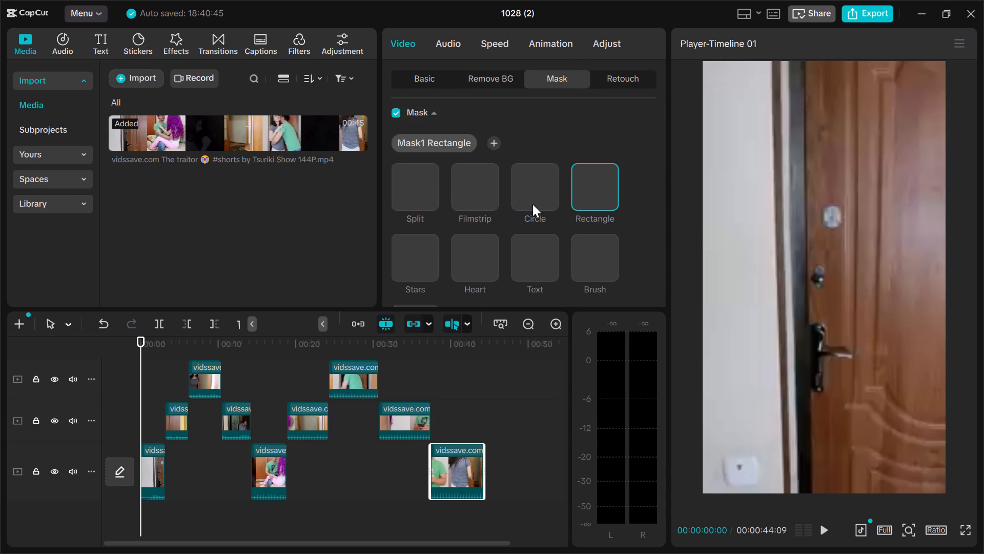
left_click(532, 183)
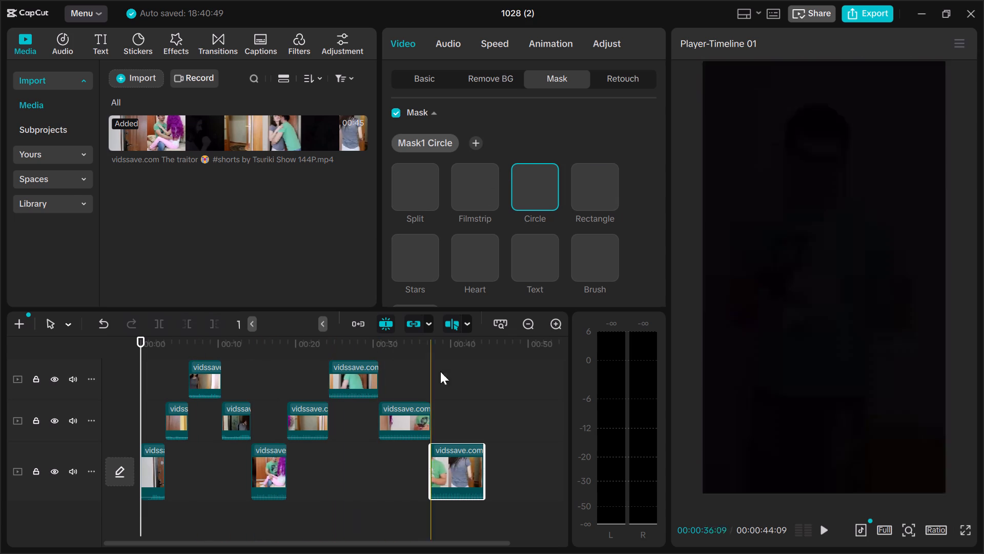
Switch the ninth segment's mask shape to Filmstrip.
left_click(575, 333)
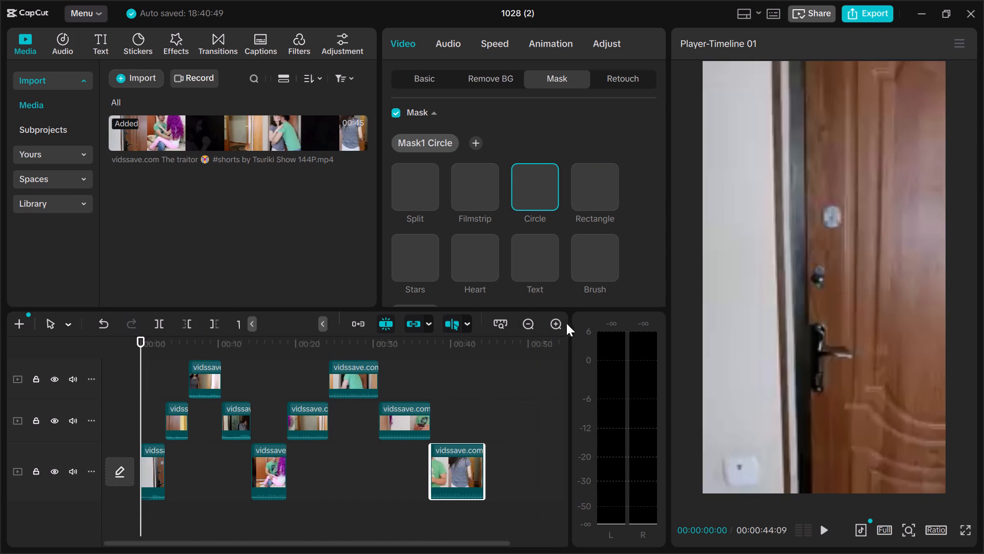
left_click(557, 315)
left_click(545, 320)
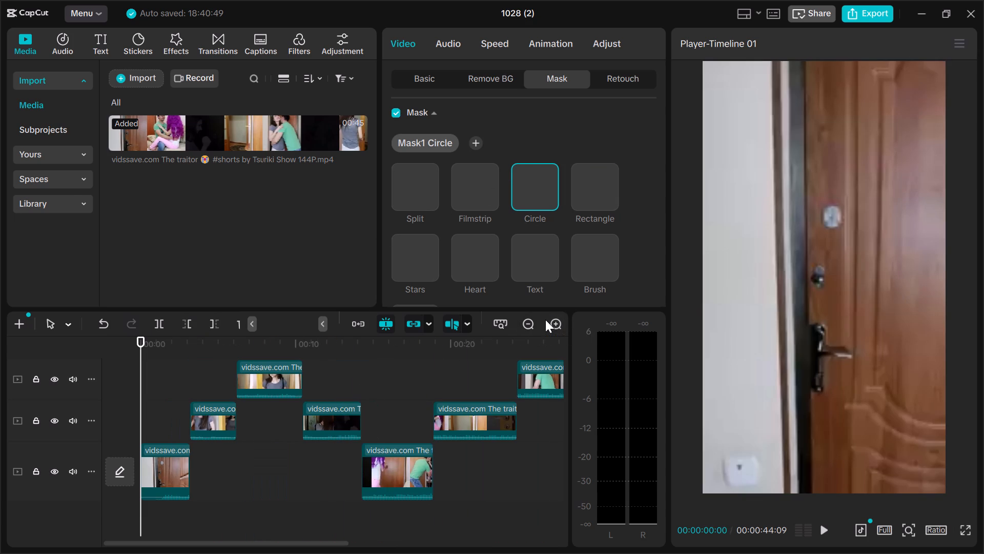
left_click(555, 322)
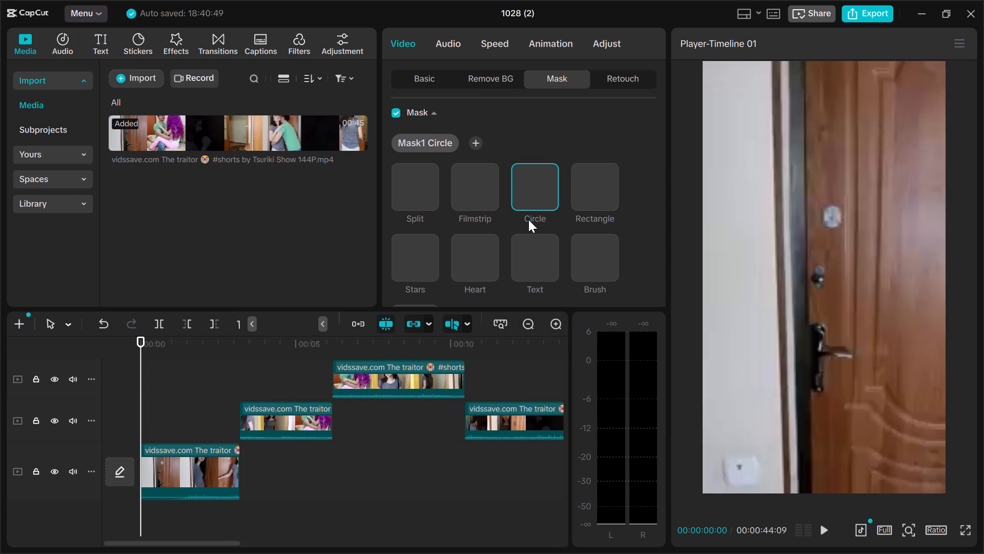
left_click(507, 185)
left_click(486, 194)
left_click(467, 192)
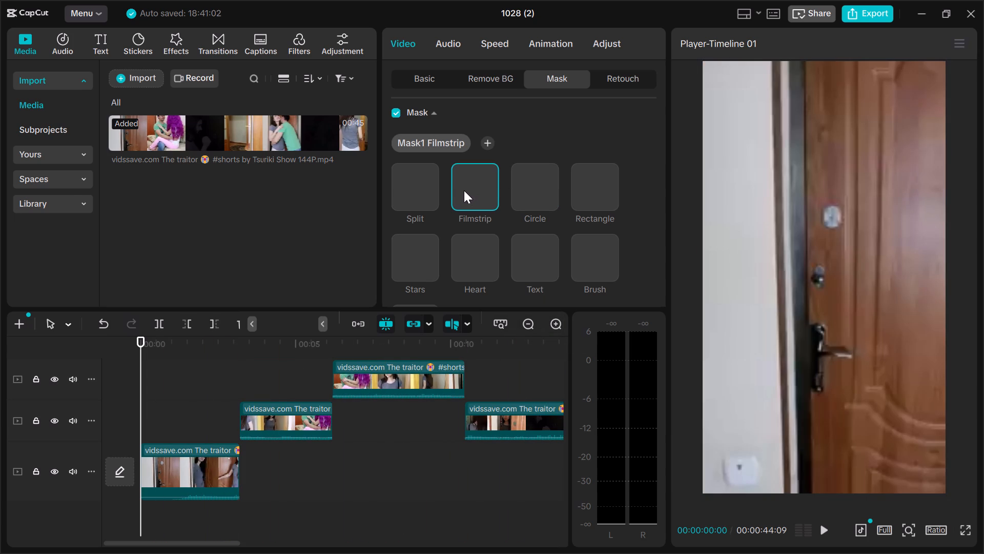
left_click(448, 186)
Place the playhead at about 00:01:10 and try Filmstrip, Circle and Split shapes for the ninth segment's mask, ending on Split.
left_click_drag(137, 402, 143, 402)
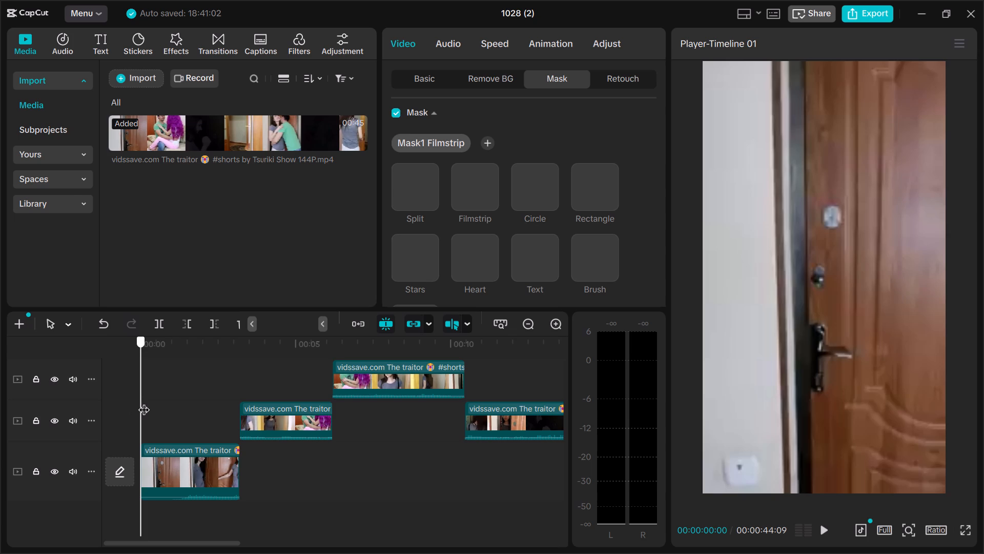
left_click_drag(143, 402, 160, 408)
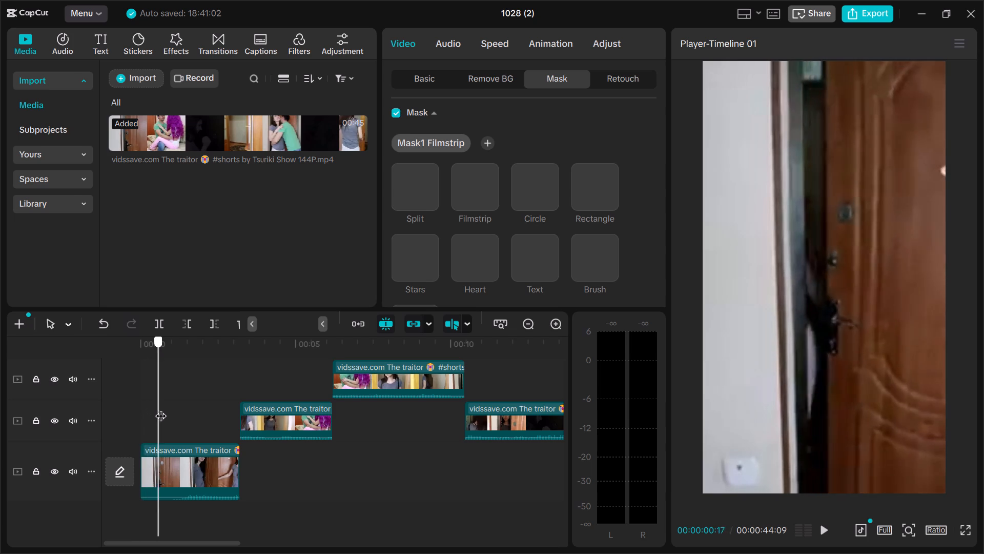
left_click_drag(160, 408, 182, 415)
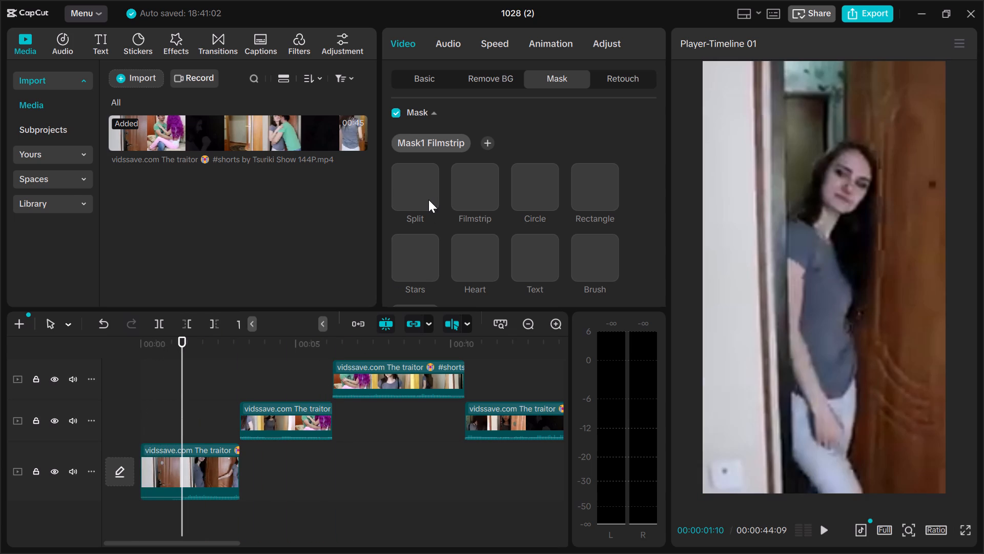
left_click(428, 200)
left_click_drag(480, 188, 490, 188)
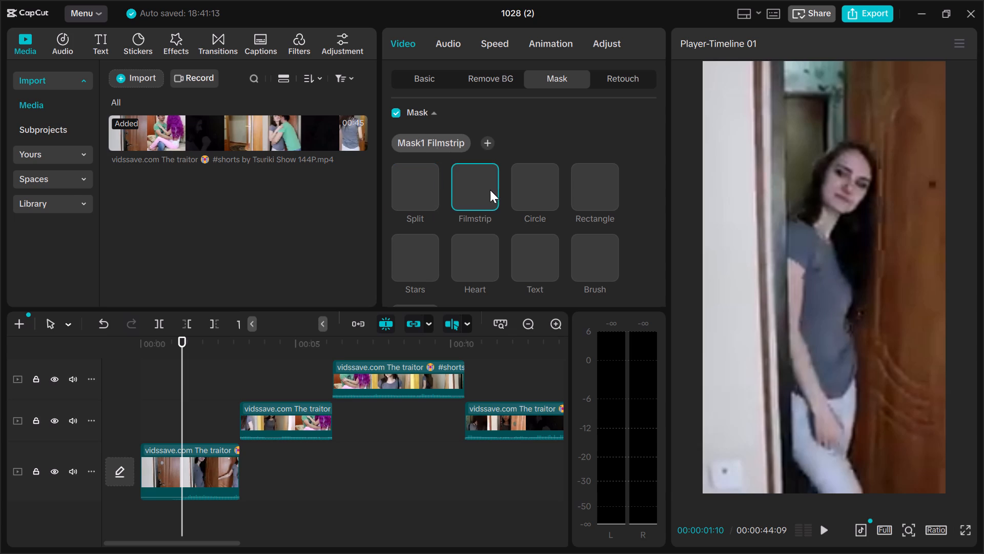
left_click(535, 191)
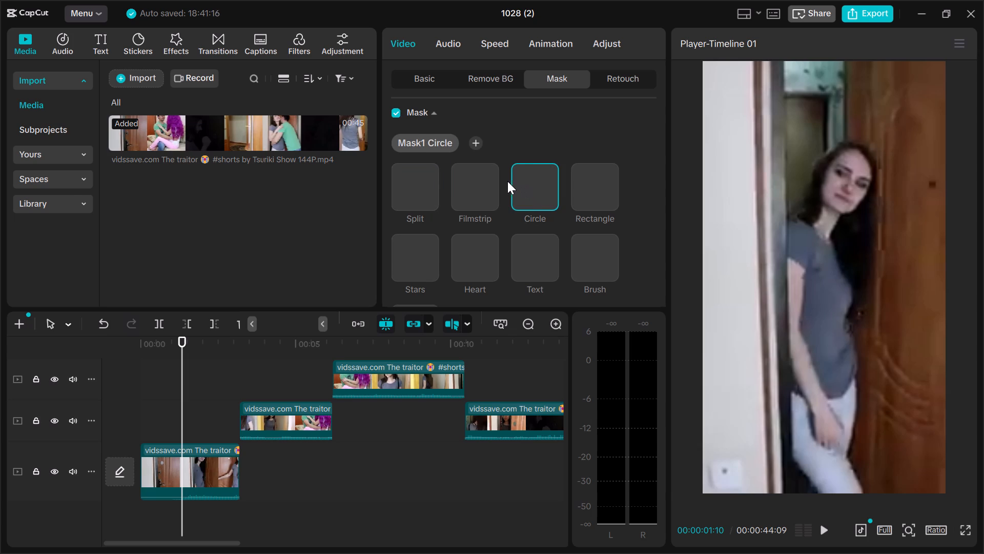
left_click(502, 182)
left_click(454, 183)
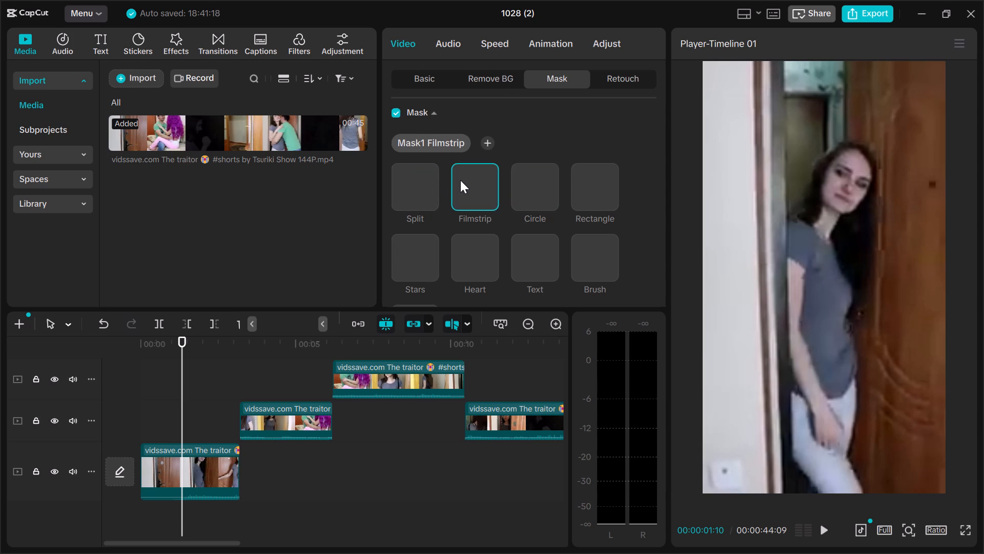
left_click(460, 180)
left_click(399, 194)
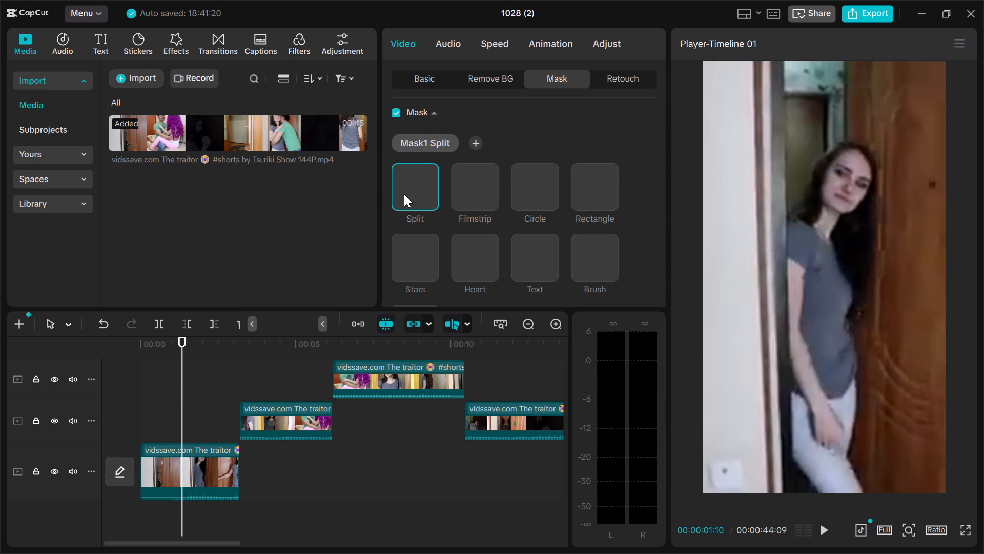
Cycle the ninth segment's mask through the Split, Filmstrip and Circle shapes, ending on Filmstrip.
left_click(404, 194)
left_click(468, 194)
left_click(518, 191)
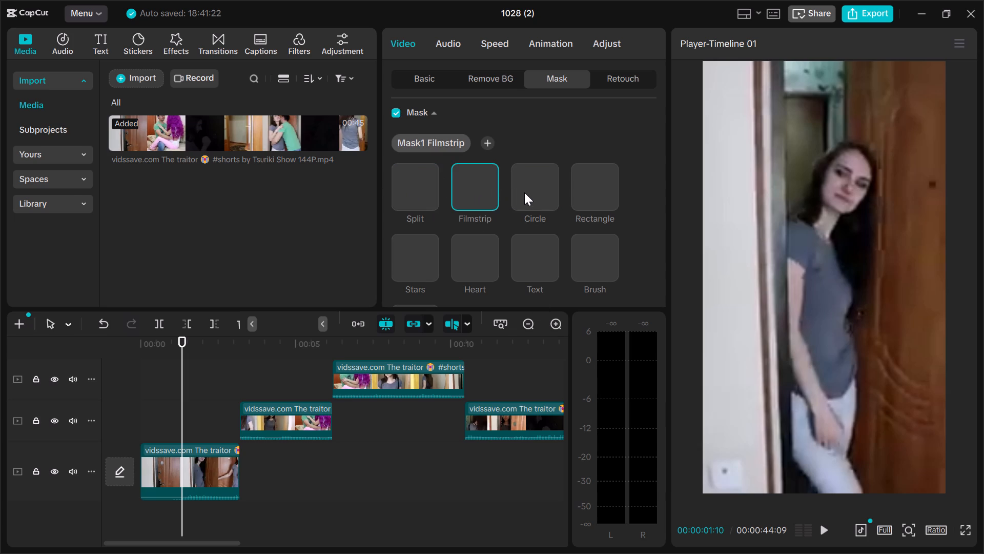
left_click_drag(528, 201, 531, 207)
left_click(532, 255)
scroll(515, 259, "down", 1)
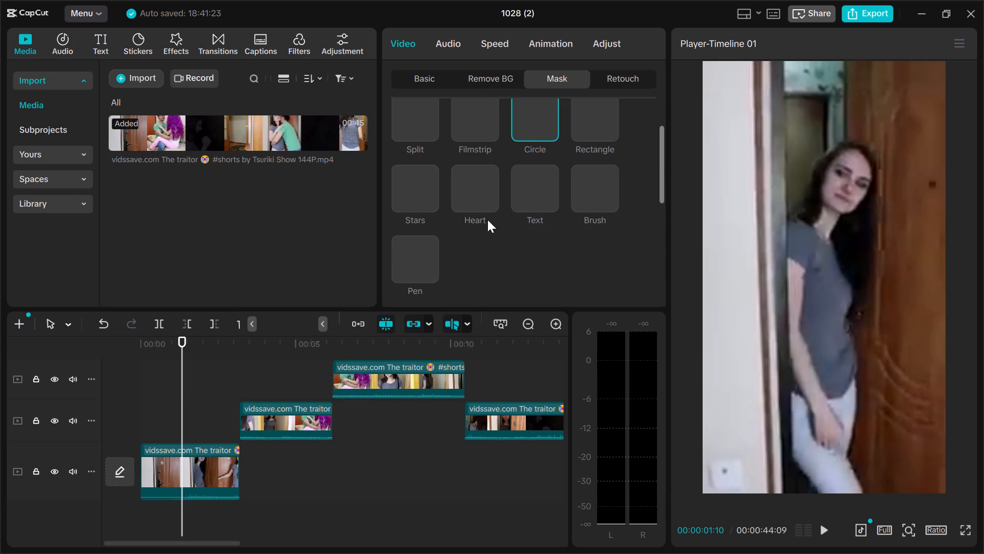
left_click(420, 251)
left_click(505, 187)
scroll(489, 130, "up", 1)
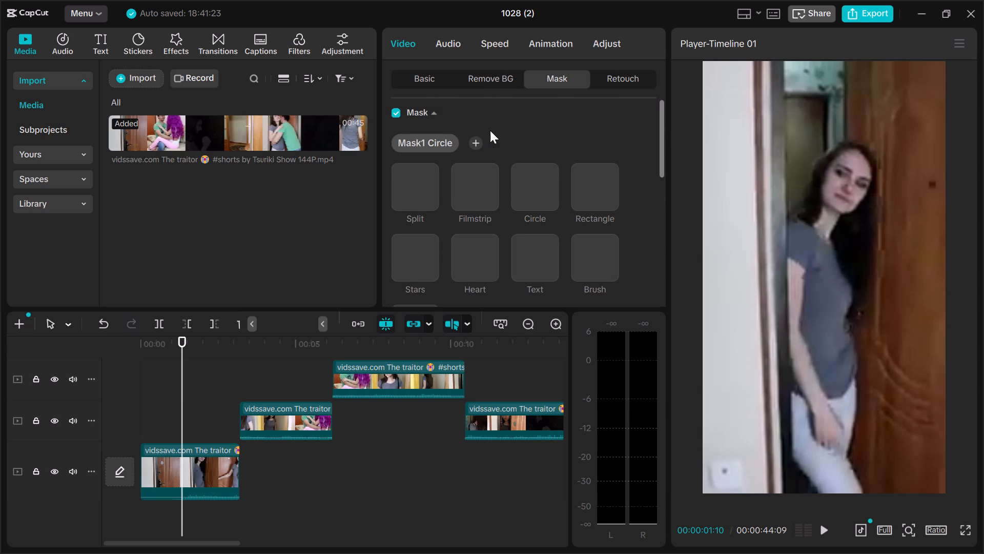
scroll(488, 137, "up", 1)
left_click(479, 179)
left_click(479, 182)
double_click(484, 183)
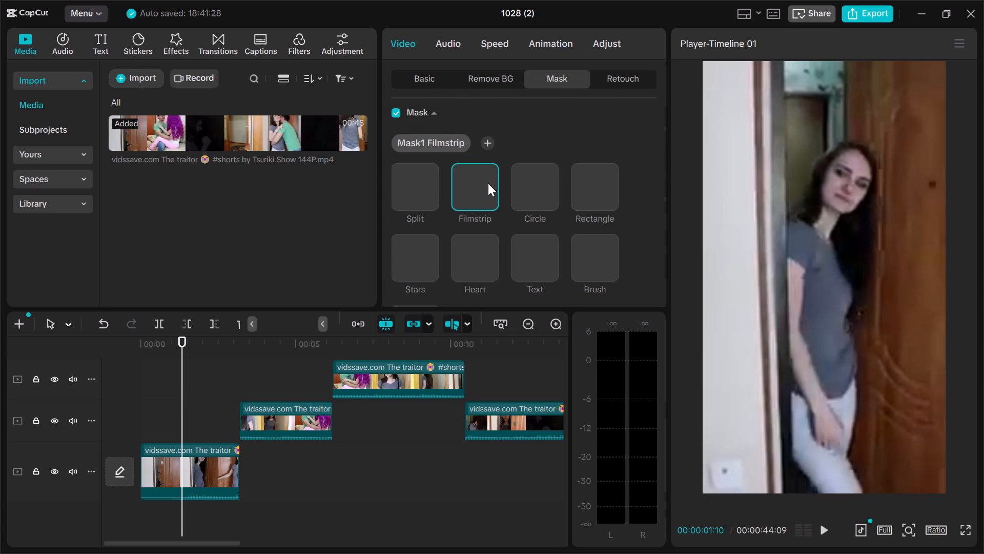
triple_click(487, 183)
left_click(490, 184)
Minimize the open windows, launch UrbanVPN from the desktop, start a connection to United States and close its window.
left_click(930, 10)
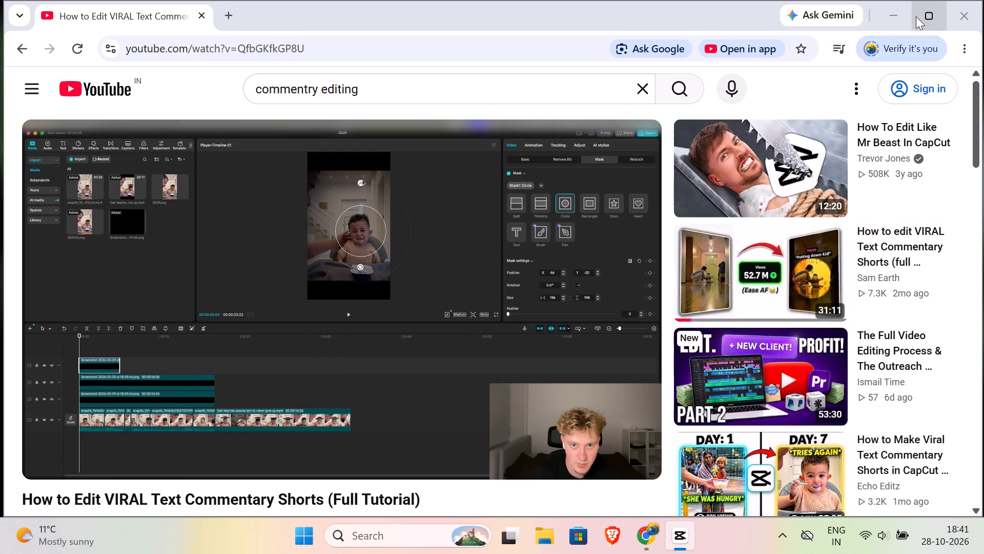
left_click_drag(903, 13, 900, 29)
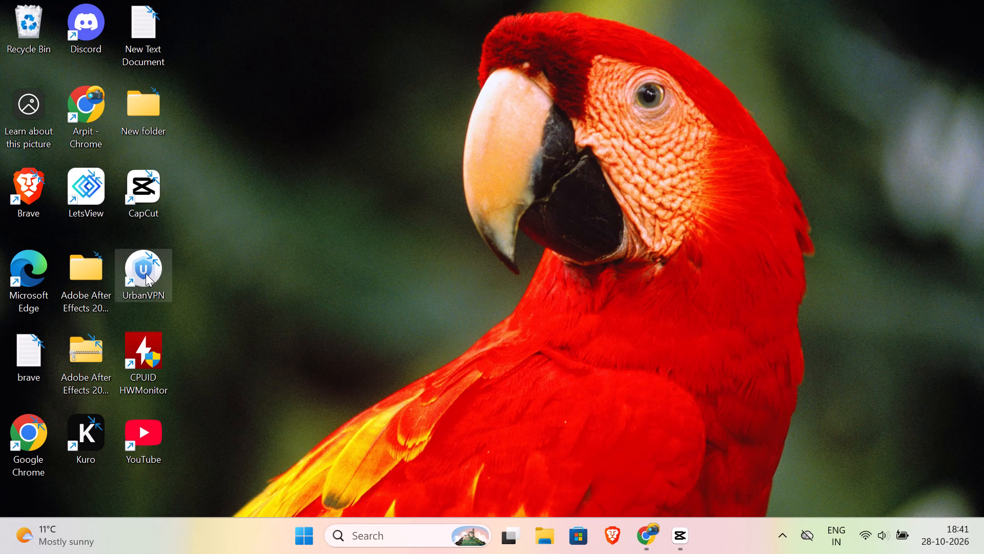
left_click(146, 274)
double_click(145, 284)
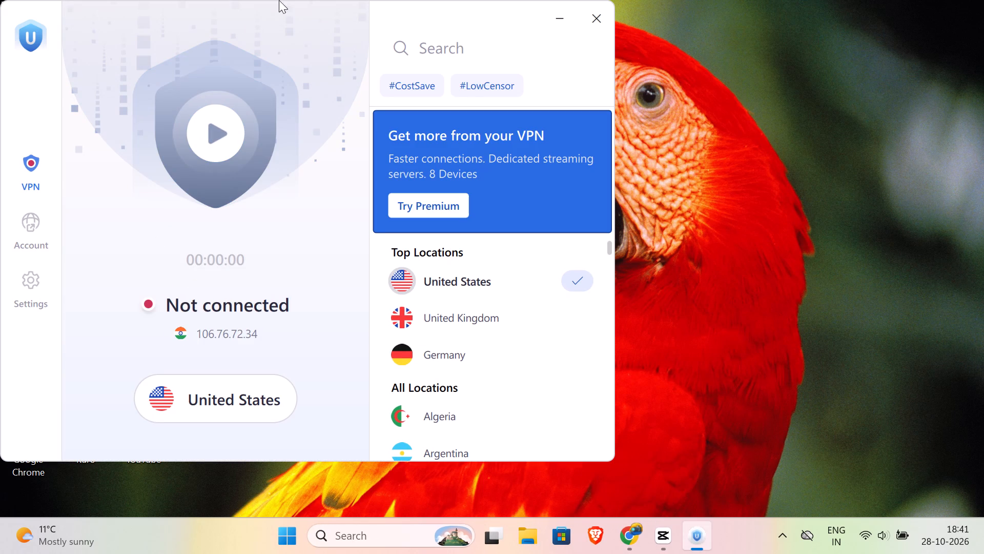
left_click(219, 133)
left_click(216, 135)
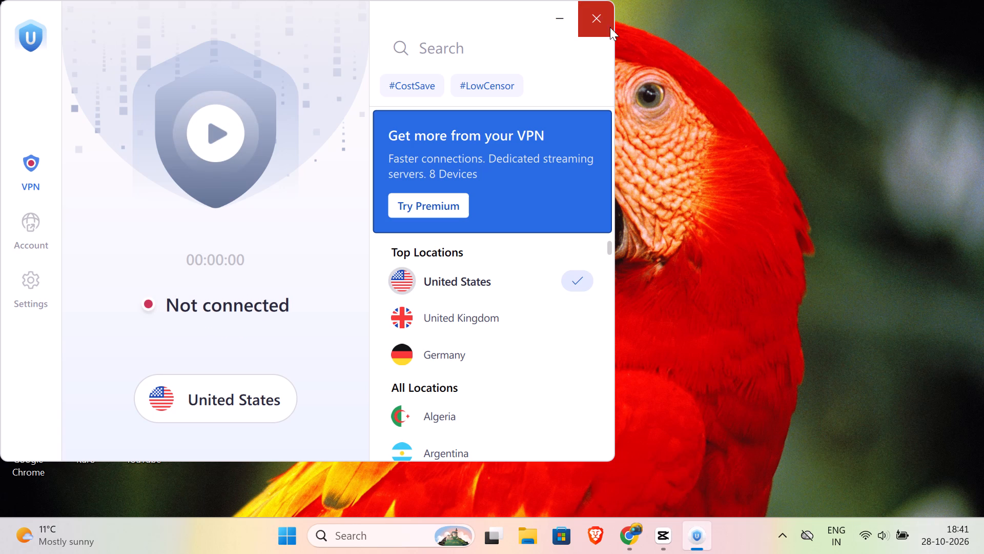
left_click(206, 131)
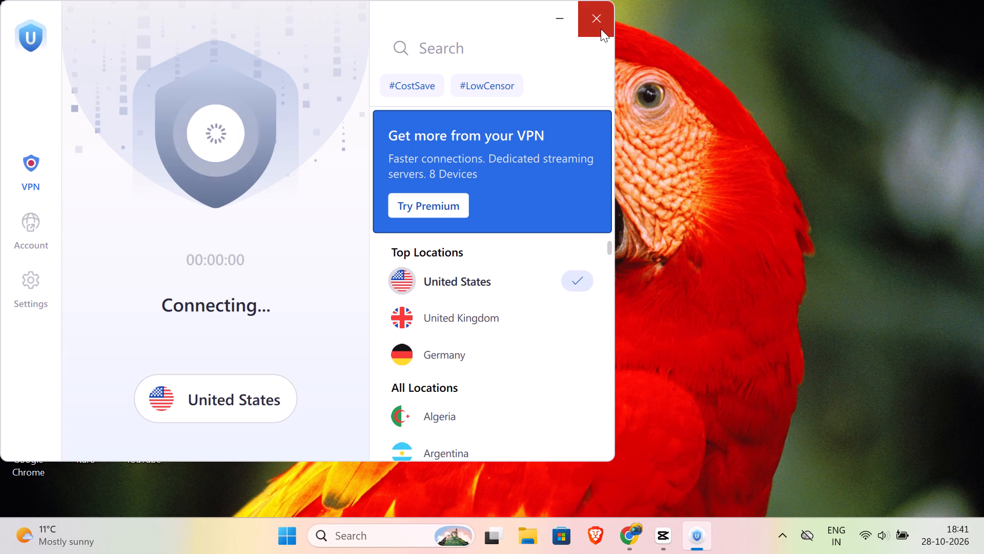
left_click(601, 24)
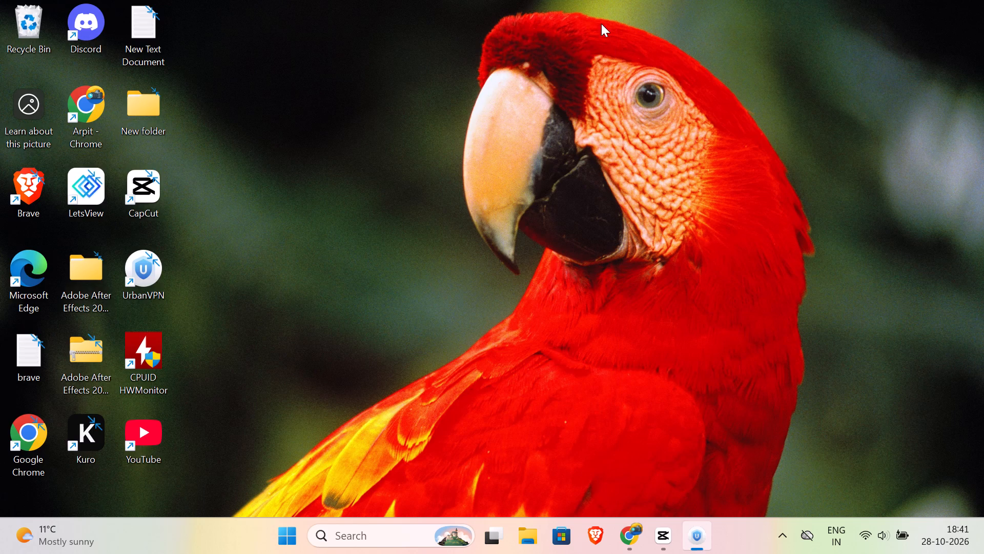
Switch back to CapCut, close the 1028 (2) project and reopen it from the projects on the home page.
left_click(670, 541)
scroll(436, 177, "down", 1)
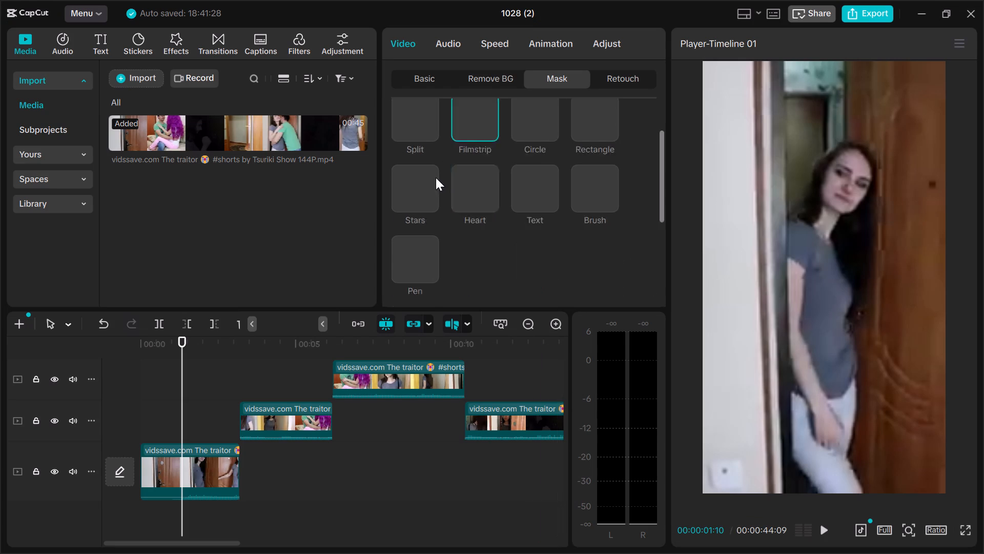
scroll(436, 177, "down", 1)
scroll(436, 175, "up", 2)
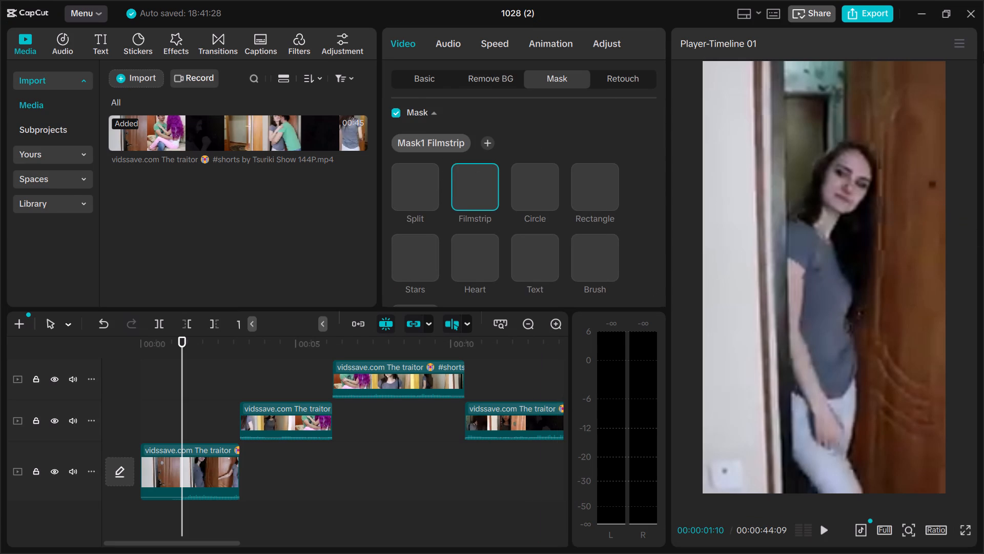
left_click(967, 10)
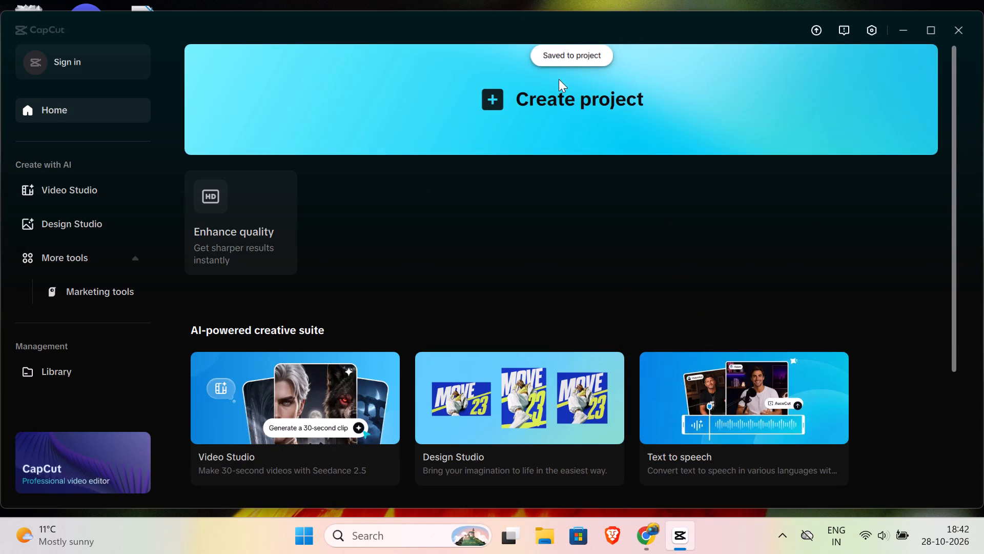
scroll(598, 233, "down", 1)
scroll(548, 254, "down", 4)
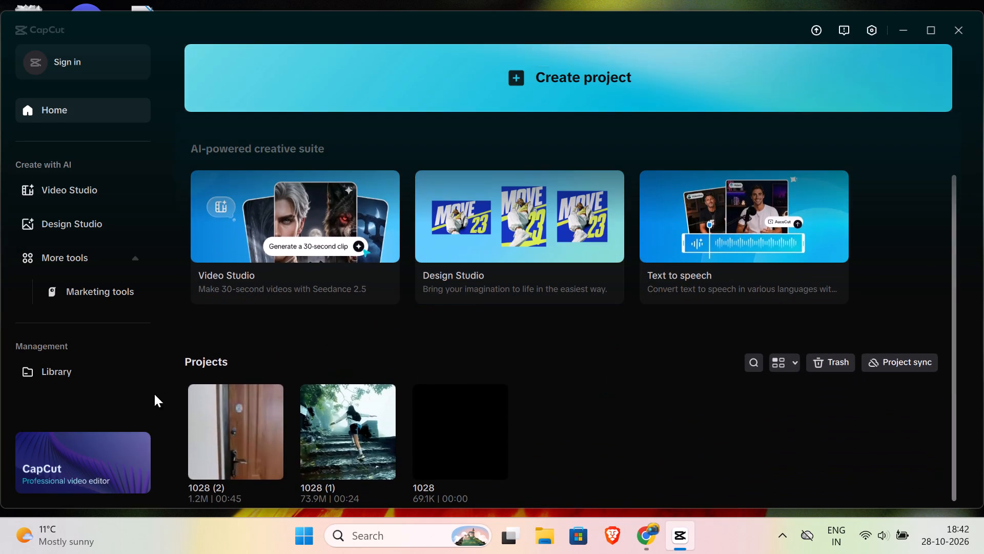
left_click(263, 434)
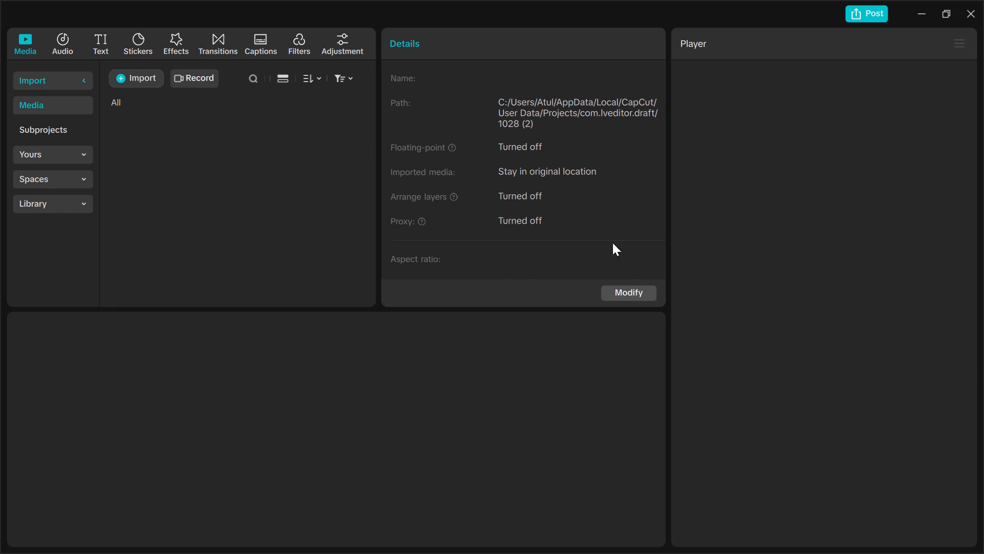
scroll(672, 273, "down", 3)
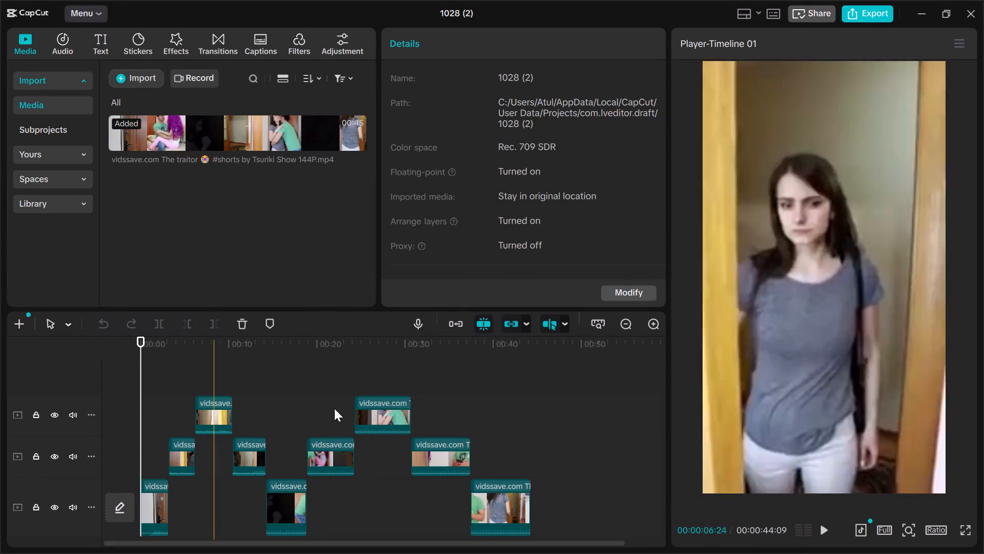
Scrub the opening segment from 00:00 and place the playhead at about 00:01:08, where the woman leans through the door.
left_click(651, 333)
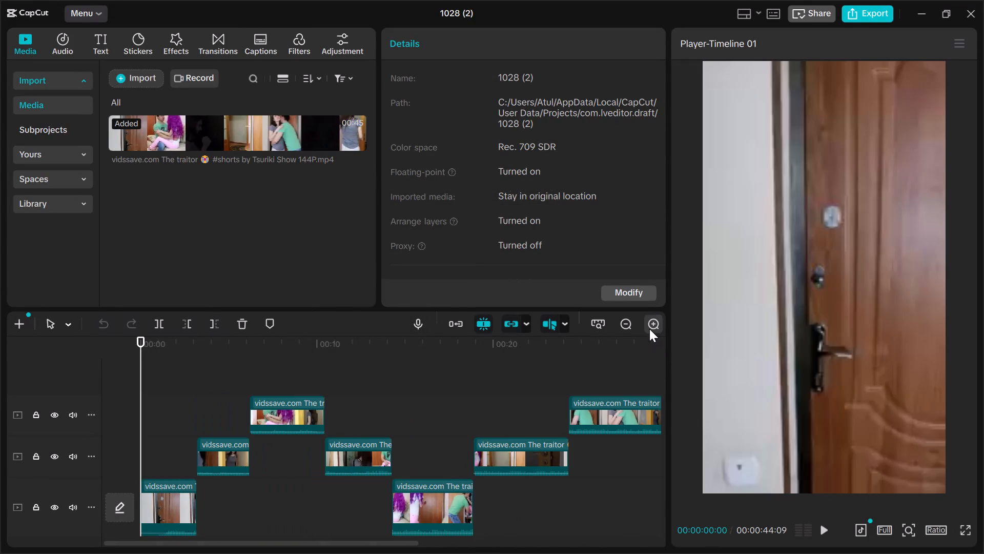
left_click(649, 328)
left_click(649, 328)
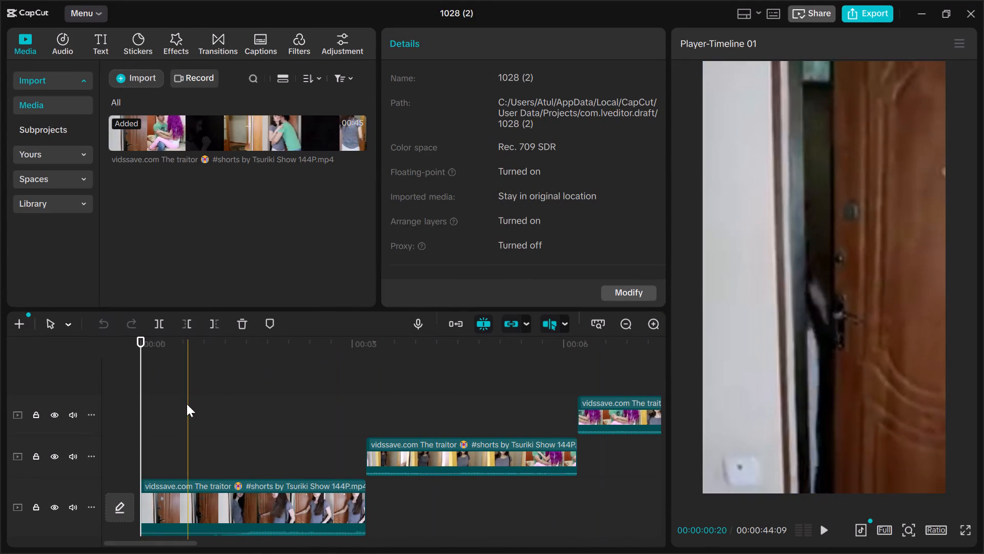
left_click(145, 374)
left_click(145, 374)
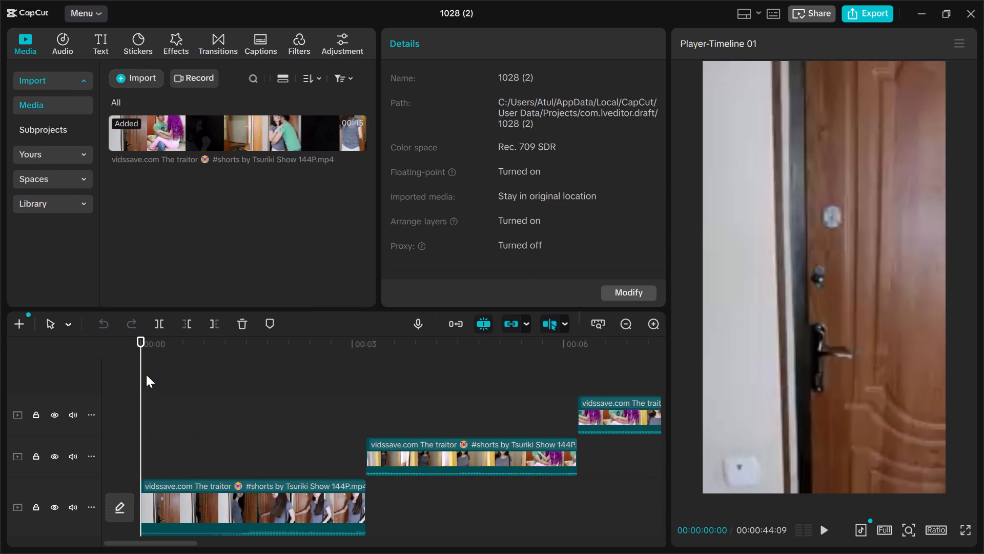
left_click(151, 374)
left_click_drag(151, 374, 160, 372)
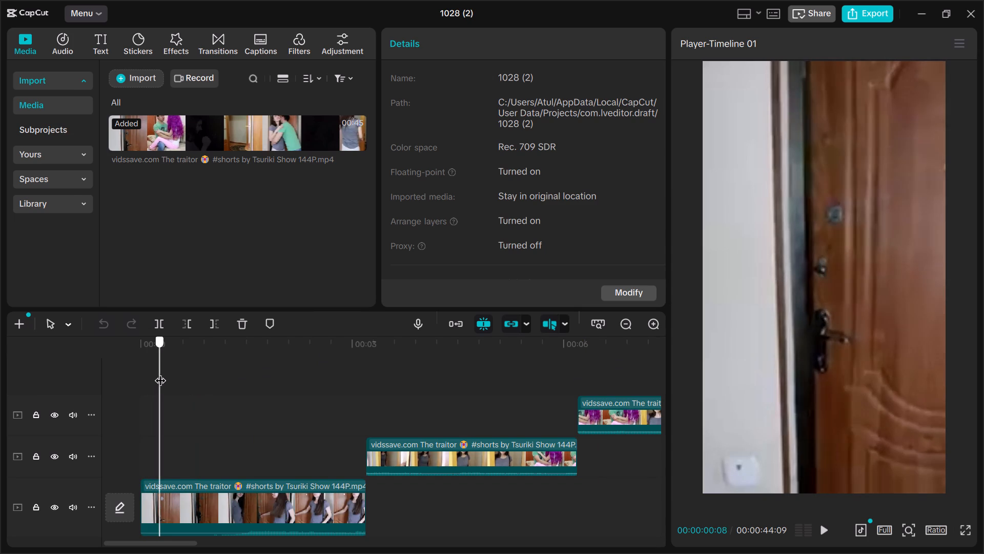
left_click_drag(160, 372, 186, 374)
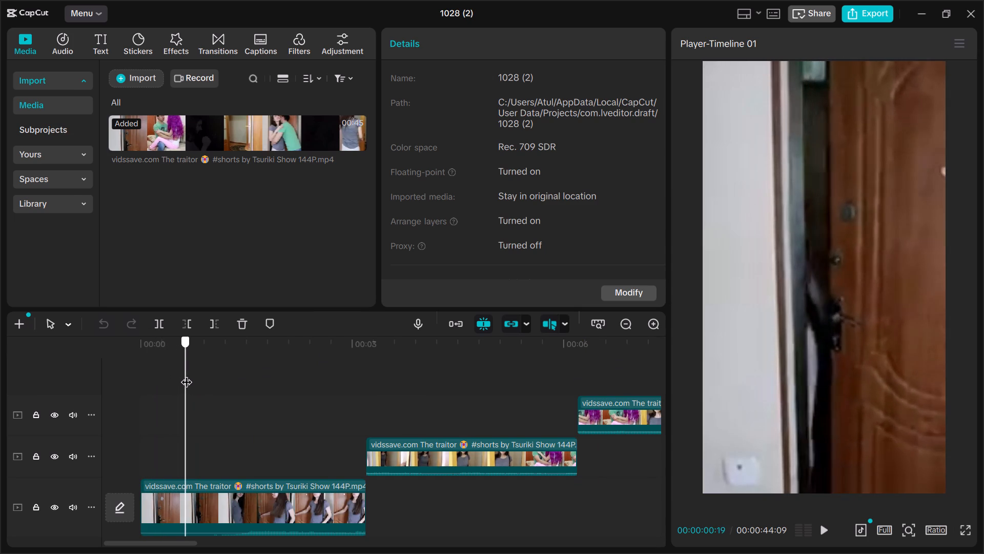
left_click_drag(186, 374, 209, 381)
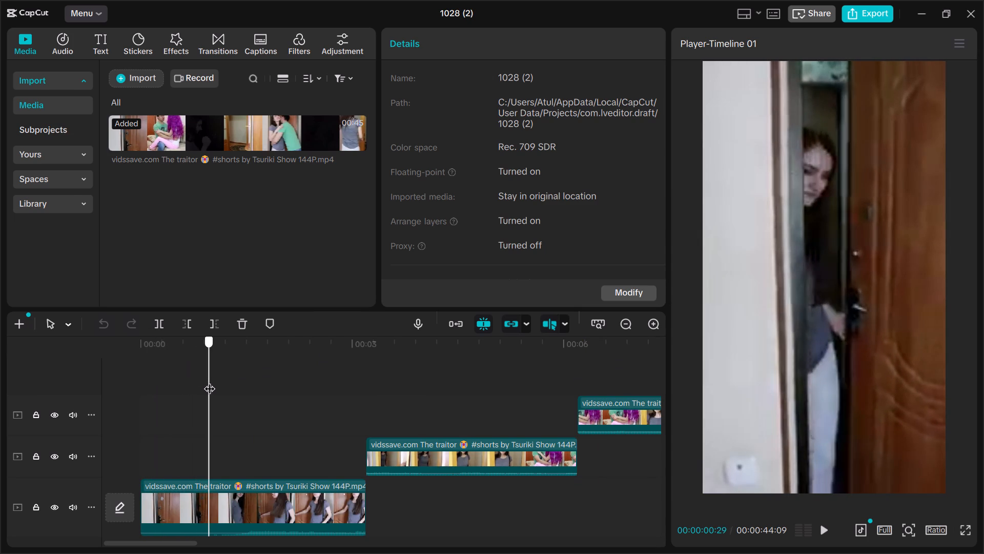
left_click_drag(209, 381, 229, 385)
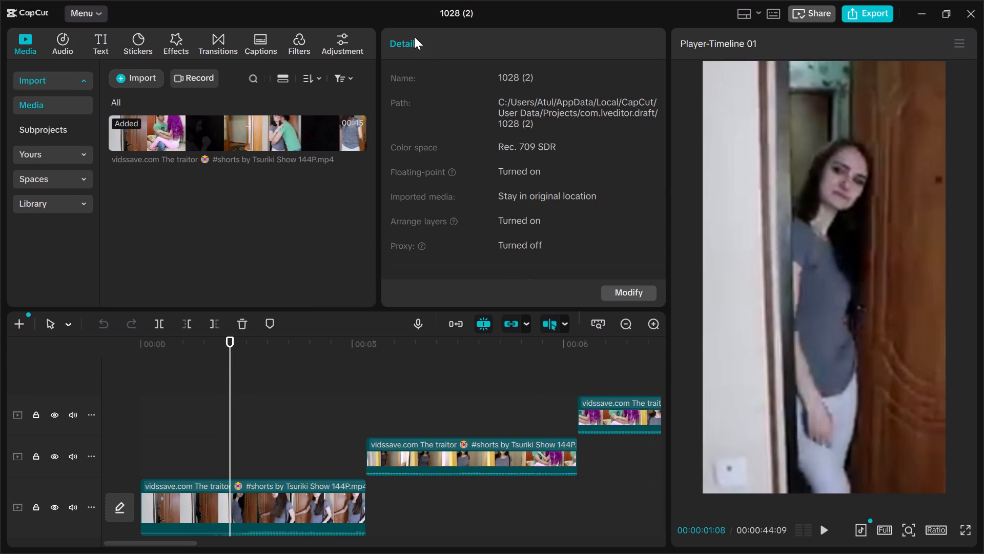
Add a mask to the first segment on the main track and set its shape to Circle.
left_click(305, 517)
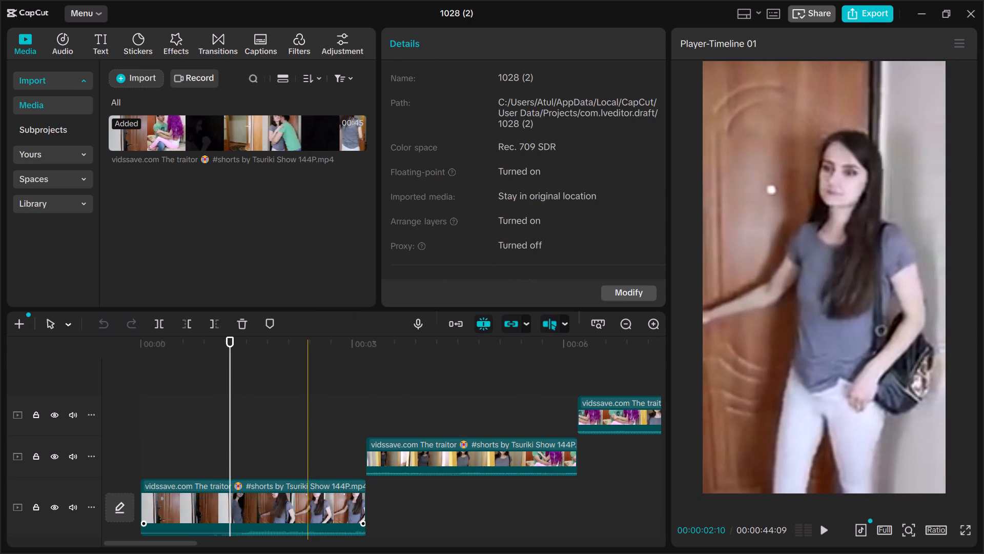
double_click(235, 498)
left_click(237, 498)
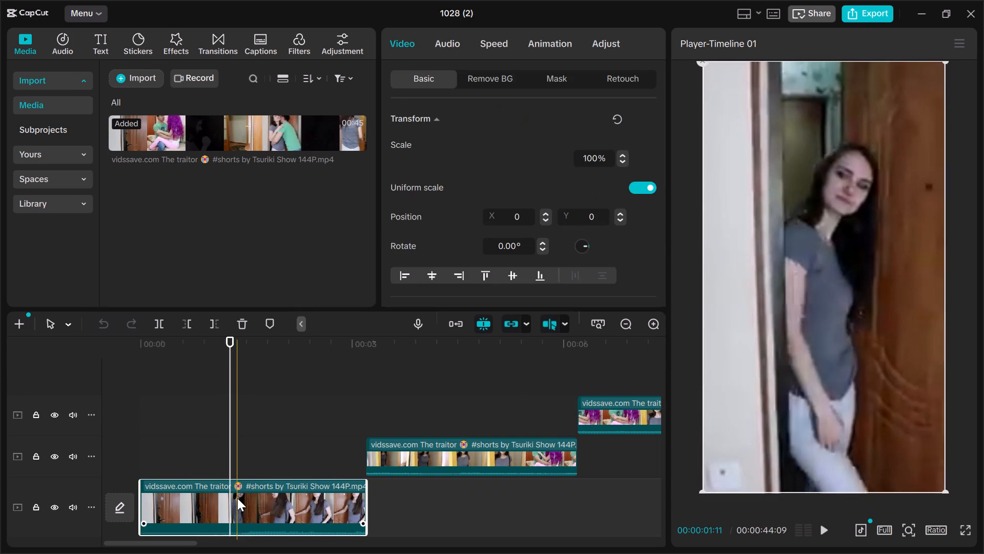
left_click(563, 84)
left_click(450, 138)
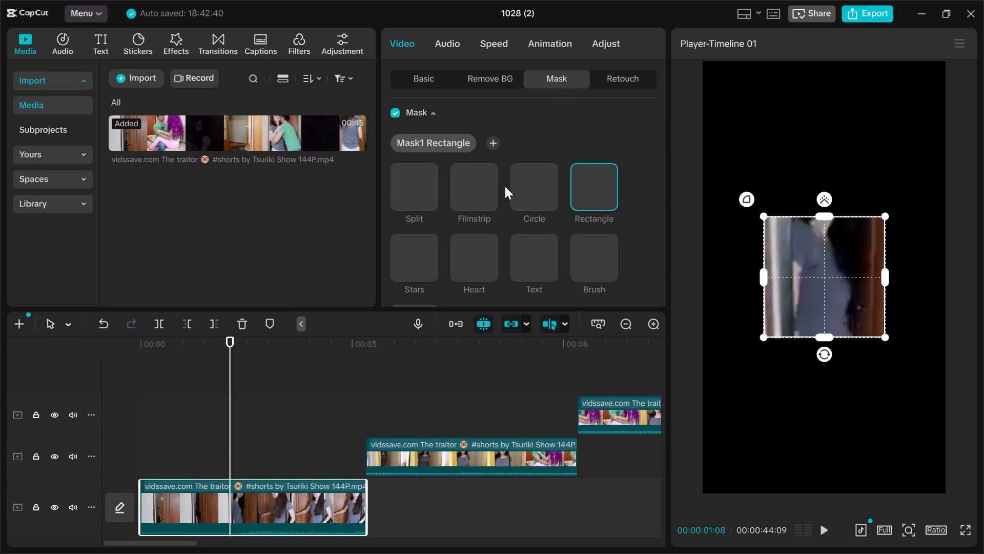
left_click(539, 190)
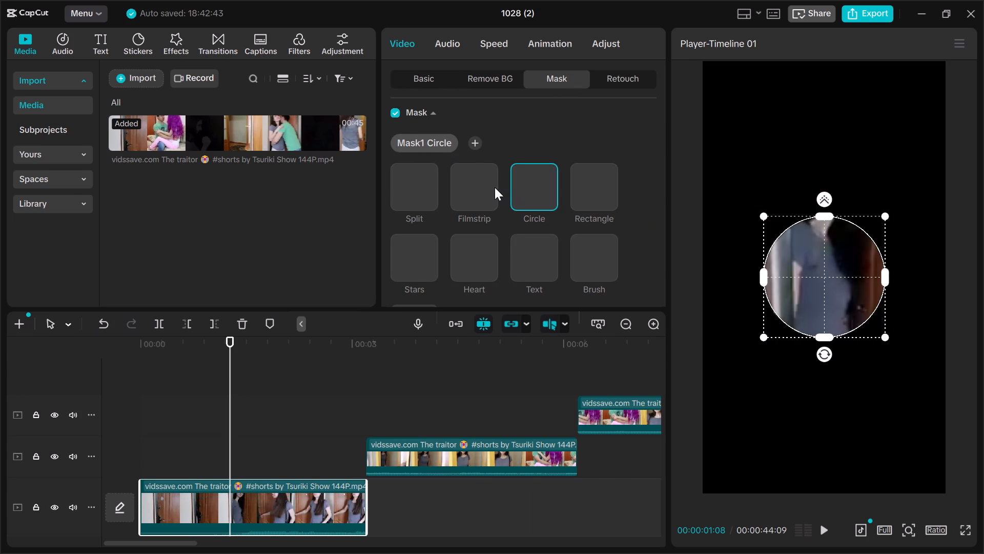
Move the Circle mask up over the woman's face in the preview and shrink it slightly to frame her head.
left_click_drag(806, 279, 806, 234)
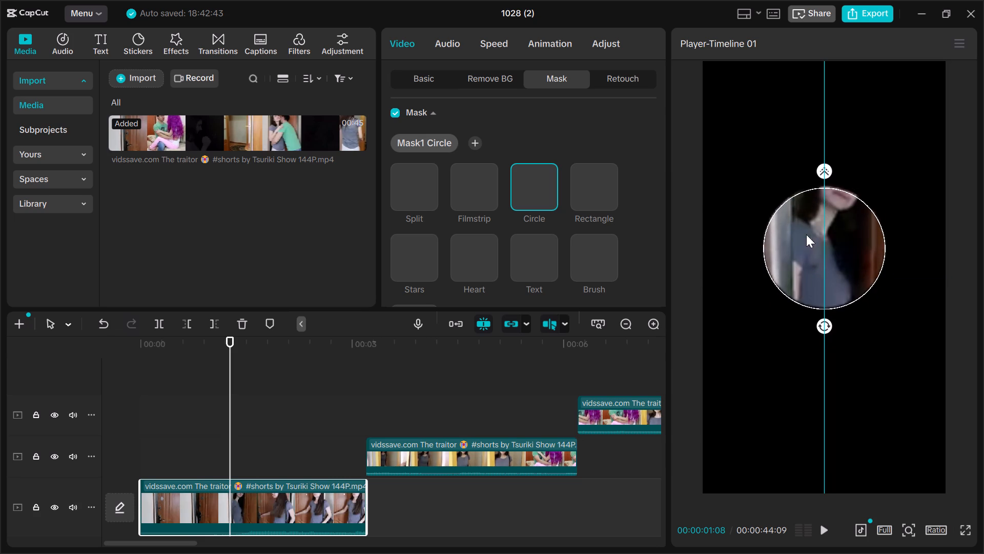
left_click_drag(806, 234, 806, 233)
left_click(807, 230)
left_click(808, 226)
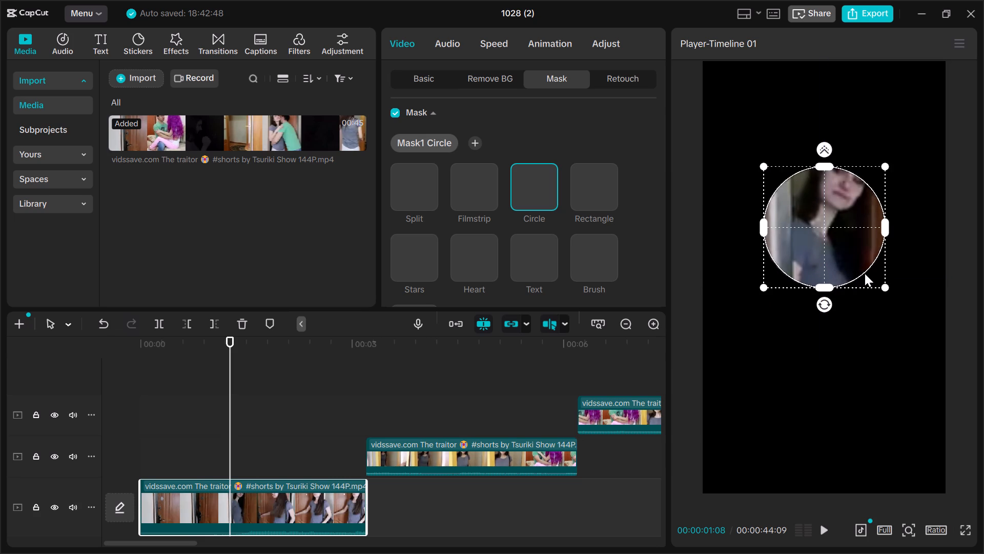
left_click_drag(833, 241, 852, 223)
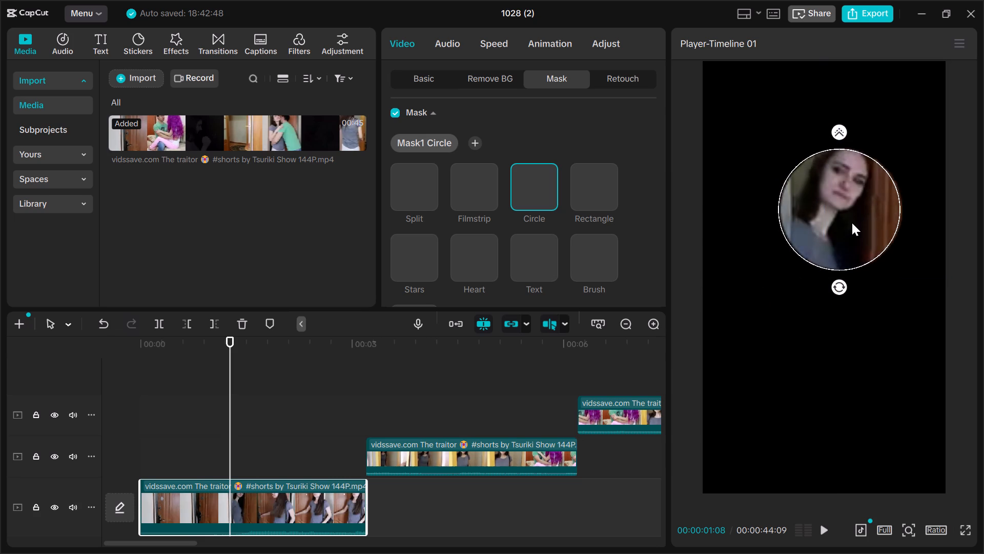
left_click_drag(852, 223, 851, 206)
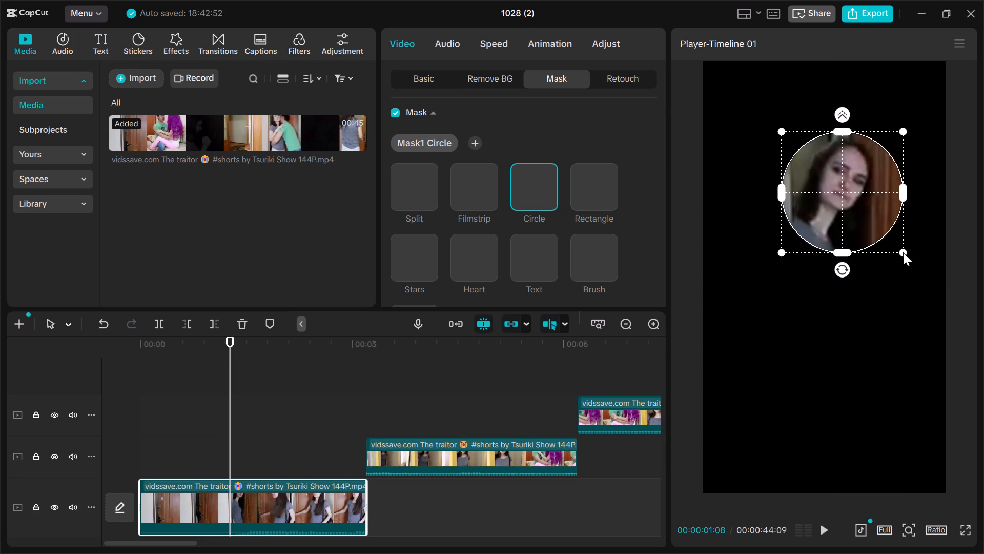
left_click_drag(903, 252, 895, 238)
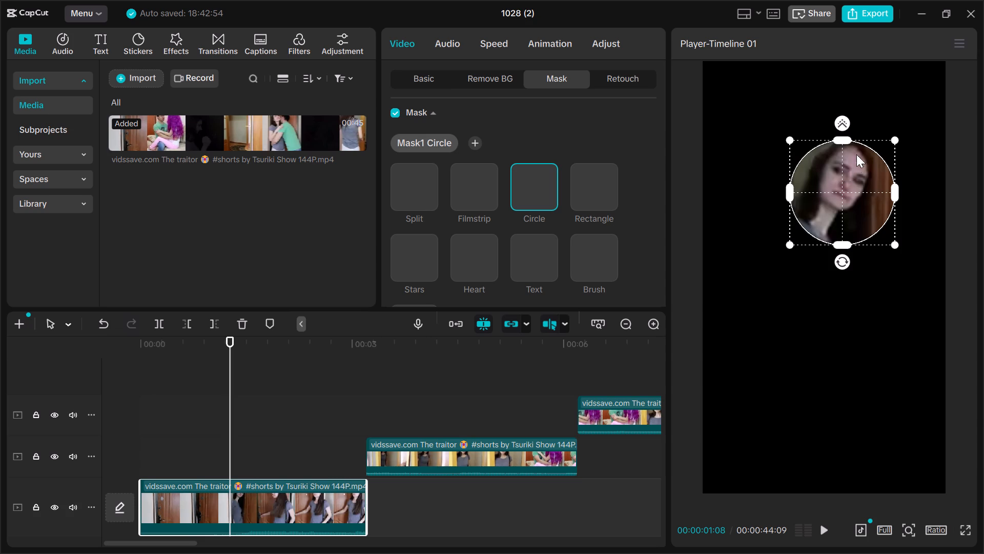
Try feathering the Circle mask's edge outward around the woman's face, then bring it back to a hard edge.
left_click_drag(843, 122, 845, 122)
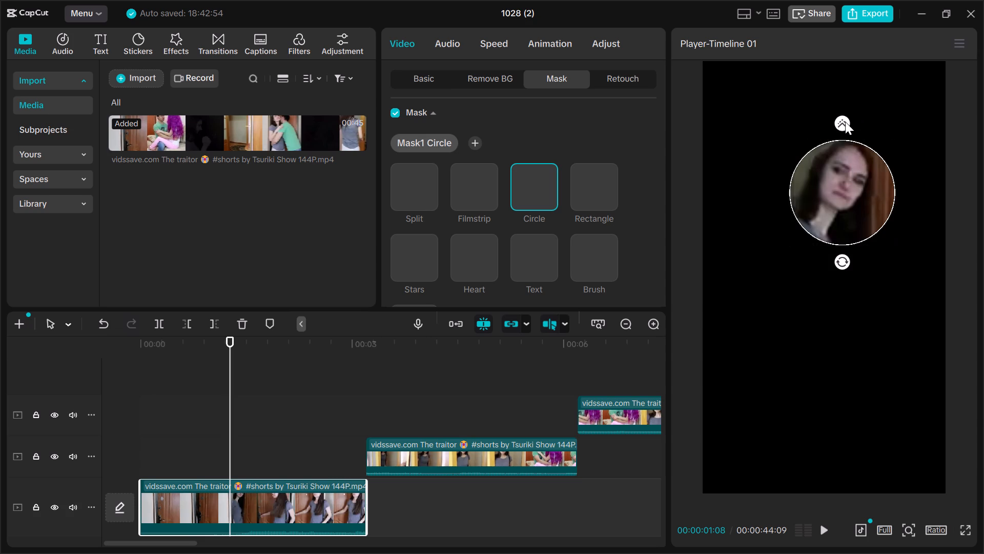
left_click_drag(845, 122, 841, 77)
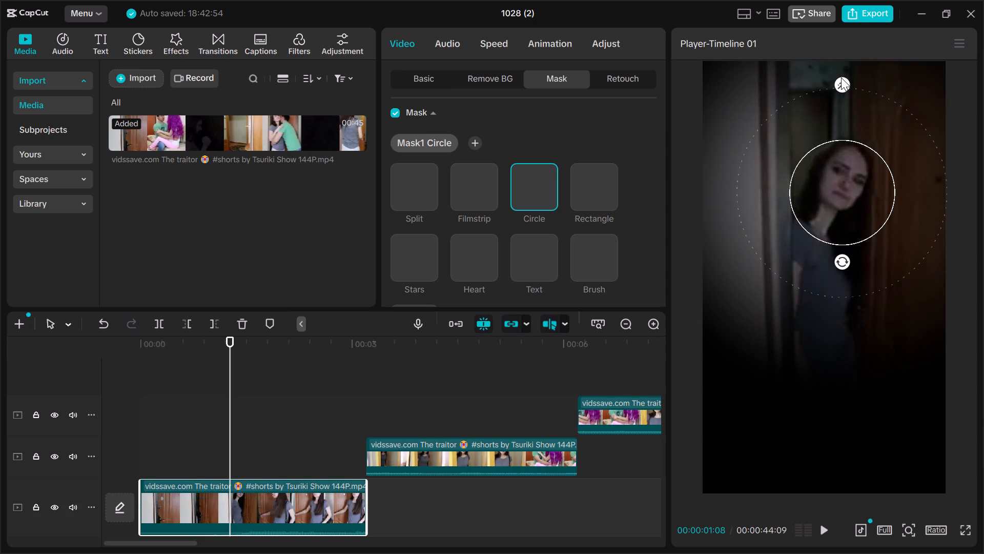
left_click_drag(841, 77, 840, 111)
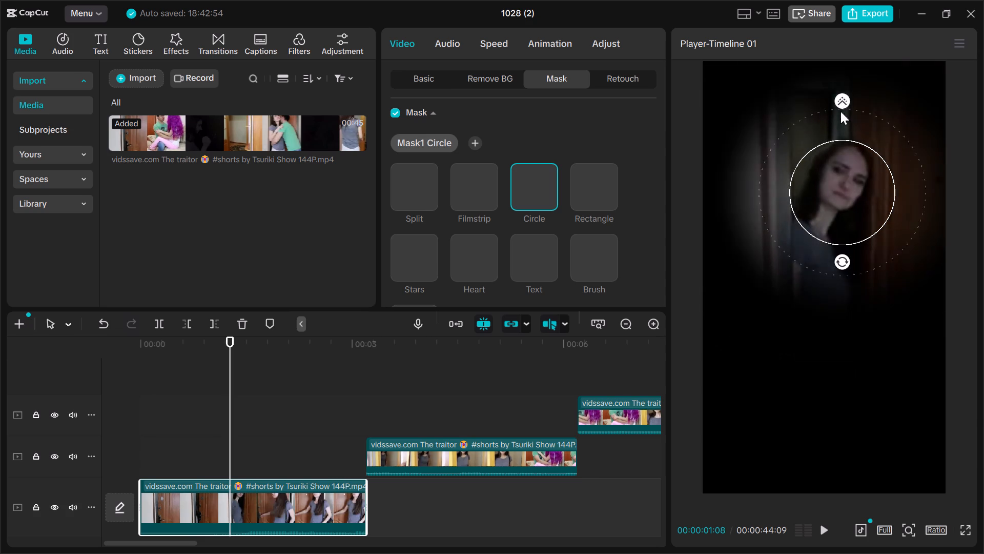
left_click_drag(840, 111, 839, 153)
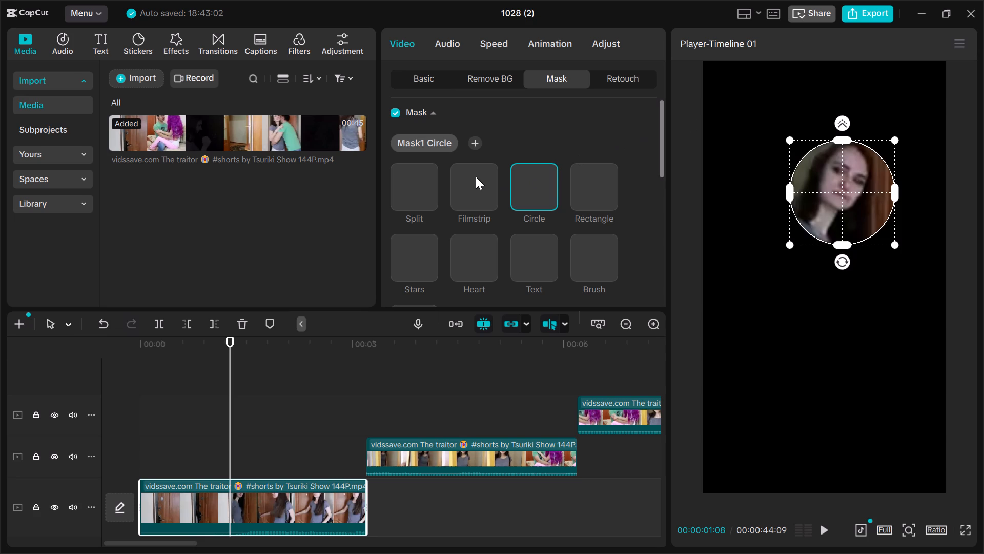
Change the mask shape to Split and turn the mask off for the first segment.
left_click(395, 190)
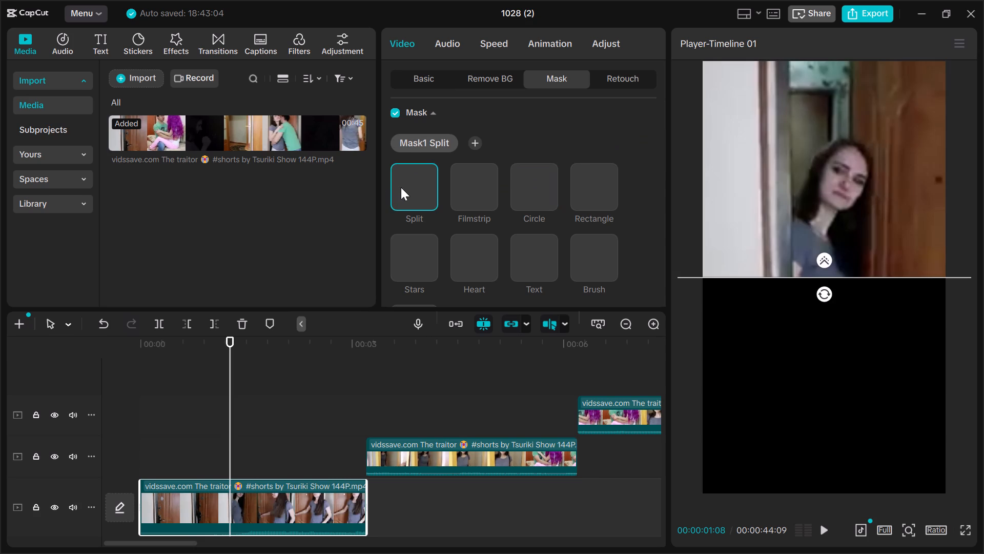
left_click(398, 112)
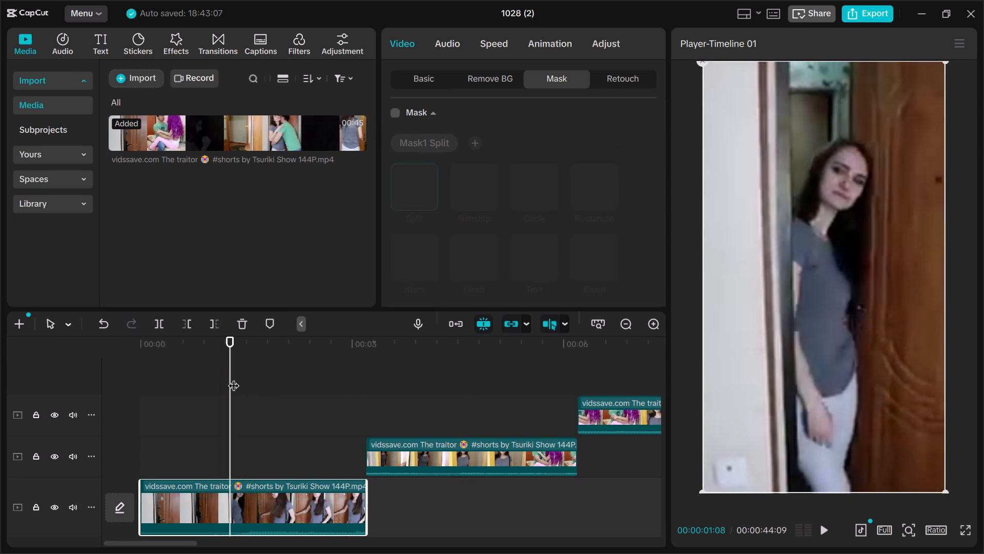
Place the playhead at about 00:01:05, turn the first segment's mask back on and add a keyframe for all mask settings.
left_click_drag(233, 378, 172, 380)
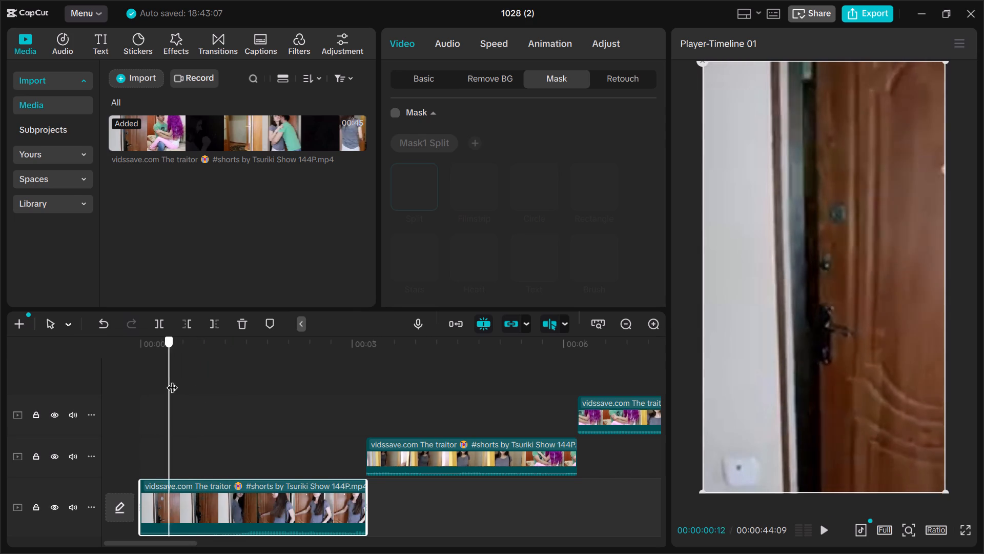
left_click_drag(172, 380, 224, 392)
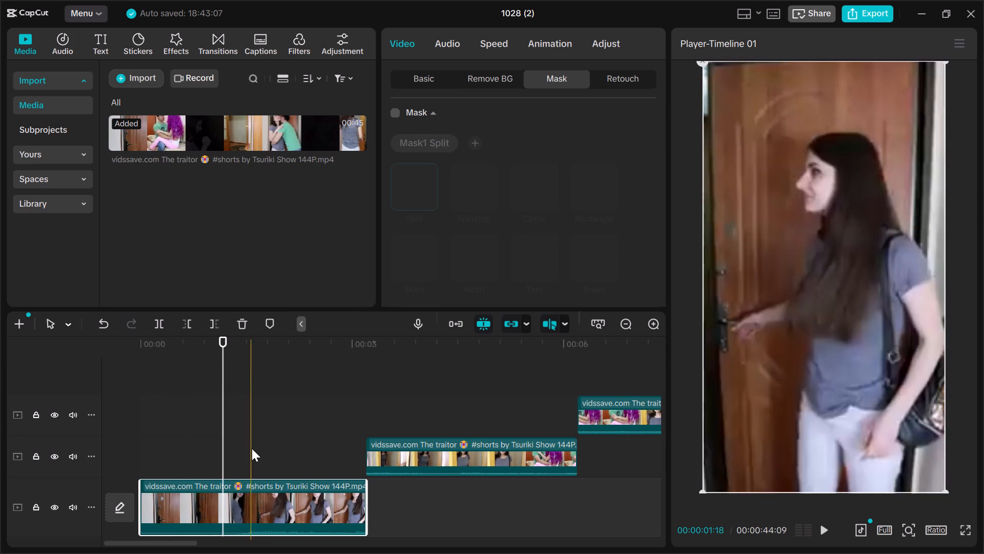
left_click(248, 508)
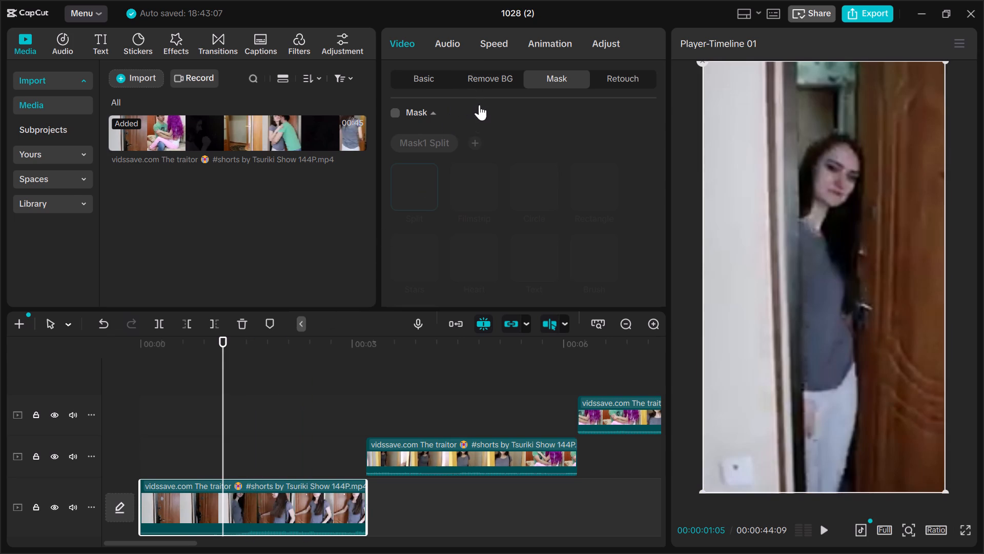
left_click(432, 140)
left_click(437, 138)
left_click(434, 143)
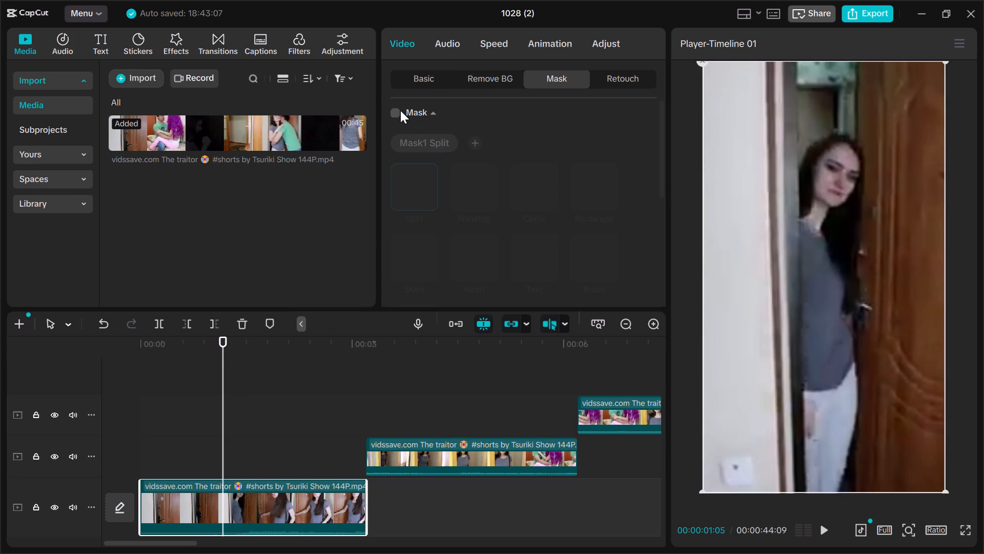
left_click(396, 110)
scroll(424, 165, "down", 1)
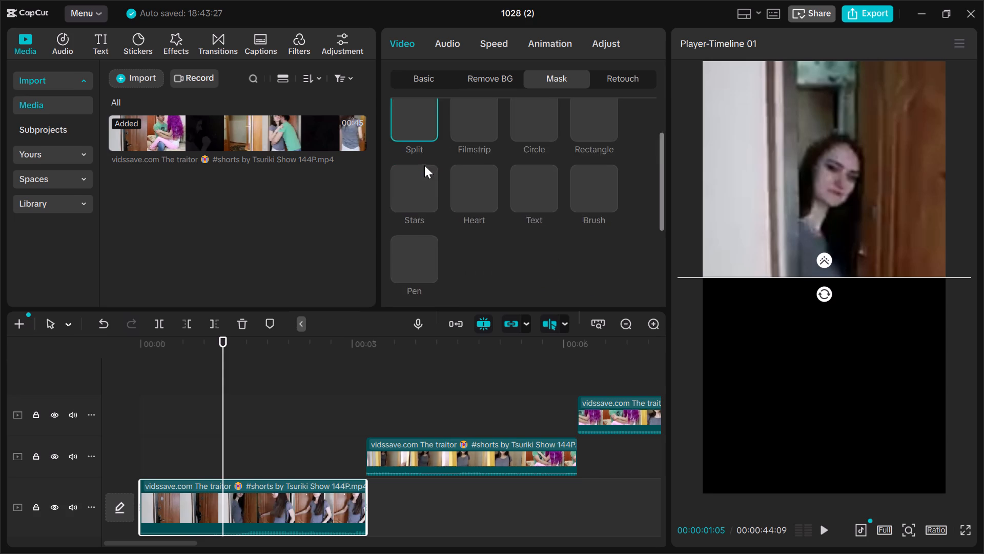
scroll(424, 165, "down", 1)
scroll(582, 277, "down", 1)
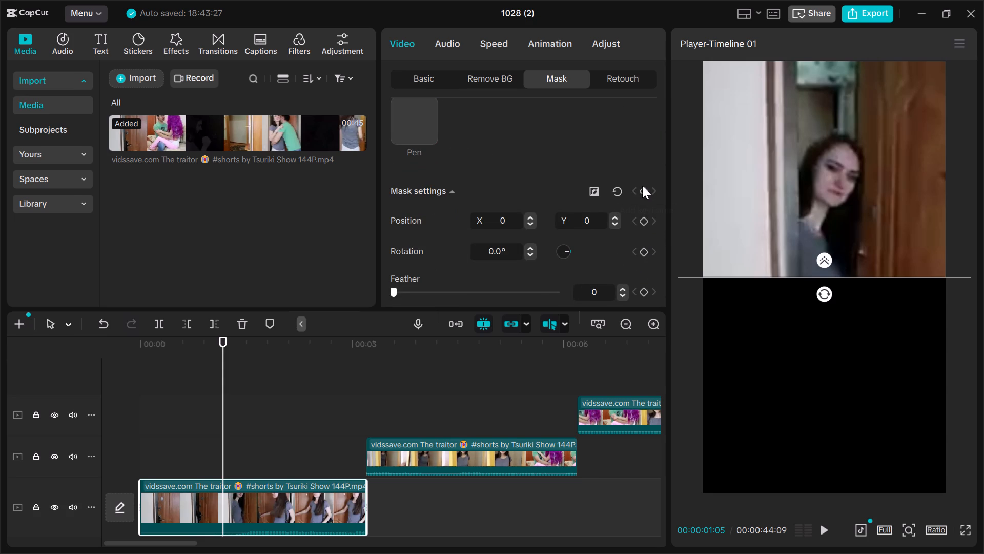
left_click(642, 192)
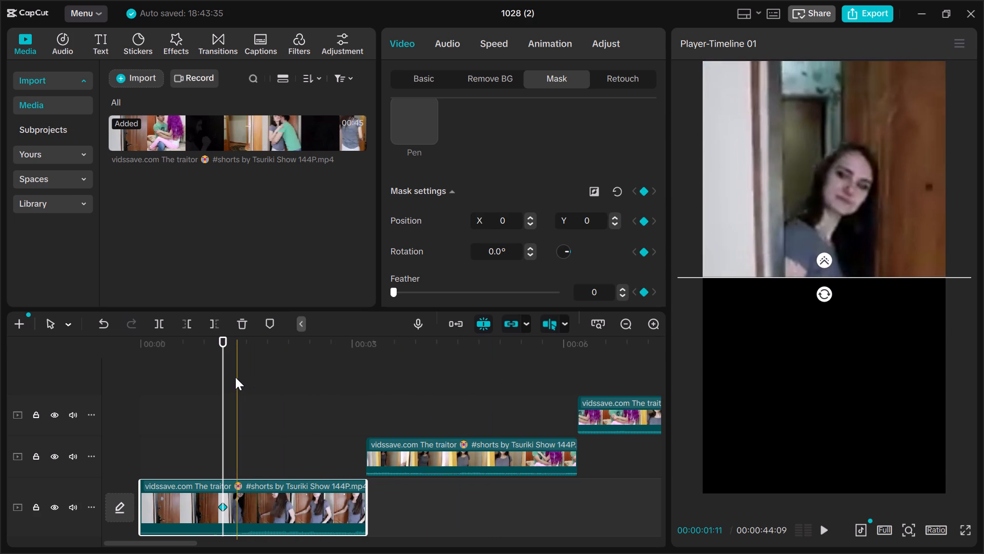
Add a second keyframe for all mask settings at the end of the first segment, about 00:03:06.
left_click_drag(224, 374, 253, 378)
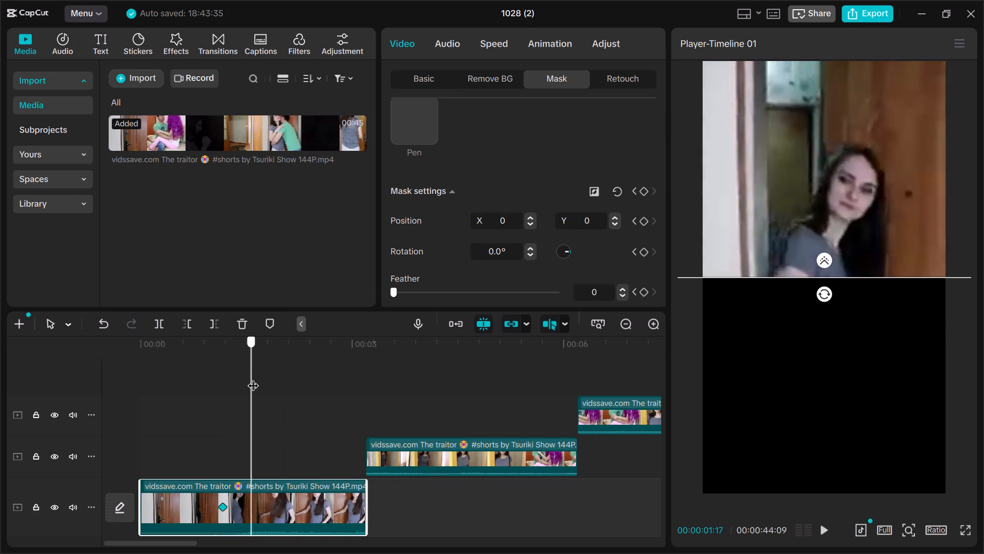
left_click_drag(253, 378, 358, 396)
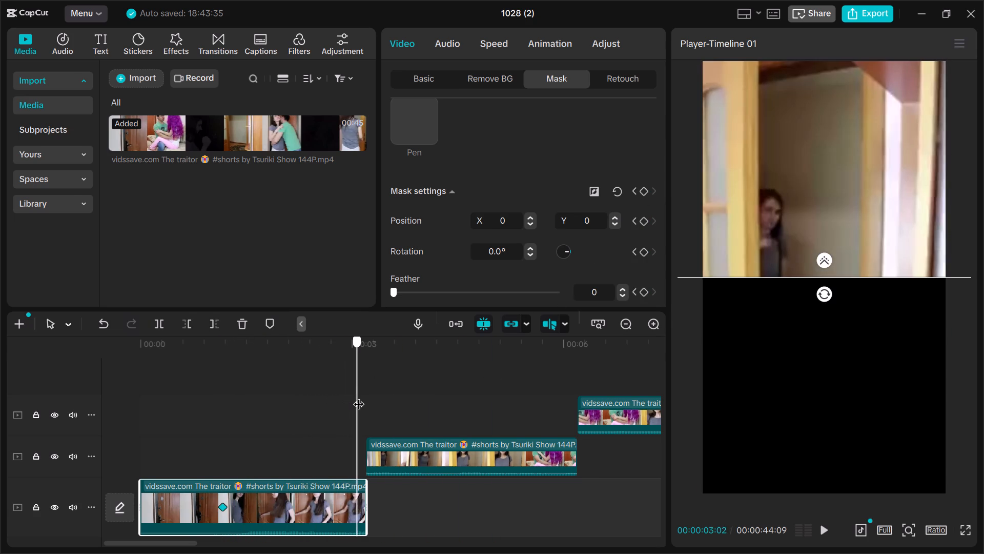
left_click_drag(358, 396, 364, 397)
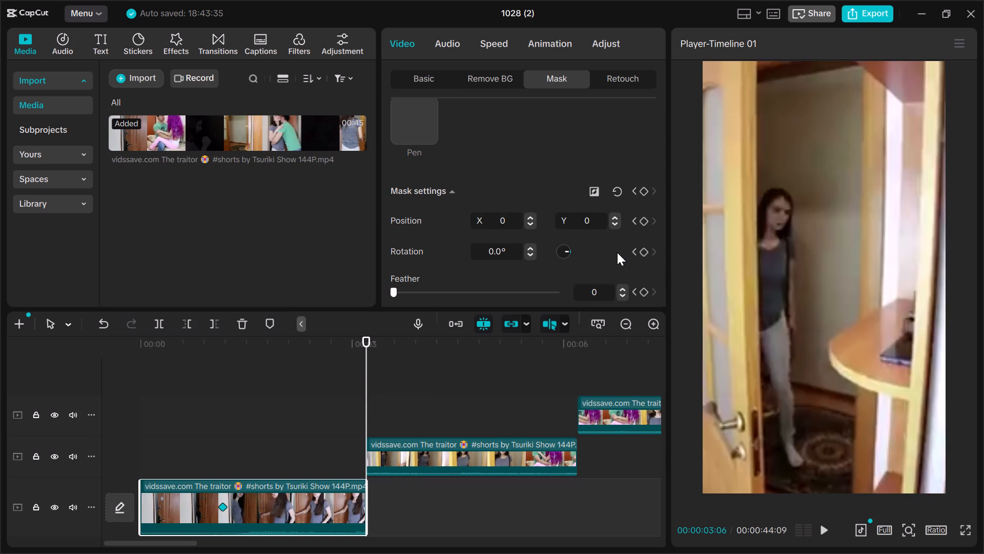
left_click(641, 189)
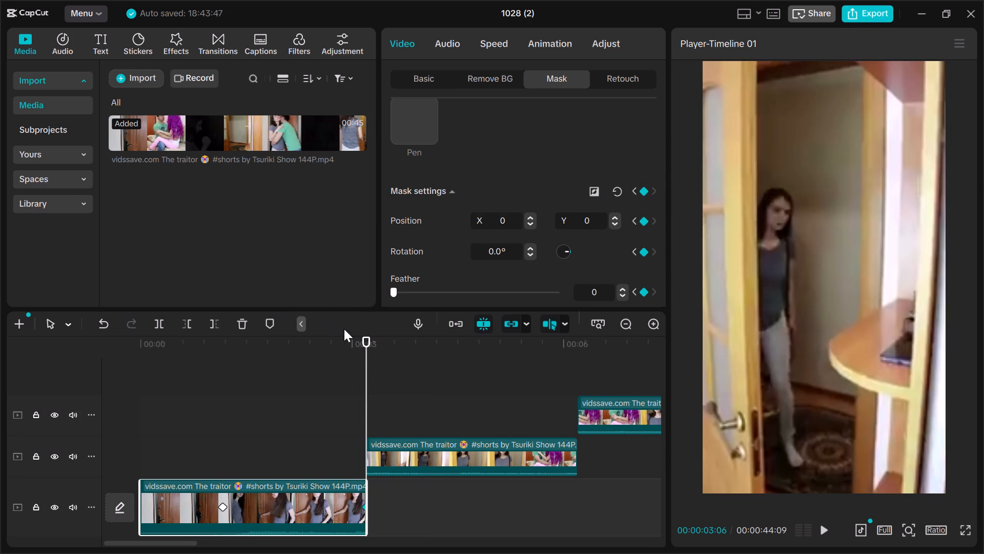
Return to the mask keyframe at 00:01:05 on the first segment and change the mask shape to Circle.
left_click_drag(365, 329, 365, 329)
left_click_drag(365, 329, 364, 334)
left_click_drag(360, 338, 266, 360)
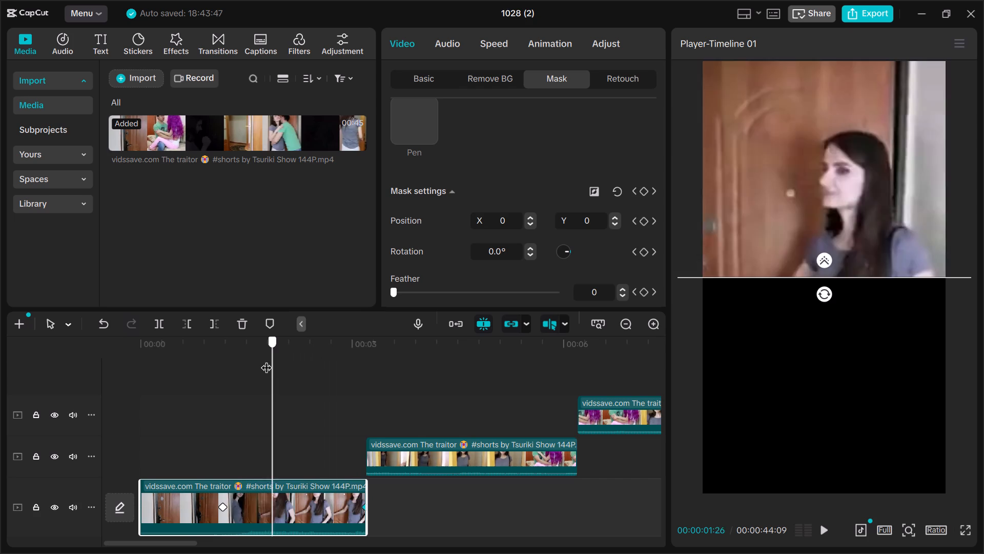
left_click_drag(266, 360, 221, 361)
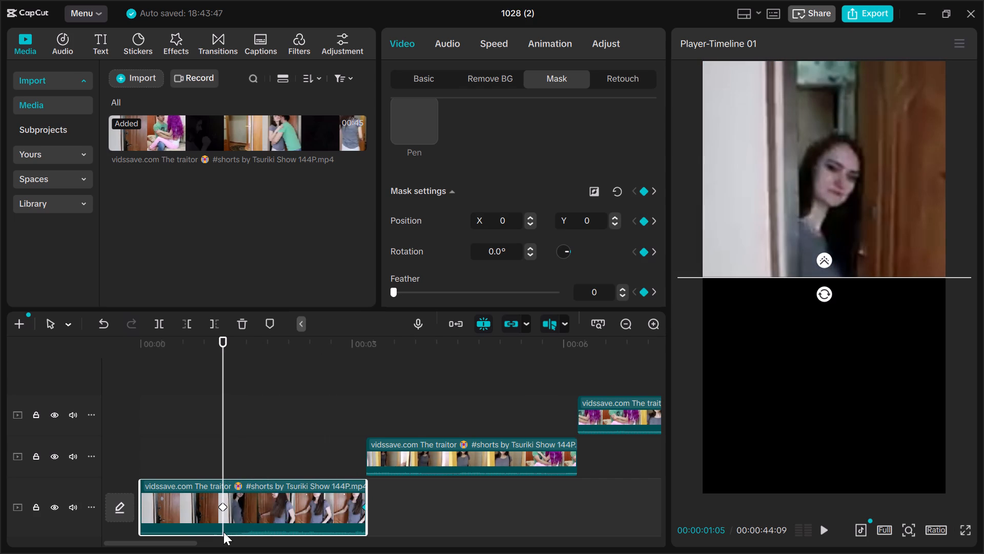
left_click(222, 508)
scroll(579, 199, "down", 2)
scroll(577, 199, "up", 4)
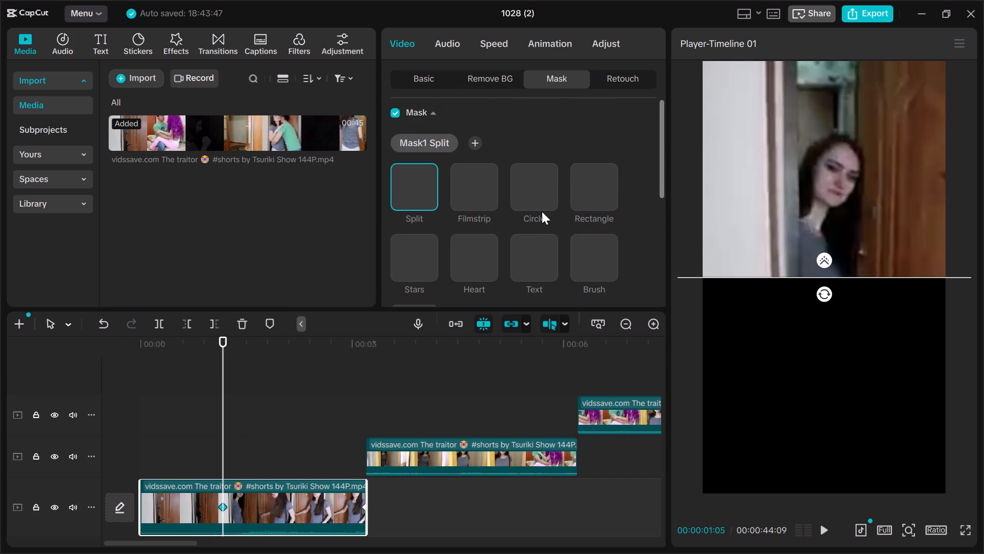
left_click(543, 210)
Move the Circle mask up in the preview so that it surrounds the woman's head.
left_click_drag(828, 252, 824, 235)
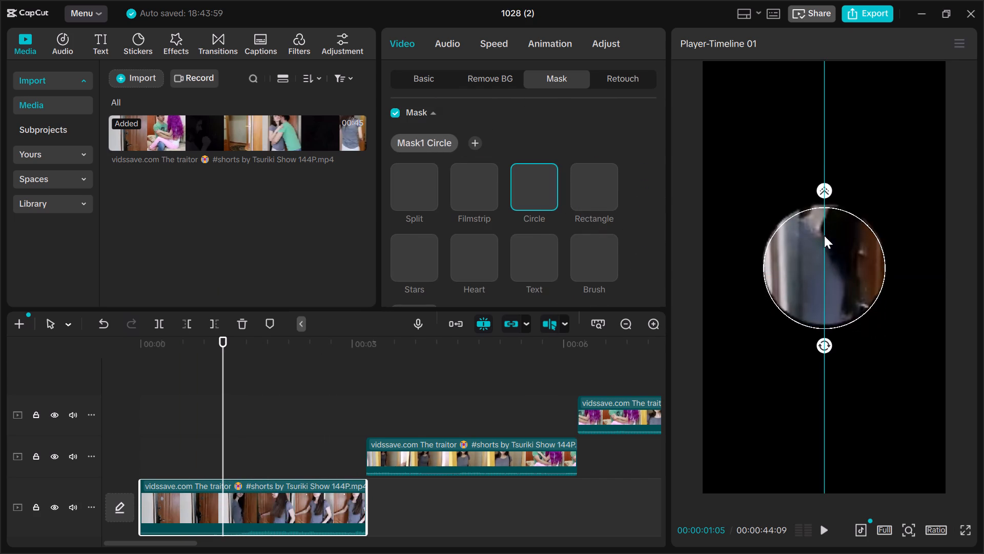
left_click_drag(824, 235, 844, 170)
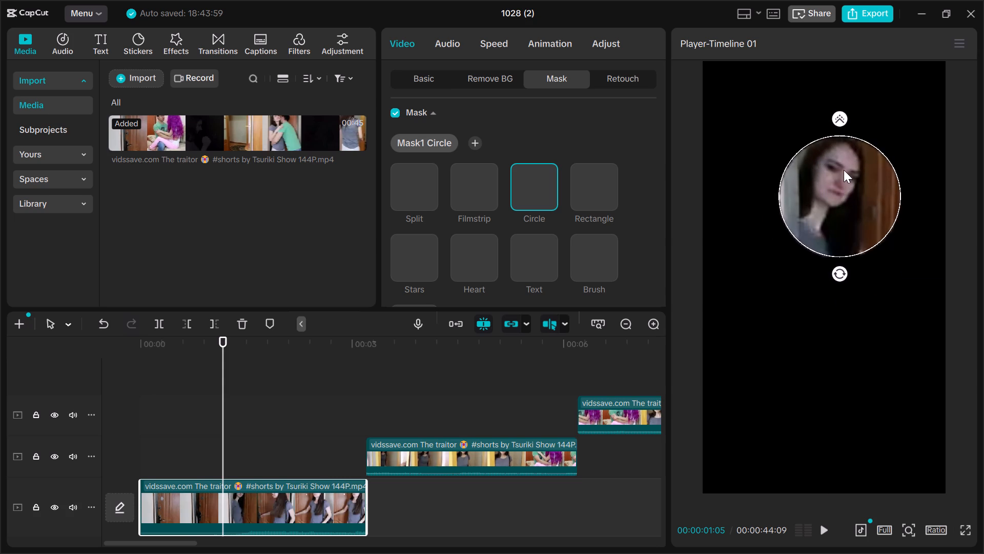
left_click_drag(844, 170, 840, 154)
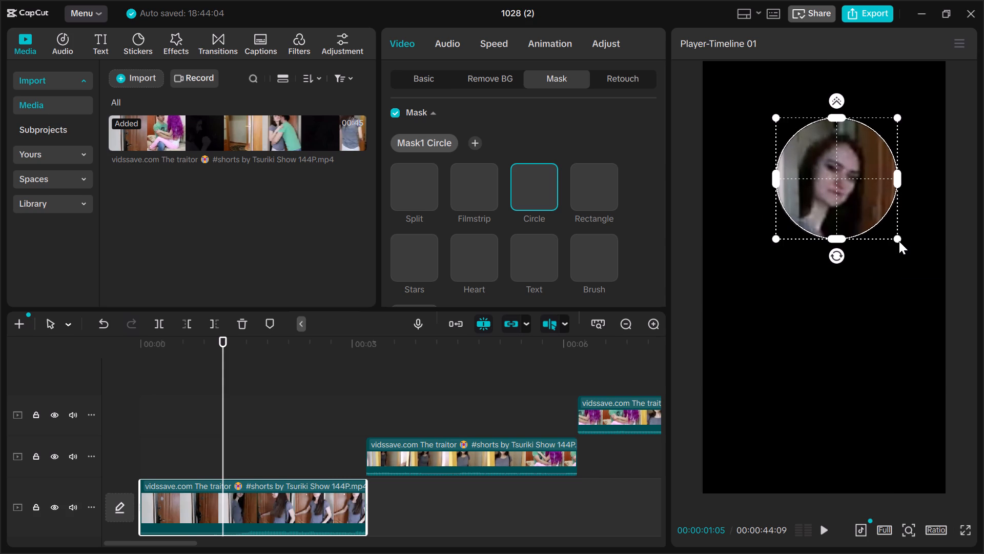
left_click_drag(900, 227, 892, 218)
left_click_drag(893, 232, 886, 222)
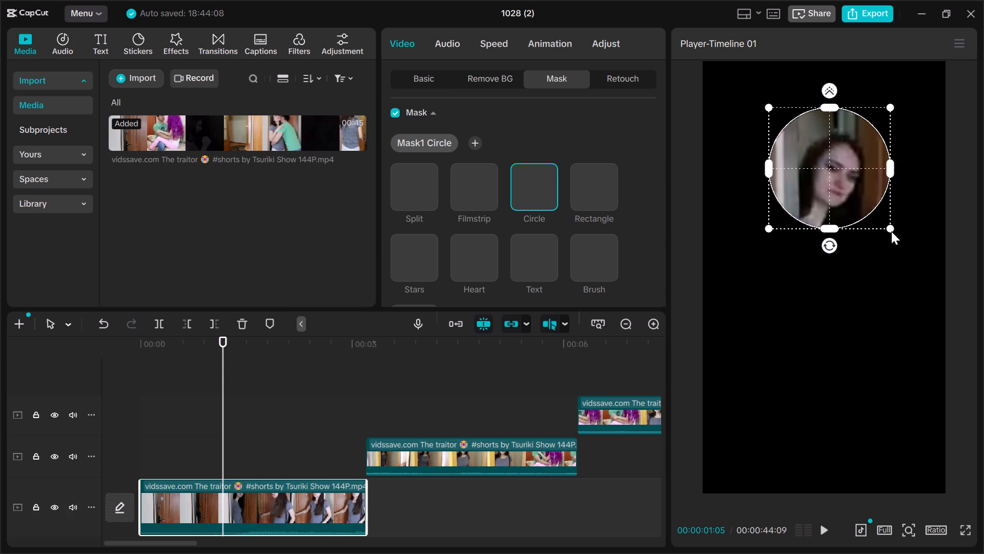
left_click_drag(890, 222, 873, 211)
left_click_drag(873, 211, 872, 203)
left_click_drag(821, 164, 836, 179)
Feather the Circle mask widely so the picture fades softly into black around the woman.
left_click_drag(848, 101, 863, 44)
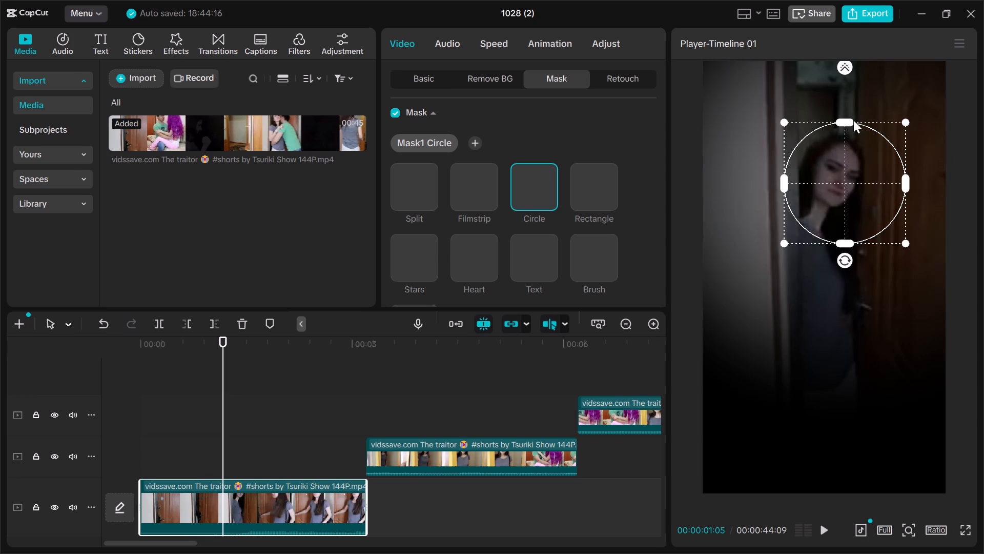
left_click_drag(842, 260, 844, 260)
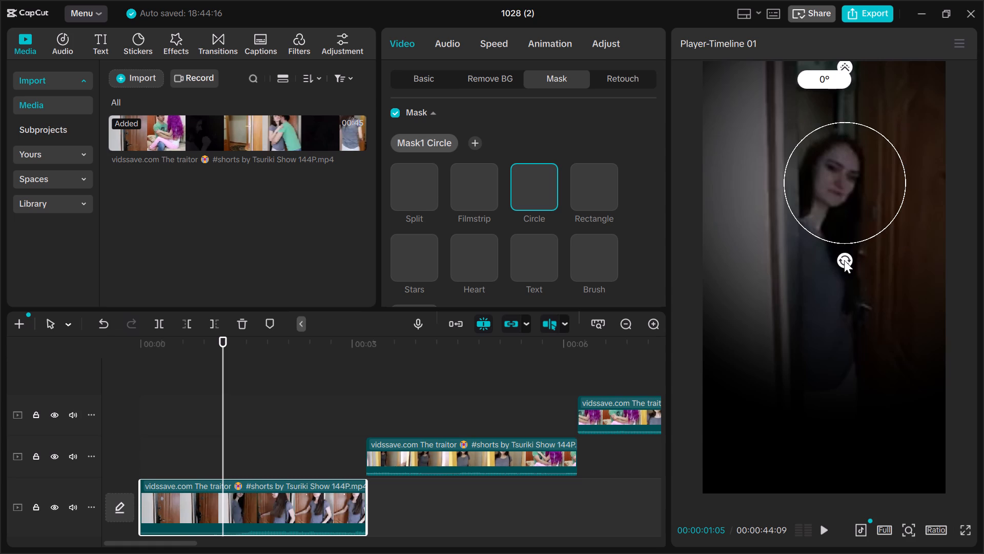
left_click_drag(844, 260, 845, 270)
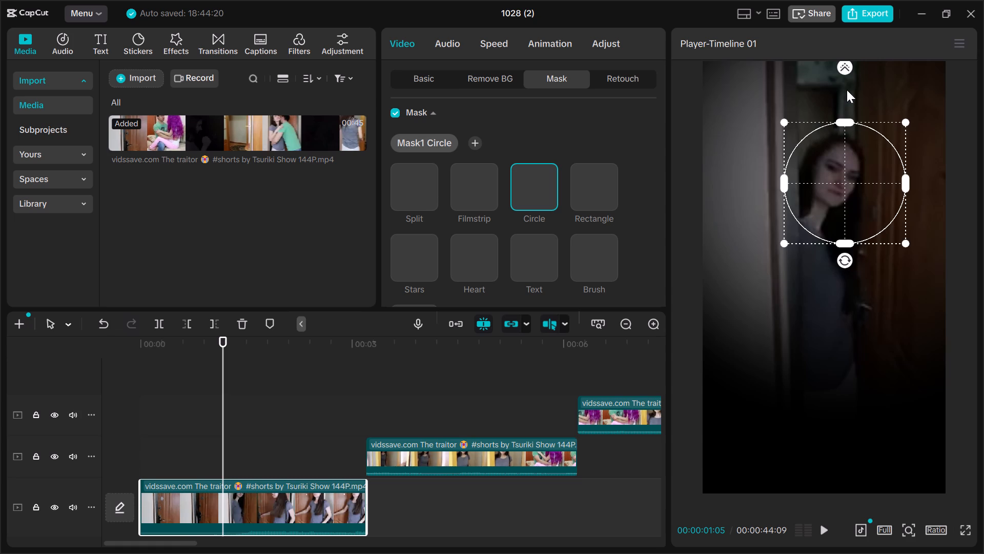
left_click_drag(848, 72, 853, 70)
Examine several frames of the first segment to check how the feathered Circle mask frames the woman as she moves.
left_click(305, 520)
left_click(288, 502)
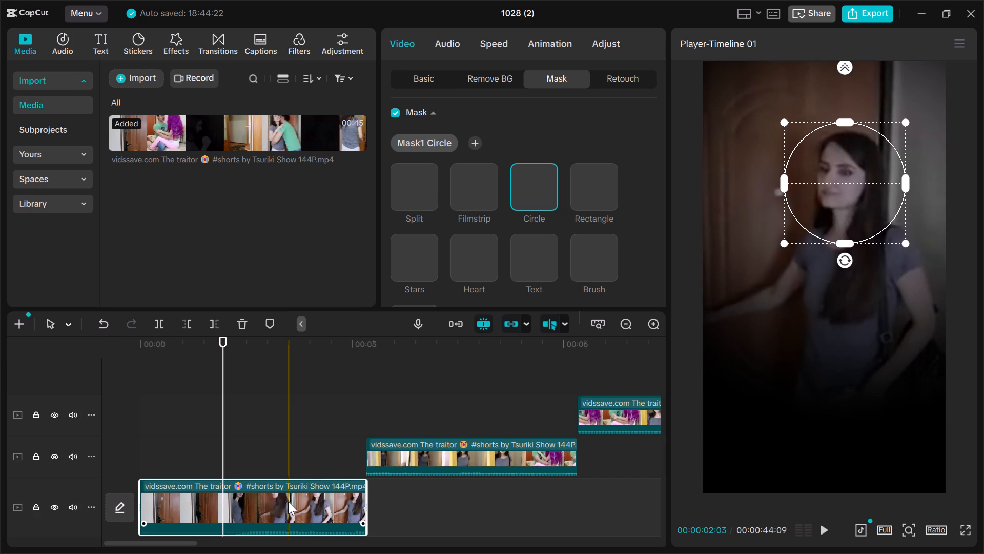
left_click(249, 513)
left_click_drag(227, 464, 294, 474)
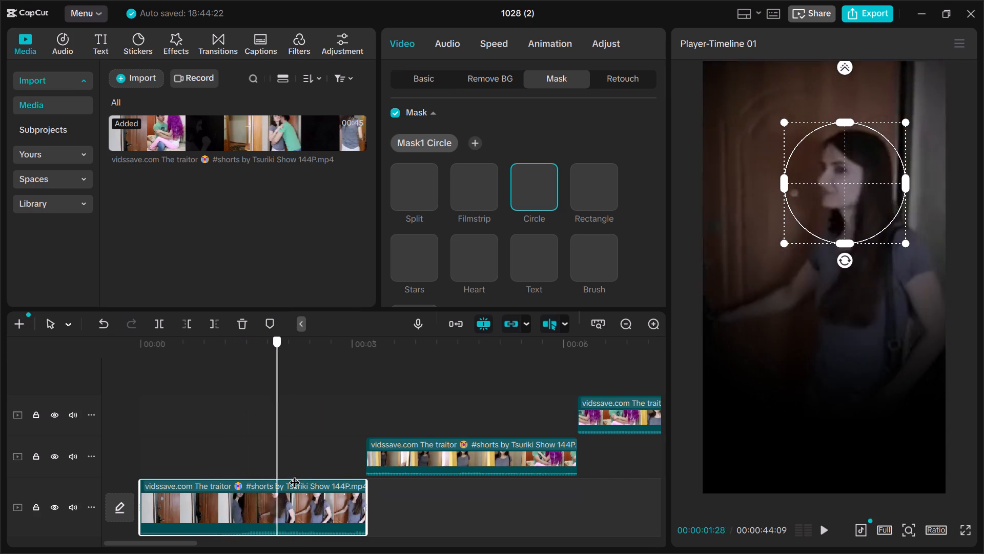
left_click_drag(294, 474, 339, 494)
left_click_drag(322, 553, 329, 542)
left_click(331, 518)
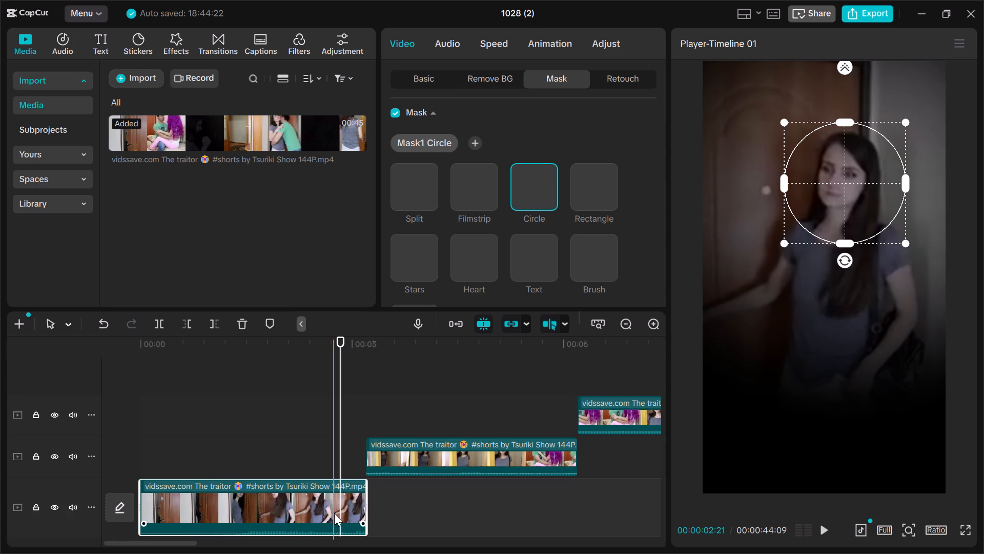
left_click(343, 509)
double_click(352, 506)
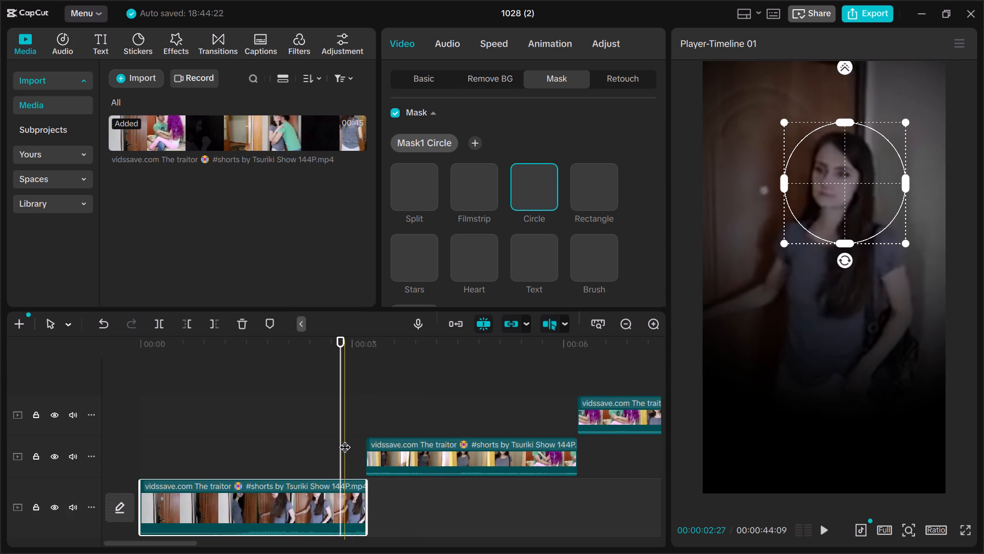
left_click(344, 439)
left_click(357, 441)
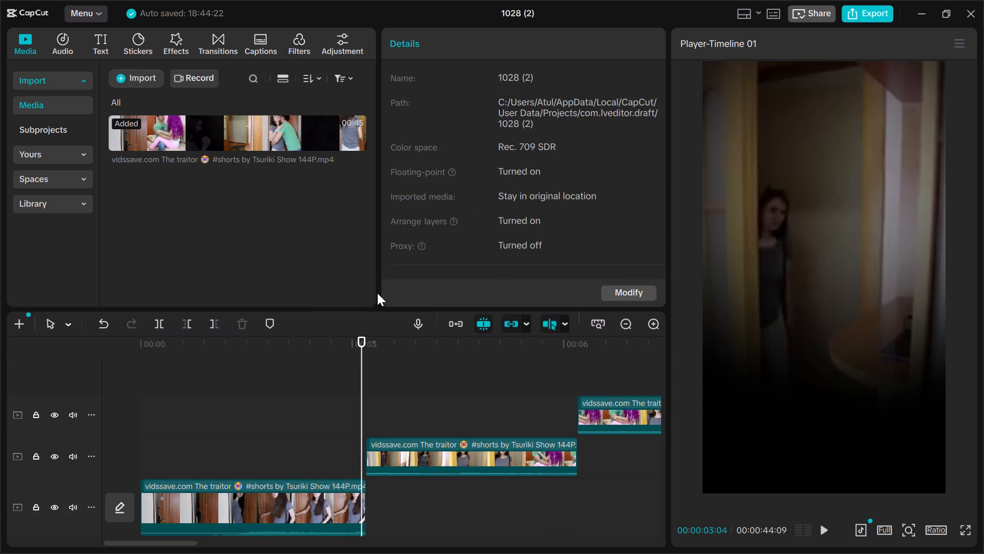
Add a keyframe for all mask settings on the first segment at 00:01:11, where the woman appears in the doorway.
double_click(318, 516)
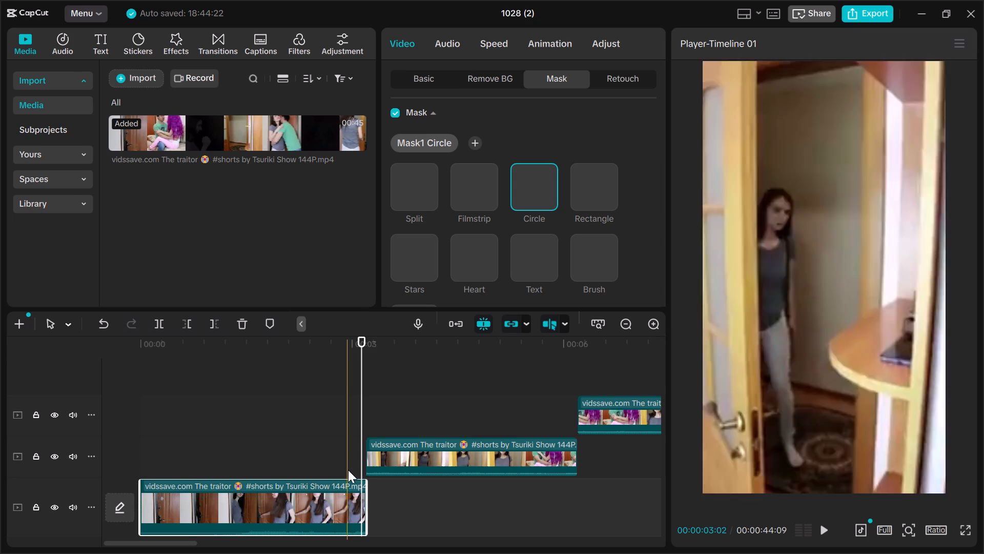
scroll(499, 223, "down", 1)
scroll(549, 221, "down", 2)
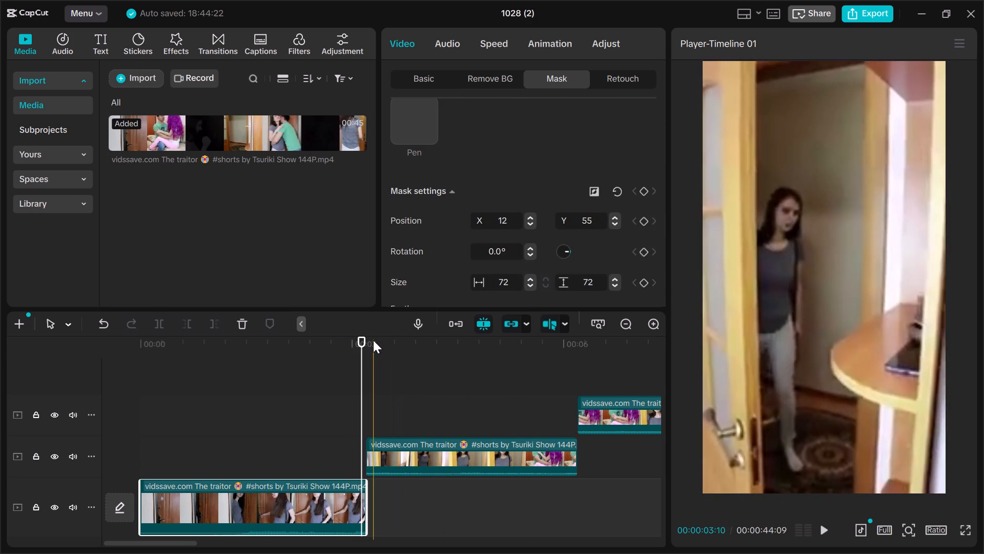
left_click_drag(363, 340, 243, 334)
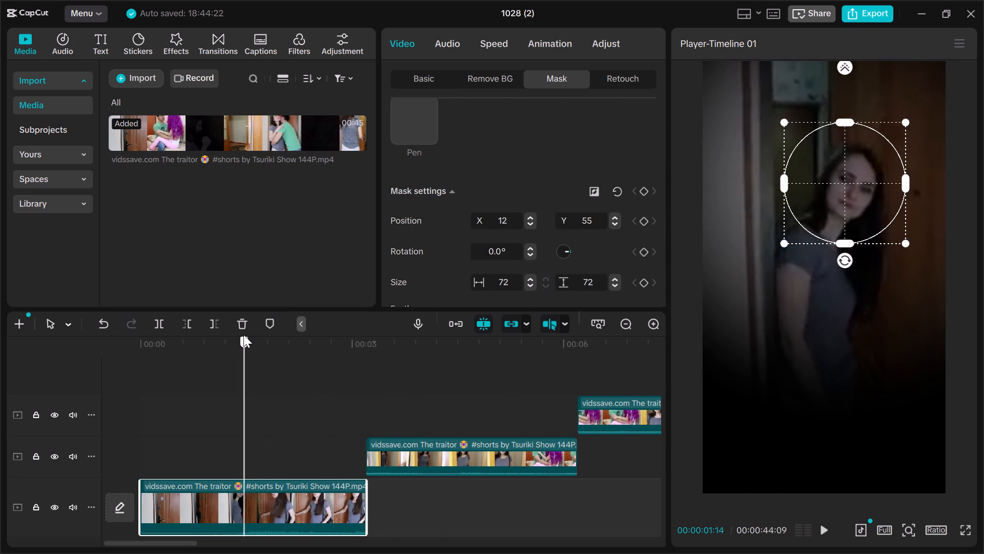
left_click_drag(243, 334, 237, 335)
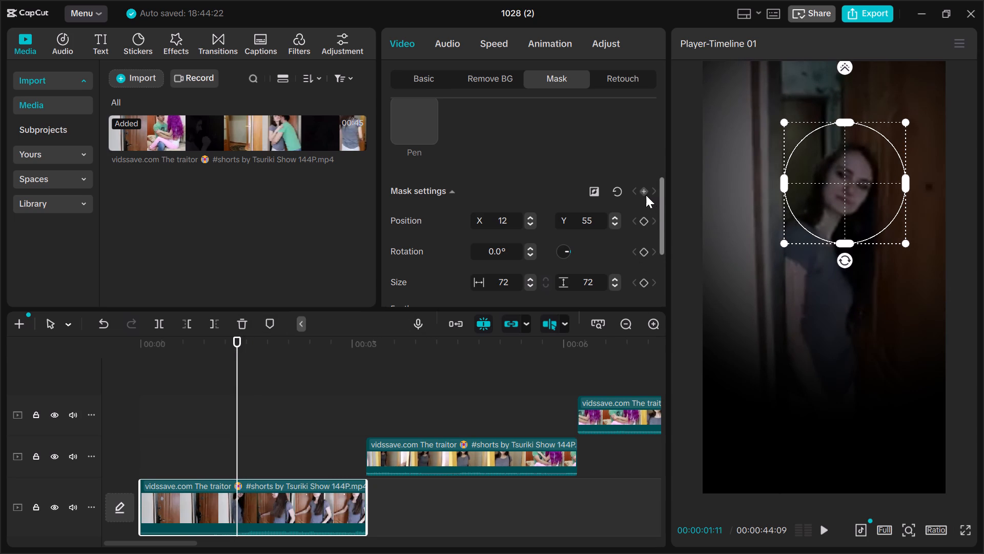
left_click(645, 189)
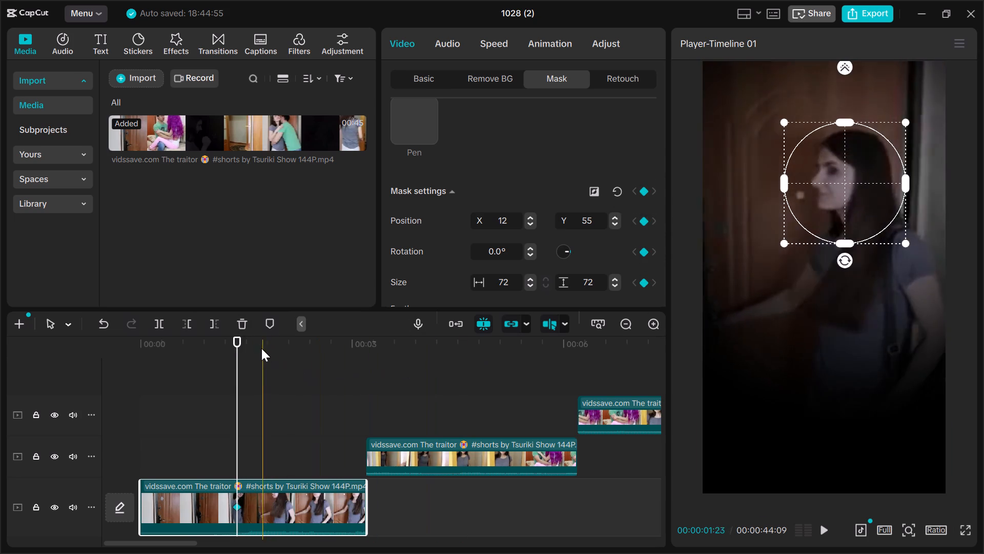
Add another keyframe for all mask settings near the end of the first segment, at 00:03:02.
left_click(237, 338)
left_click_drag(239, 338, 321, 355)
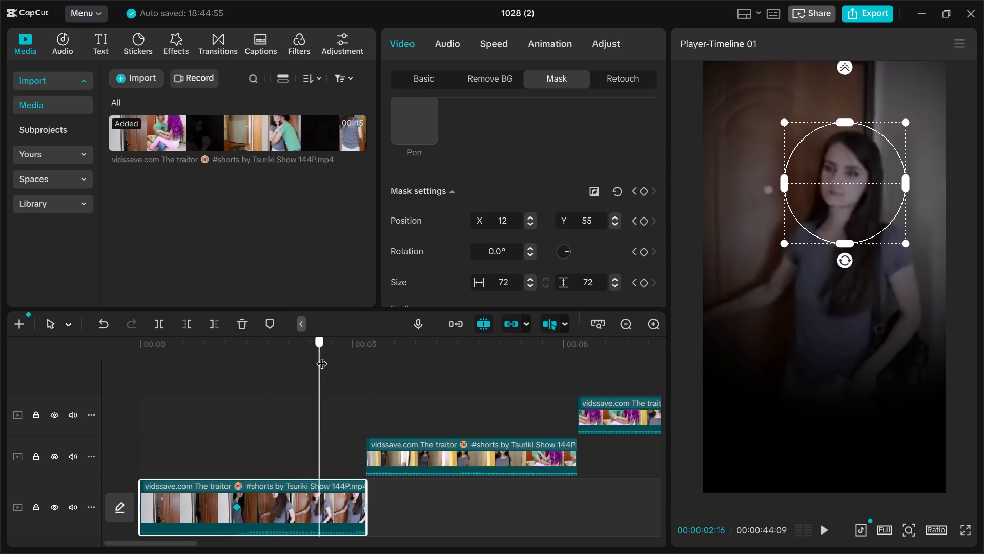
left_click_drag(321, 355, 345, 365)
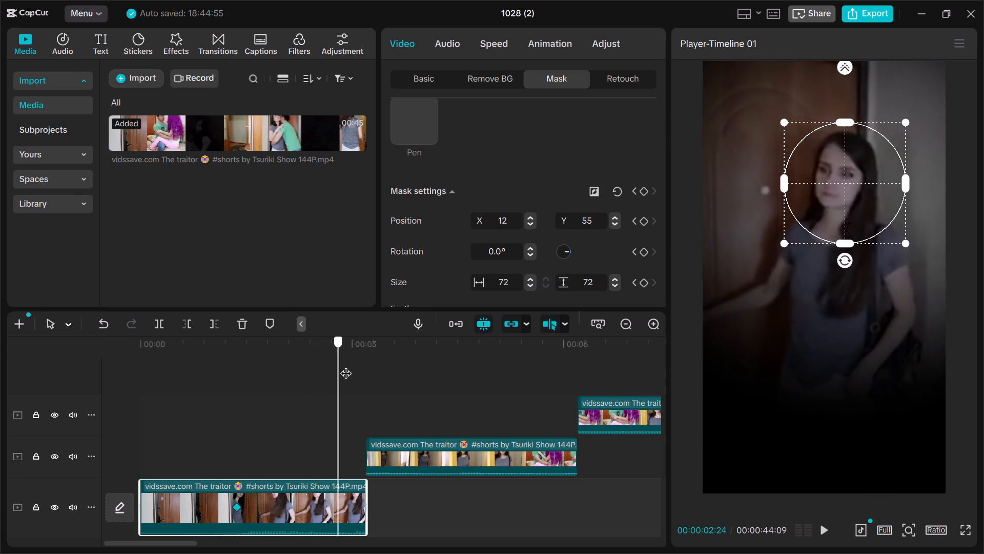
left_click_drag(345, 365, 355, 369)
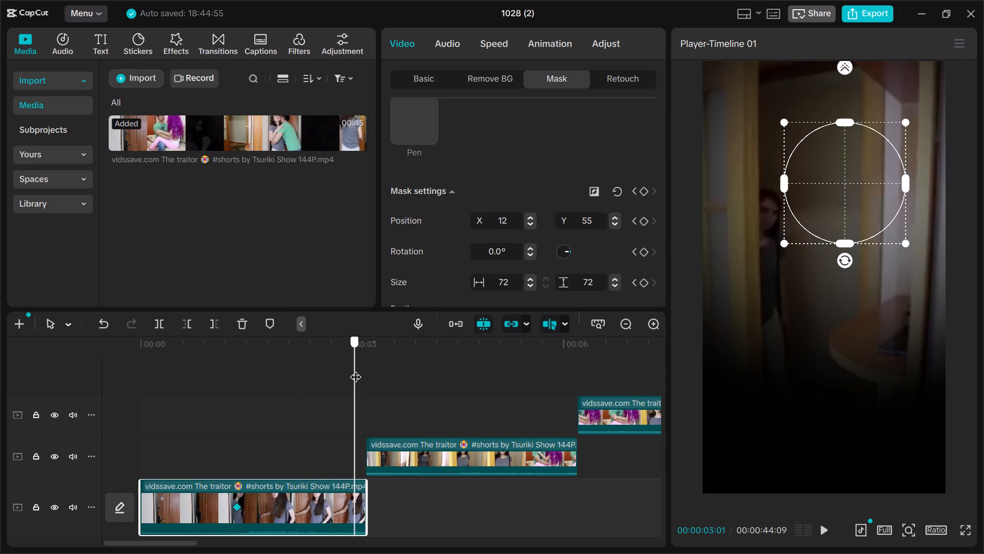
left_click_drag(355, 369, 356, 369)
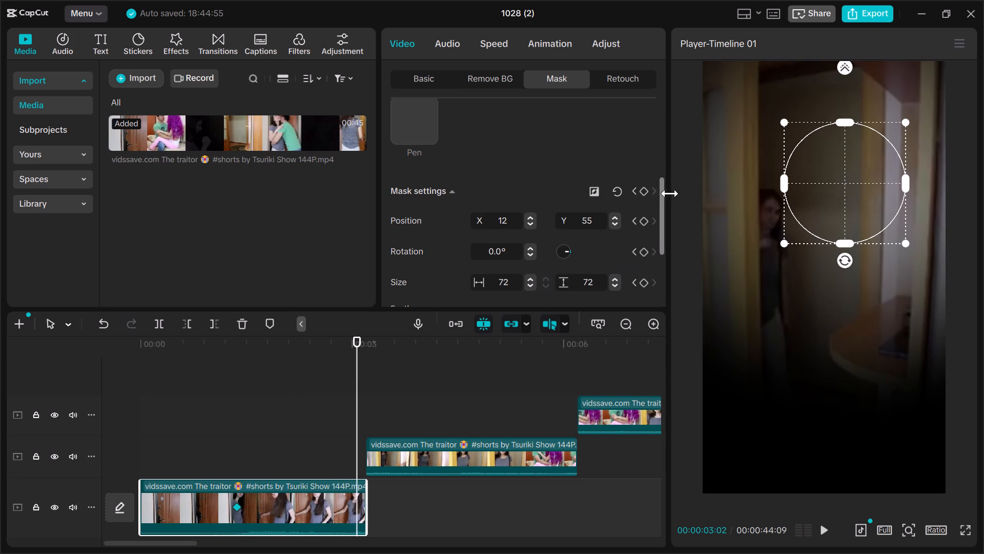
left_click(642, 193)
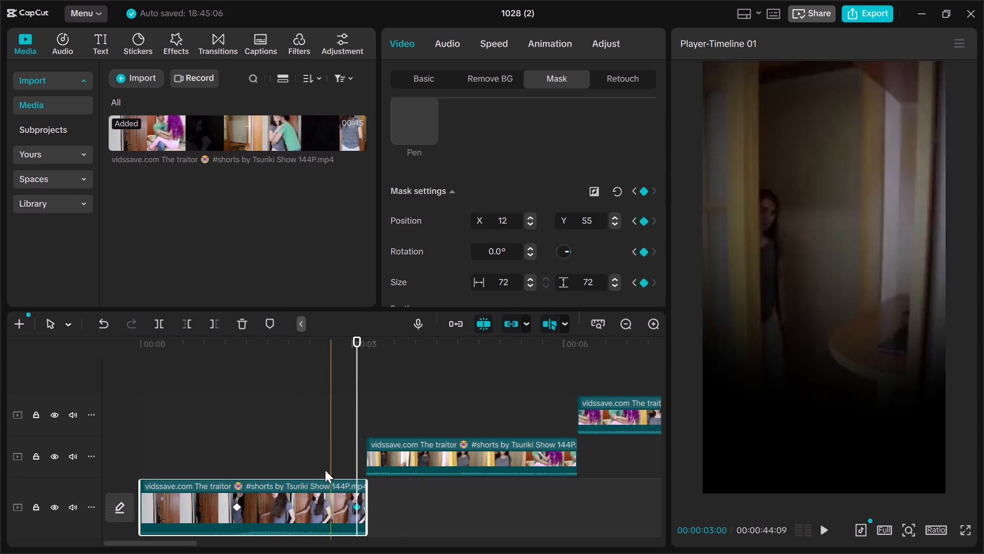
Add an intermediate keyframe for all mask settings on the first segment at 00:02:05.
left_click(290, 504)
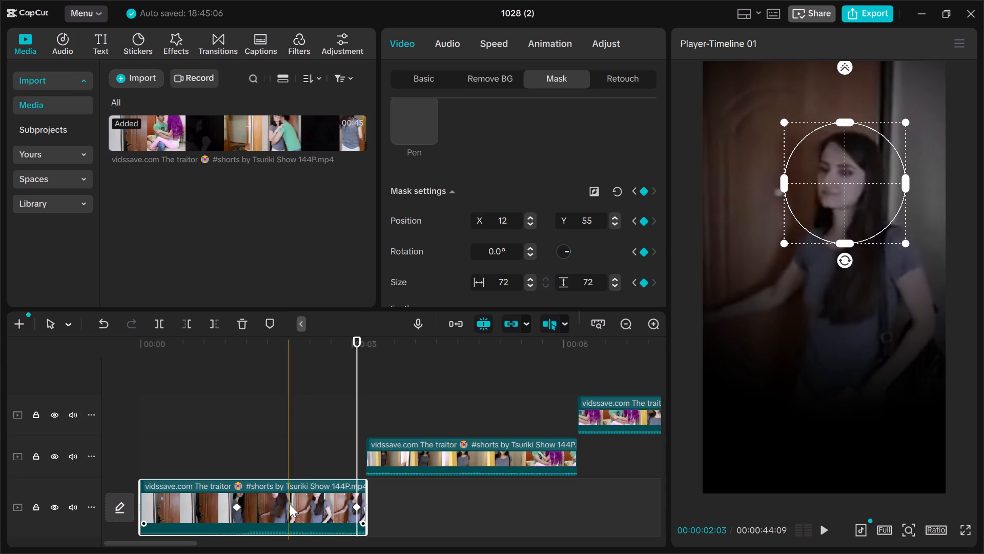
triple_click(290, 504)
left_click(295, 458)
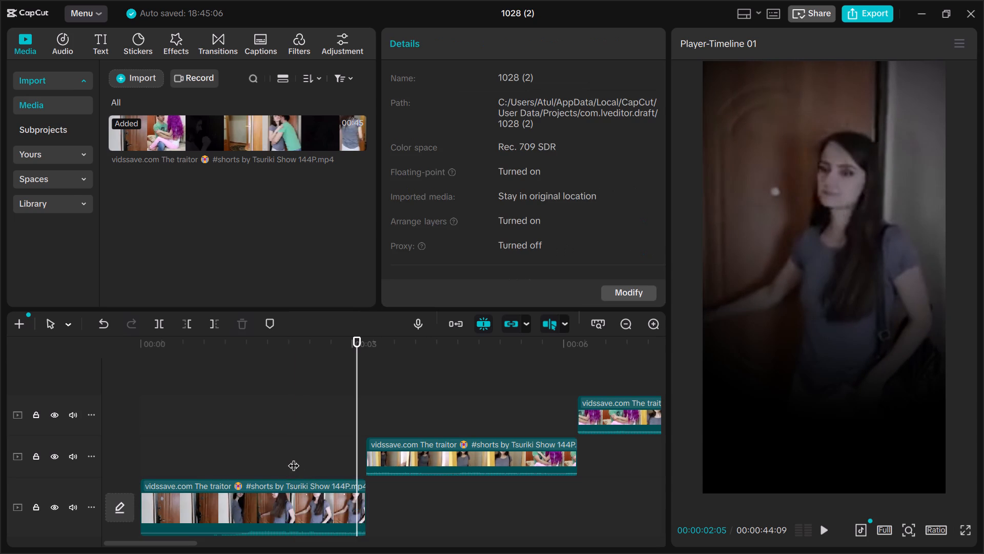
left_click(293, 458)
left_click(289, 501)
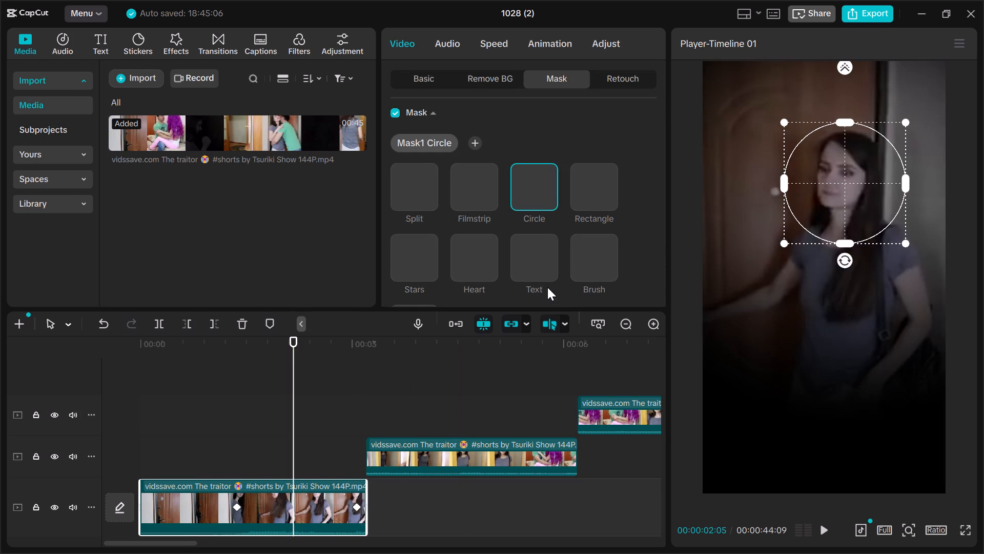
scroll(560, 234, "down", 2)
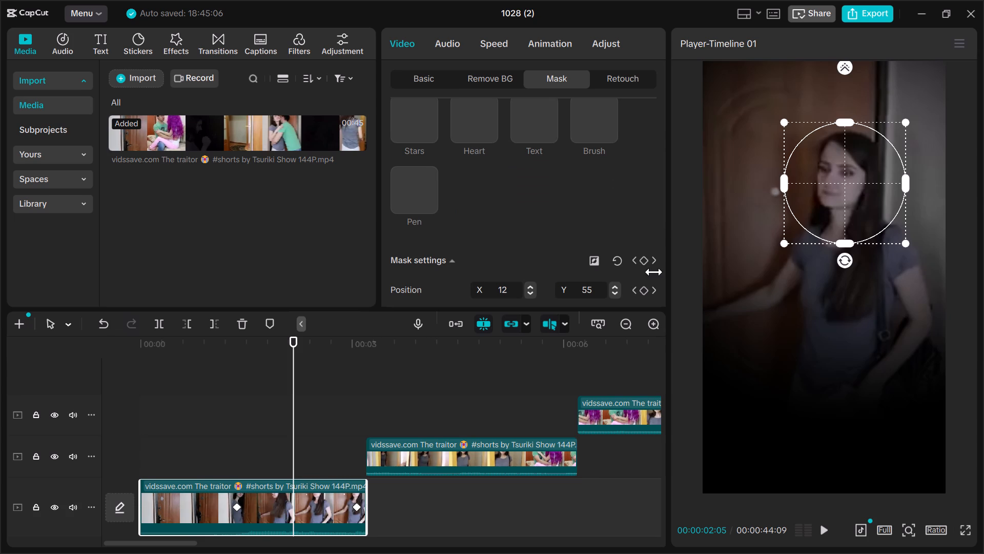
left_click(646, 263)
At the 00:02:05 keyframe, slightly resize the Circle mask around the woman's head, with its position at about X 11, Y 56.
left_click(232, 505)
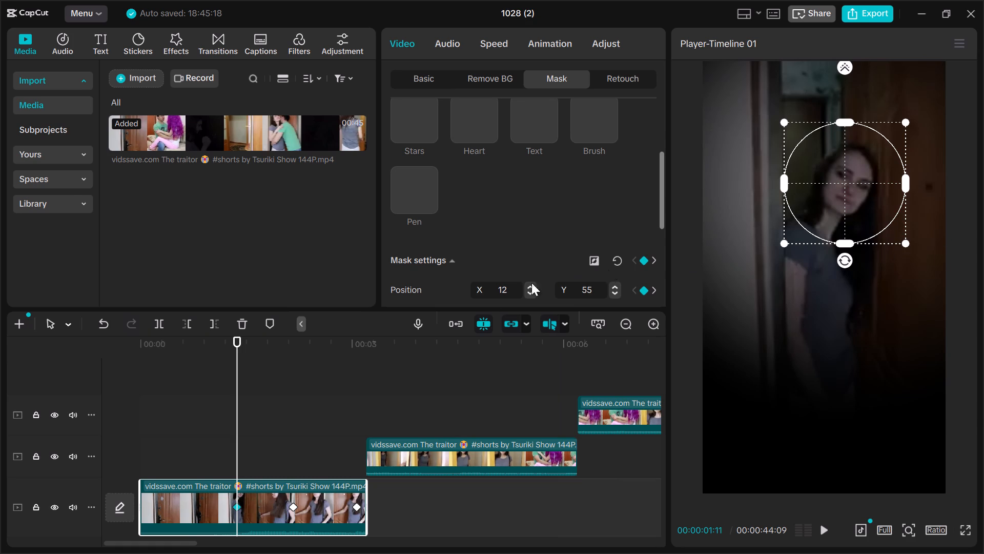
left_click(292, 505)
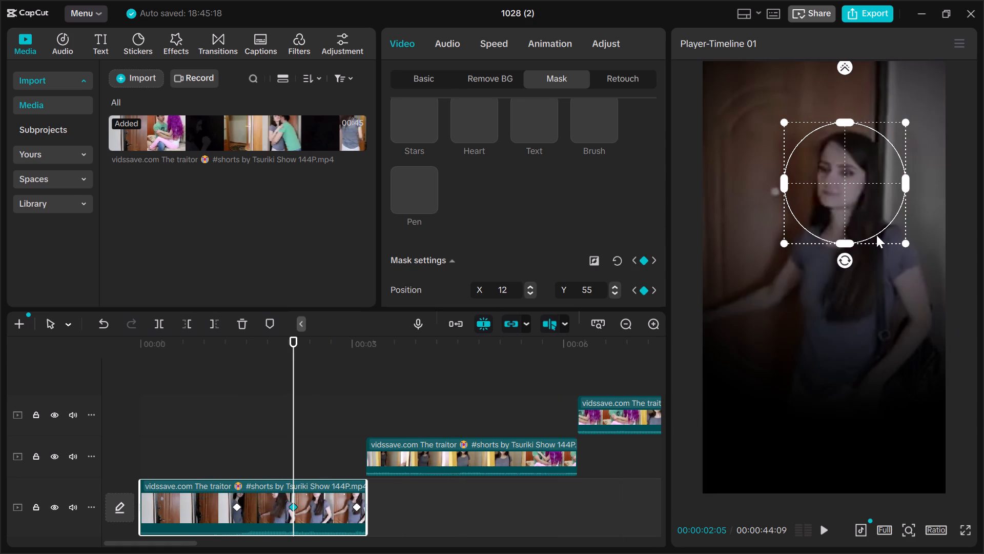
left_click_drag(903, 241, 903, 242)
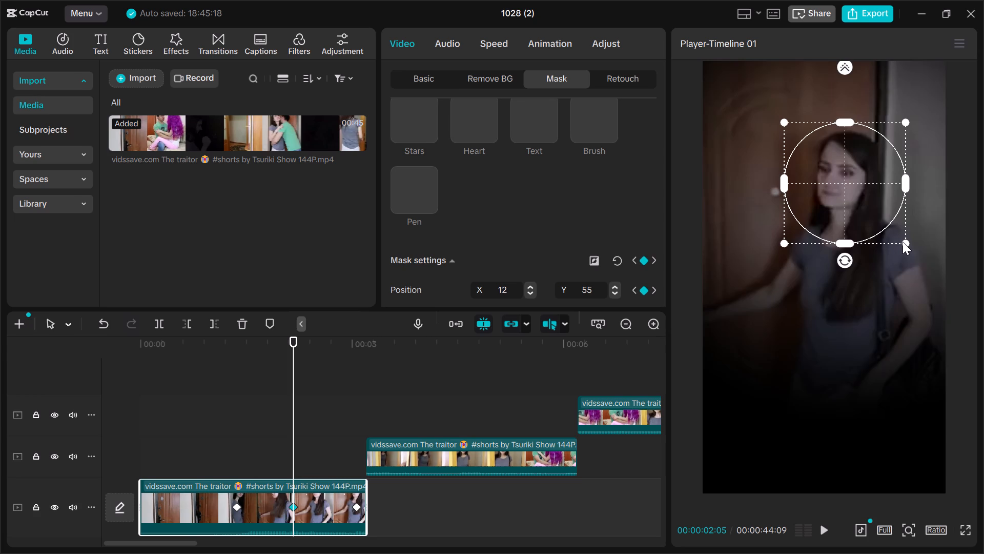
left_click_drag(903, 242, 900, 235)
double_click(900, 235)
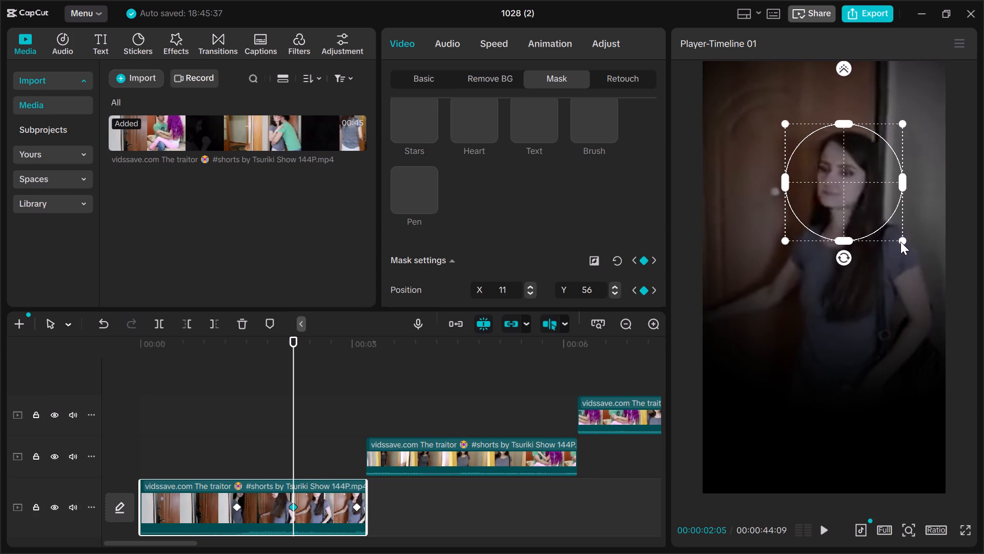
left_click_drag(903, 239, 904, 244)
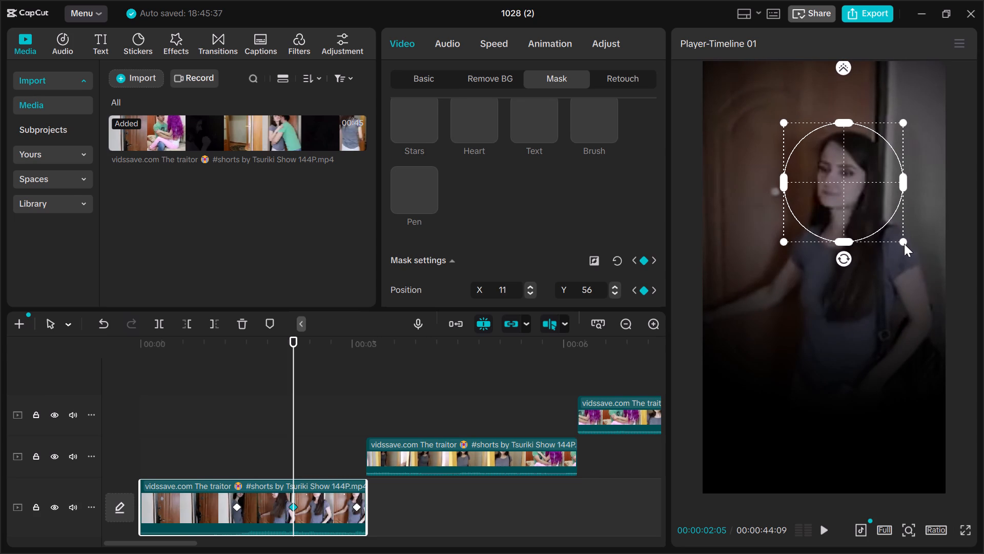
left_click_drag(904, 244, 906, 259)
left_click_drag(907, 266, 908, 278)
left_click(908, 278)
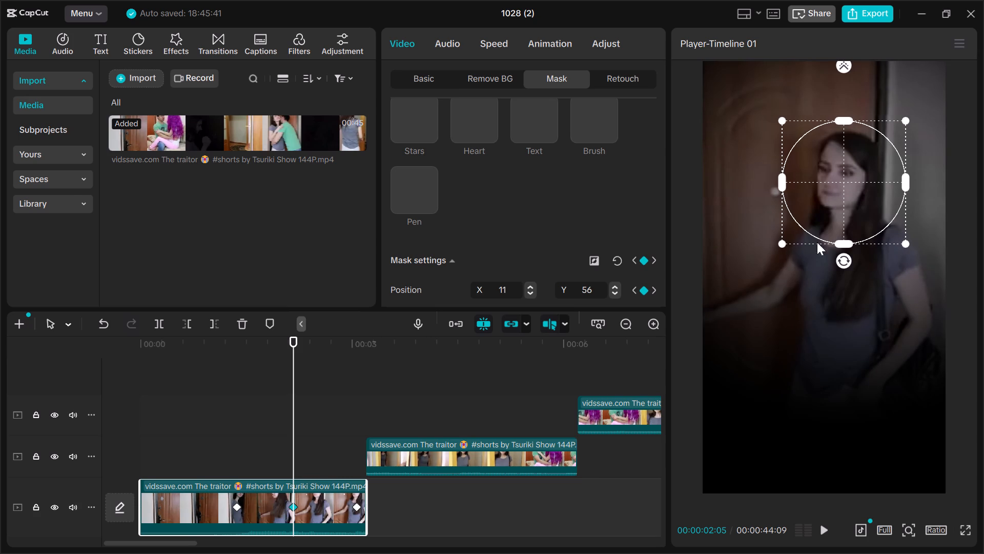
At the 00:03:02 keyframe, move the Circle mask over the woman in the doorway, to about X -22, Y 39, and enlarge it slightly.
left_click(357, 506)
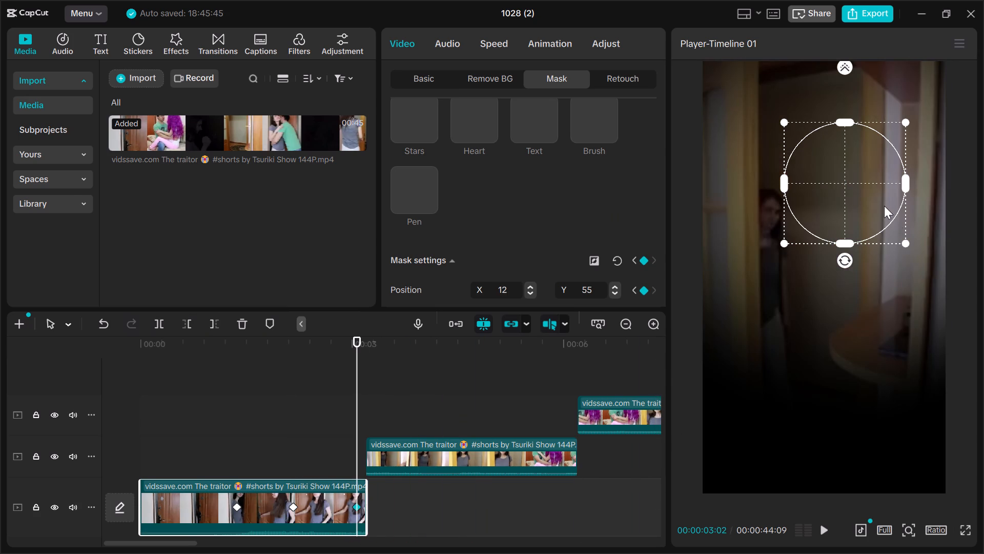
left_click_drag(884, 202, 825, 229)
left_click(848, 269)
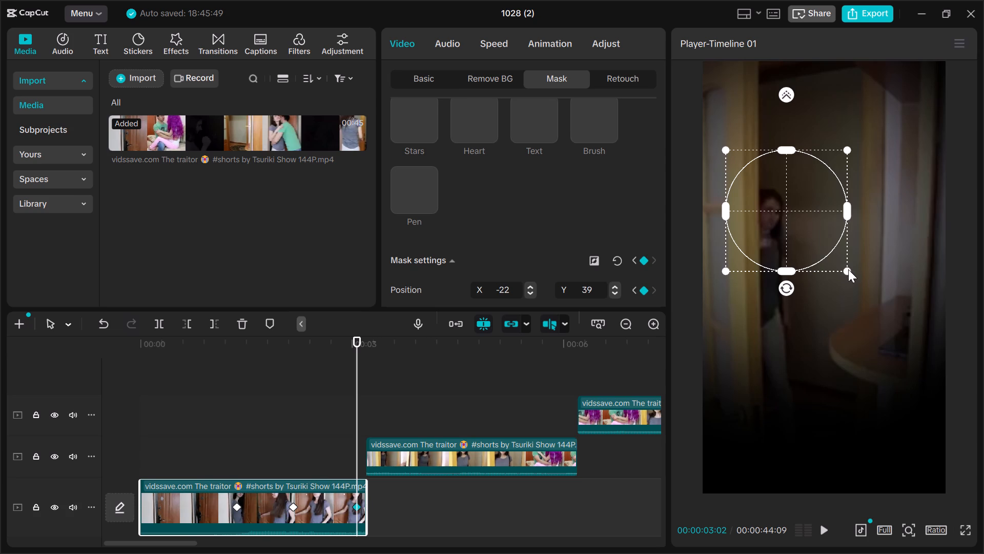
left_click(850, 272)
left_click(852, 278)
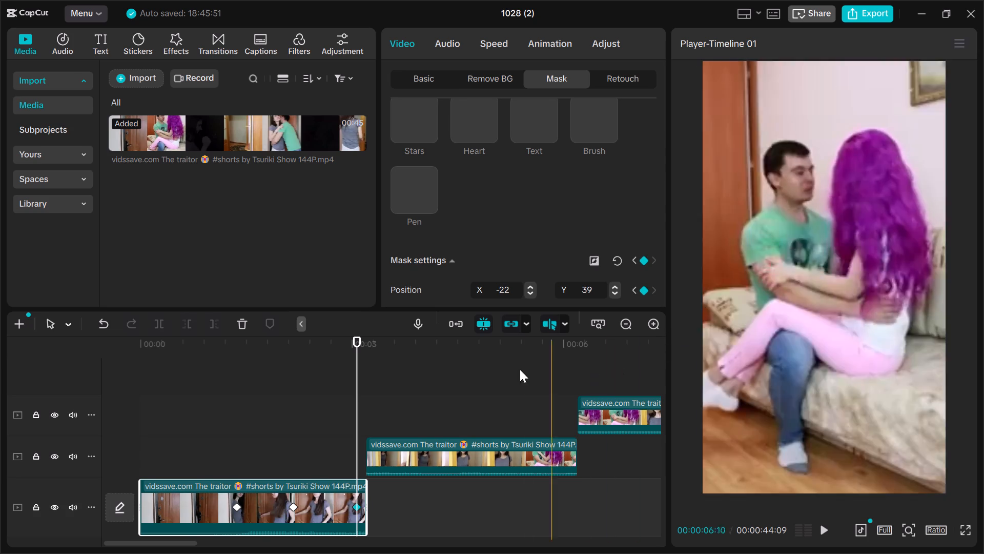
Check the cut into the second segment and play the timeline from the start to review the animated mask.
left_click_drag(355, 335, 362, 334)
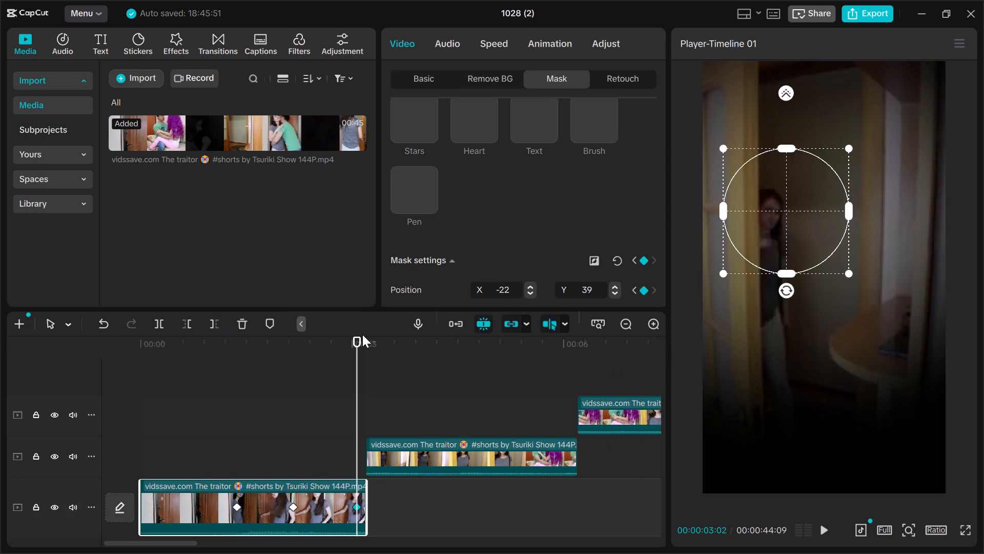
left_click_drag(362, 334, 380, 338)
left_click_drag(359, 339, 360, 338)
left_click_drag(360, 338, 373, 338)
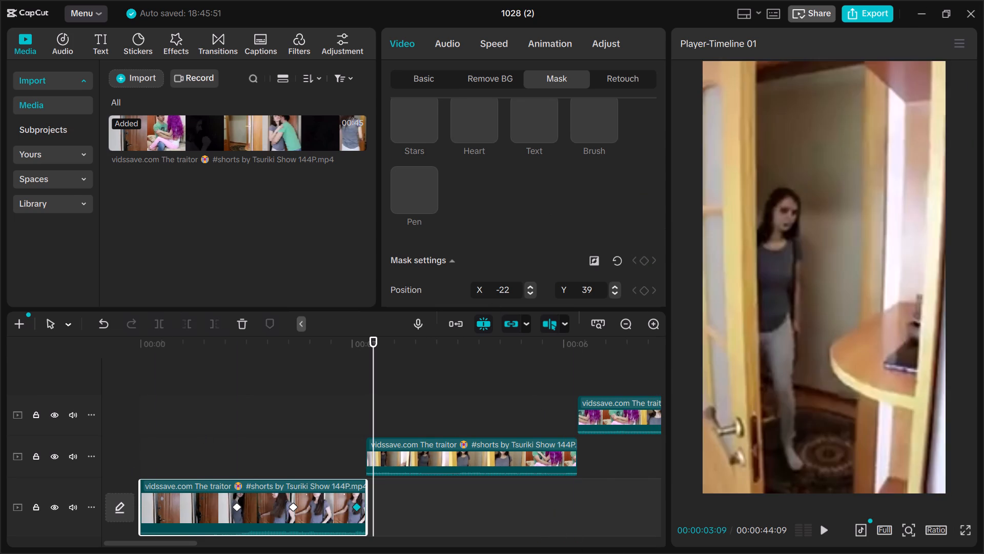
left_click(169, 433)
left_click(149, 429)
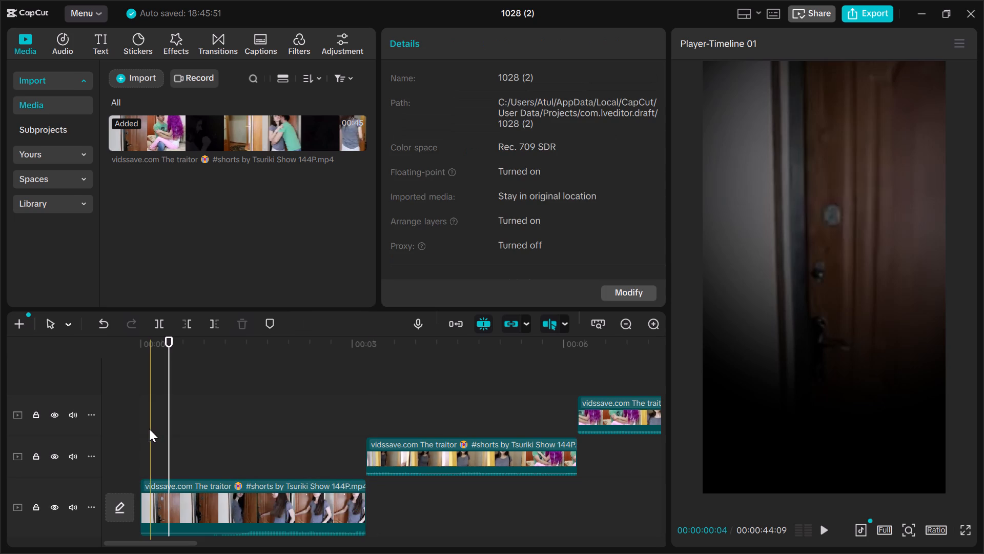
left_click_drag(151, 426, 108, 424)
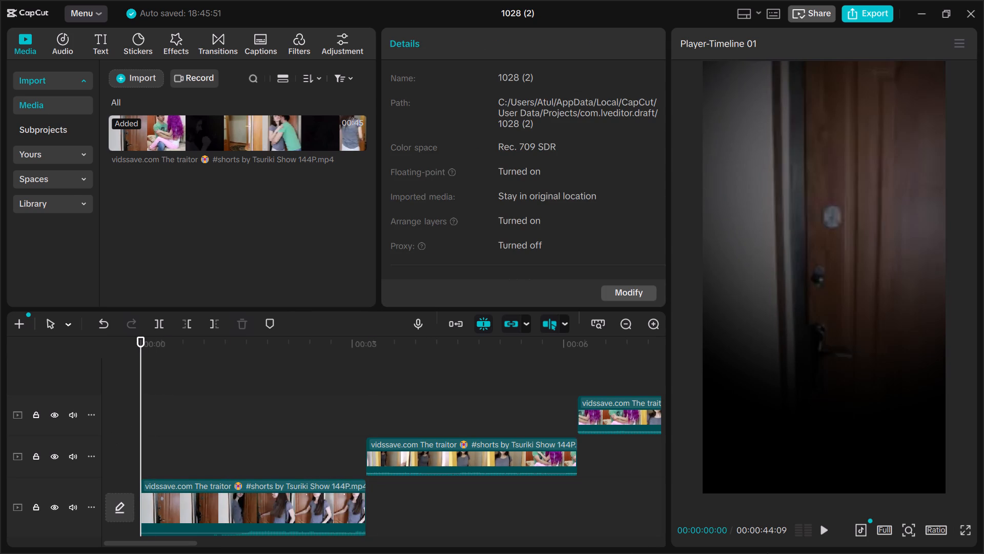
left_click(824, 525)
left_click(828, 525)
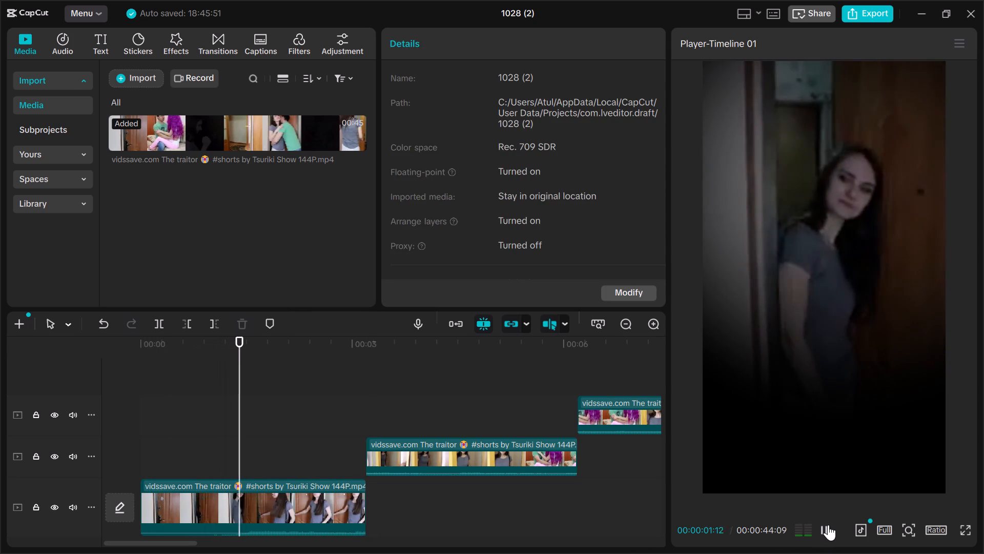
Remove the animated mask from the first segment, clearing its mask keyframes.
left_click(173, 517)
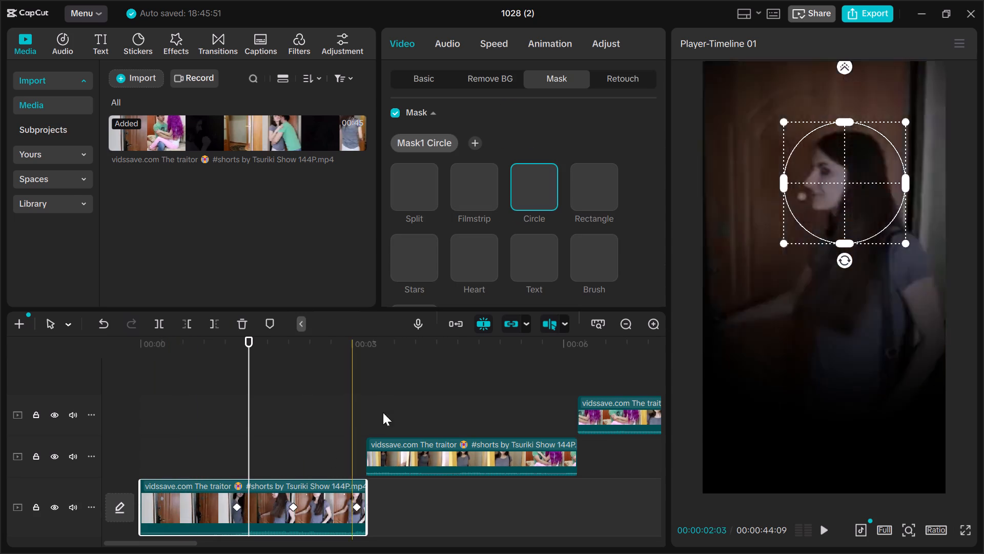
left_click(165, 500)
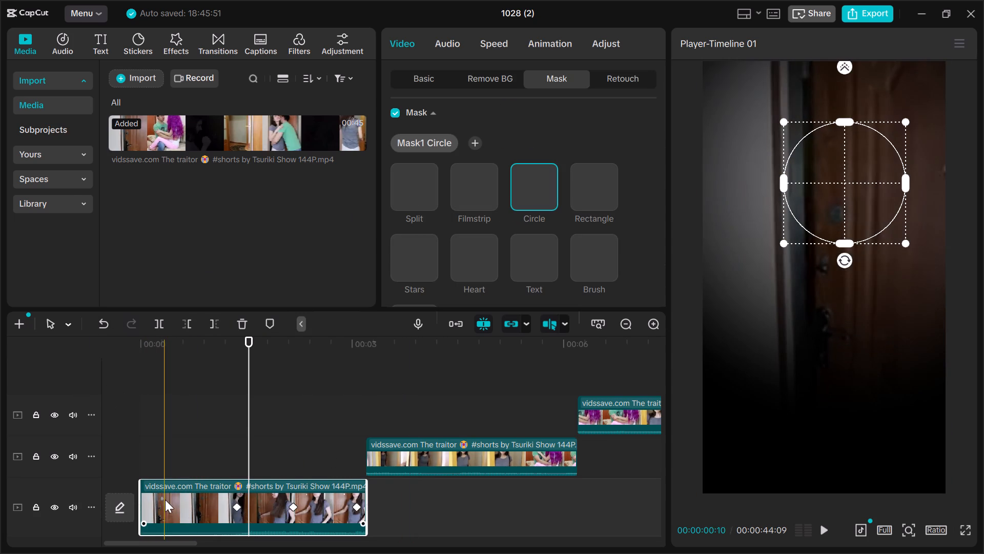
left_click(234, 502)
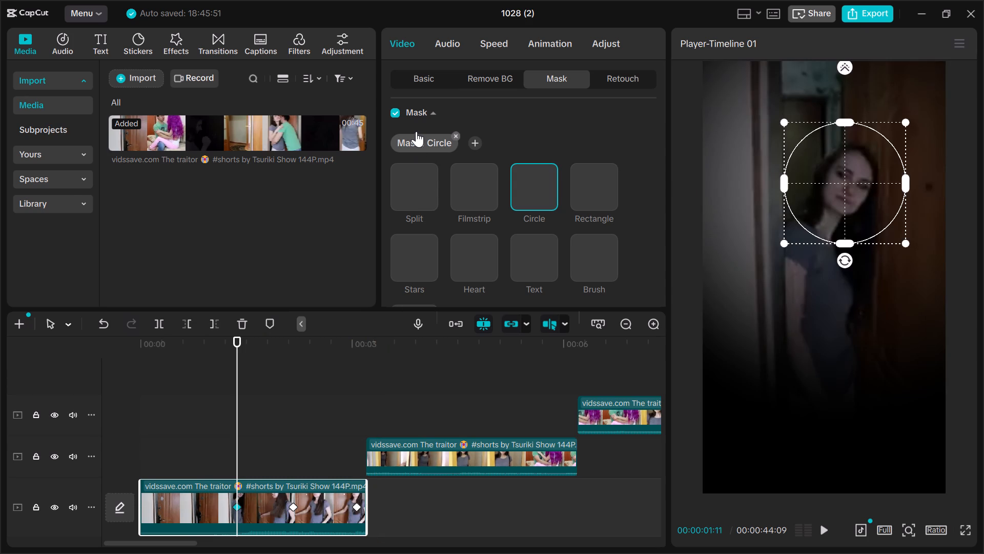
left_click(404, 109)
left_click(402, 186)
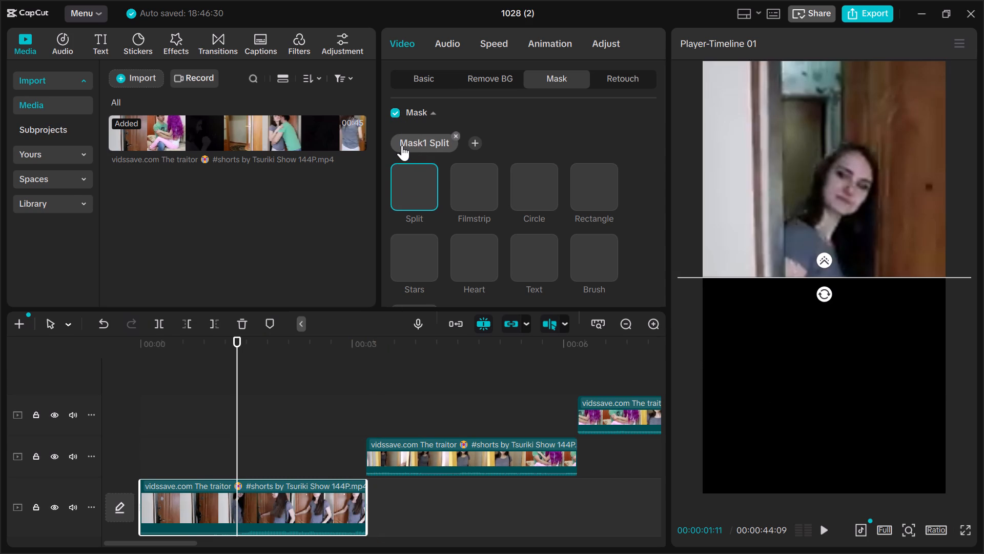
left_click(402, 144)
left_click(406, 139)
left_click(457, 134)
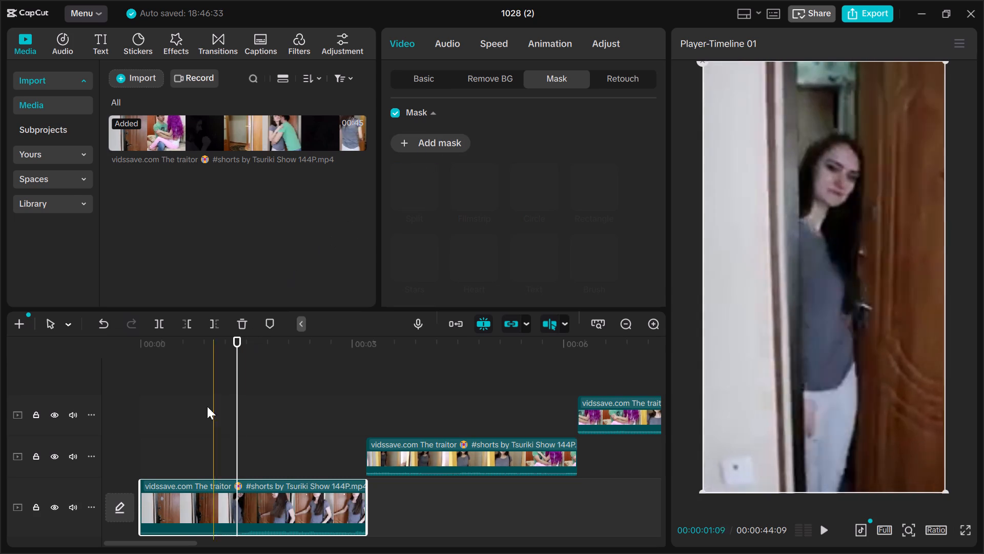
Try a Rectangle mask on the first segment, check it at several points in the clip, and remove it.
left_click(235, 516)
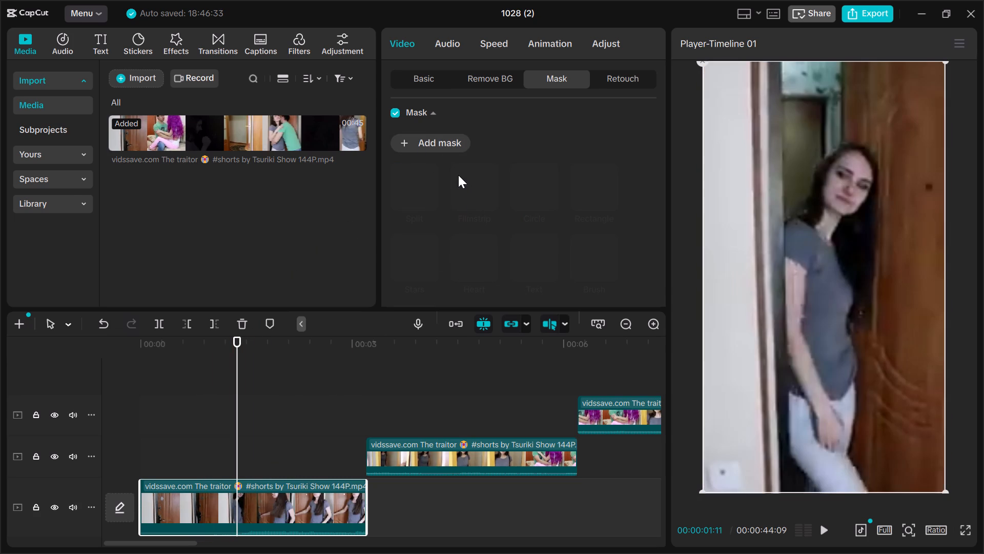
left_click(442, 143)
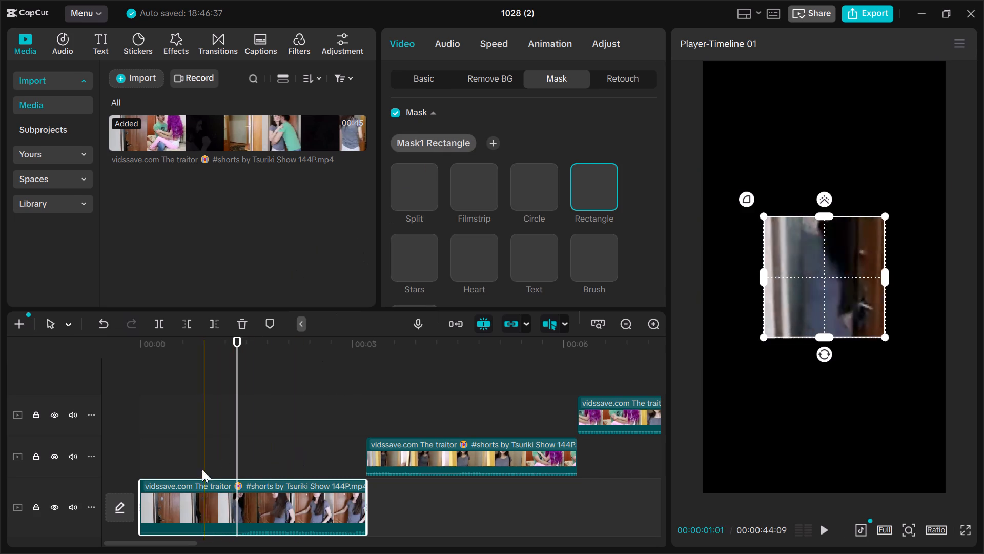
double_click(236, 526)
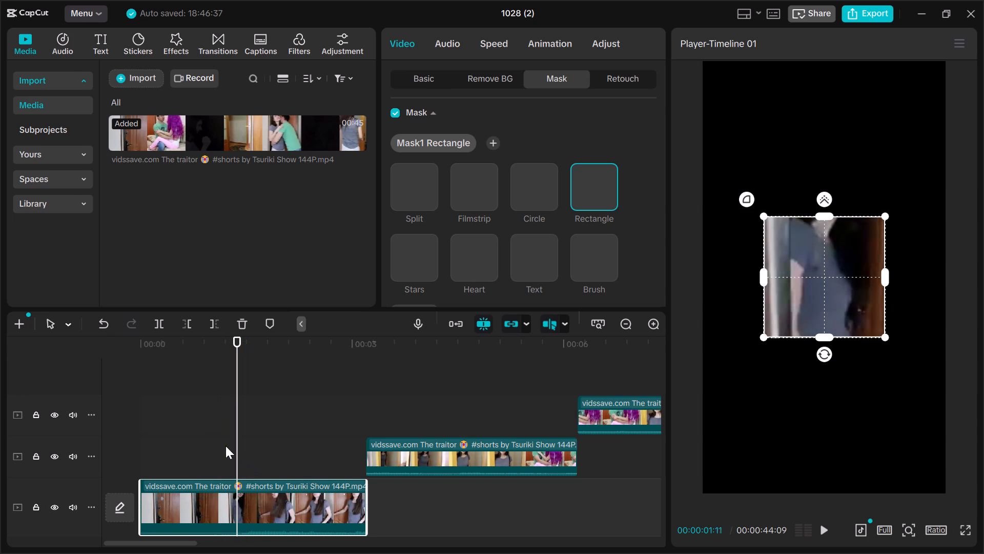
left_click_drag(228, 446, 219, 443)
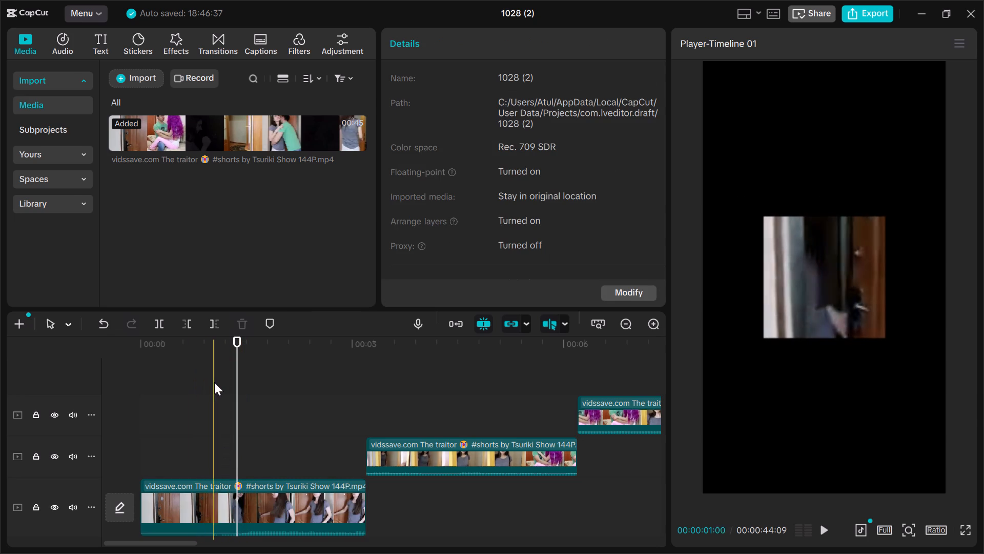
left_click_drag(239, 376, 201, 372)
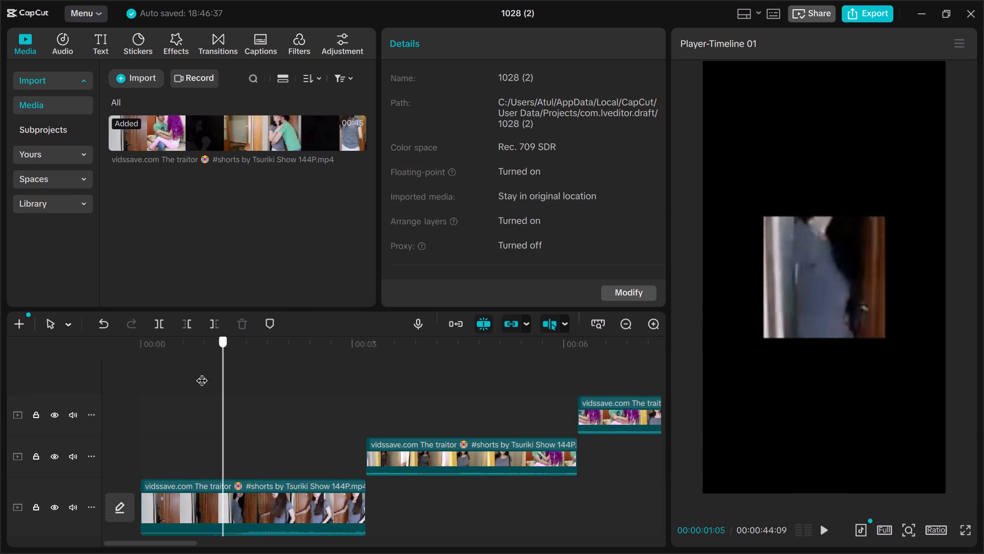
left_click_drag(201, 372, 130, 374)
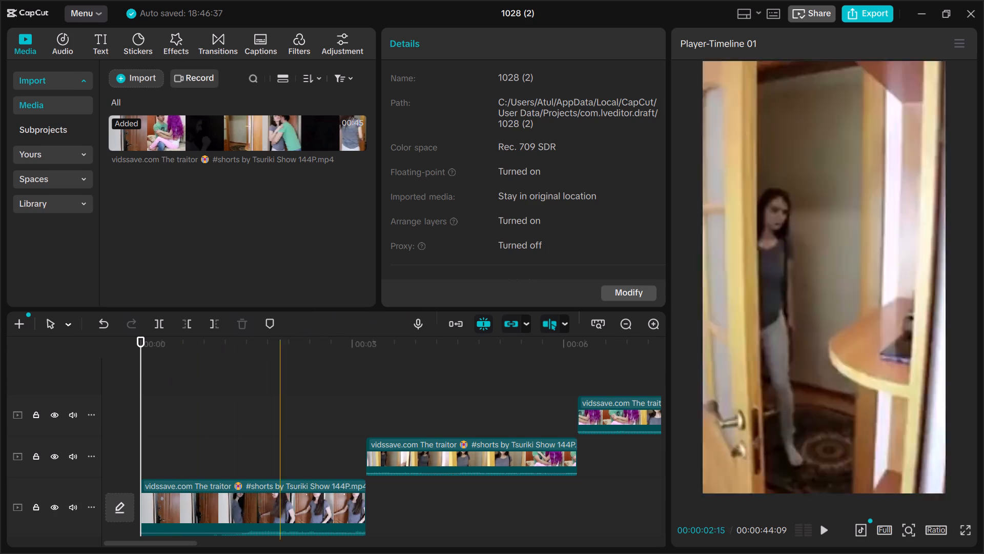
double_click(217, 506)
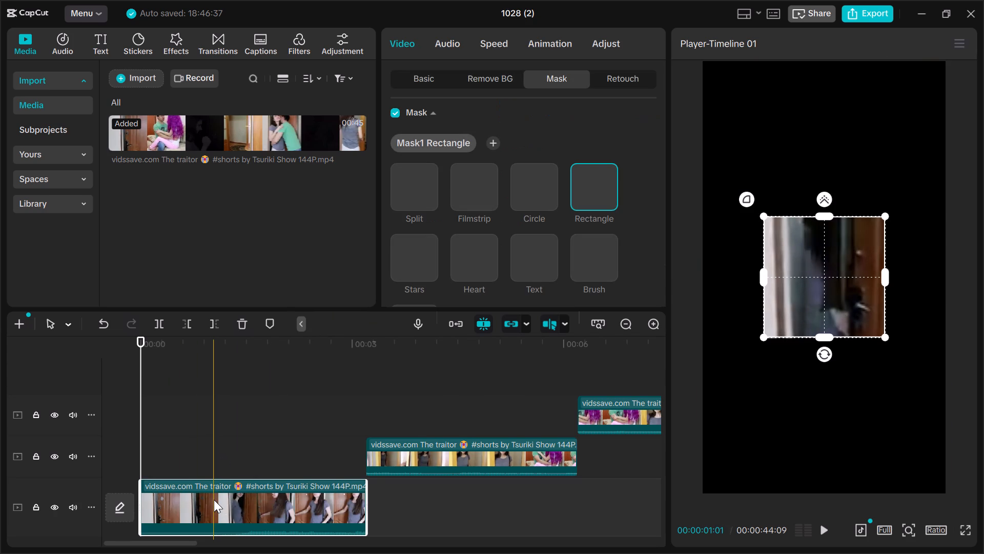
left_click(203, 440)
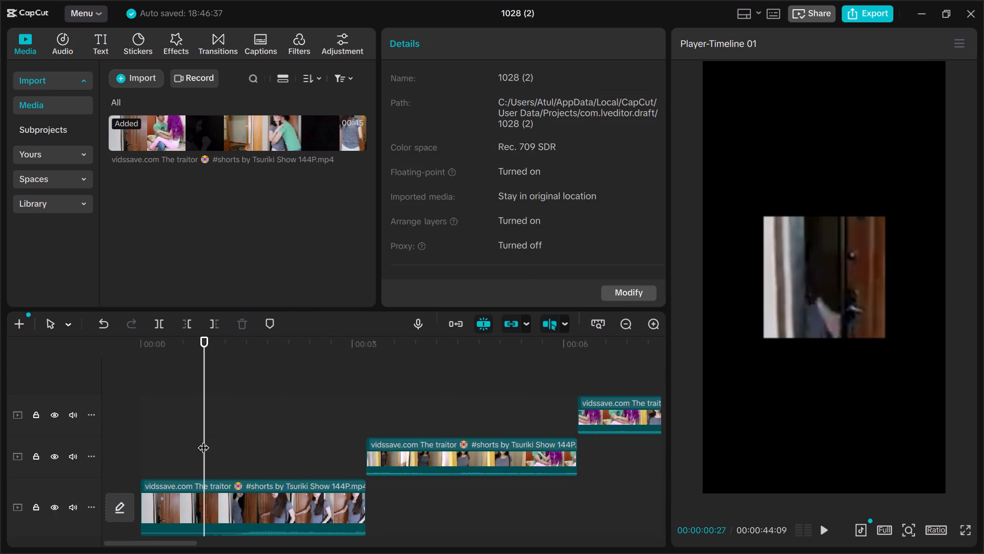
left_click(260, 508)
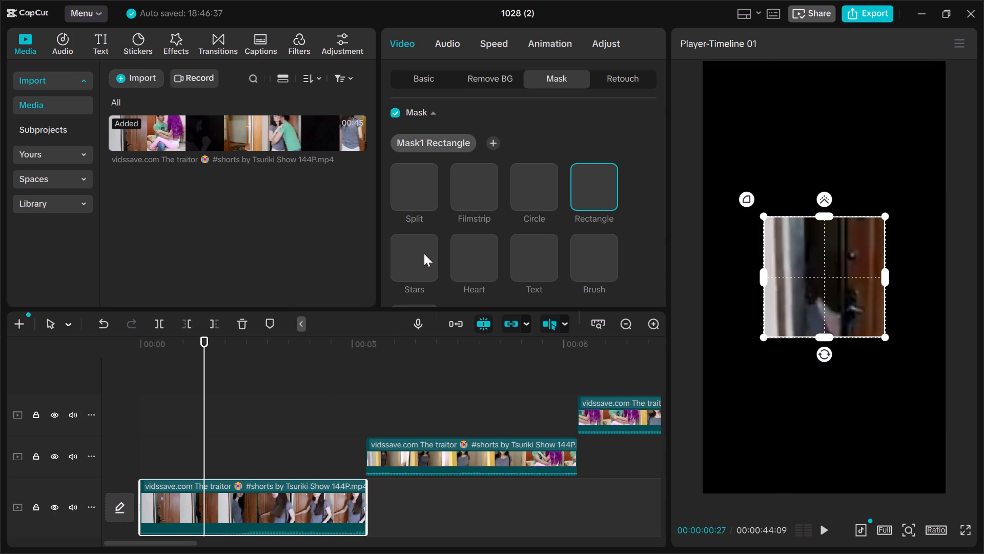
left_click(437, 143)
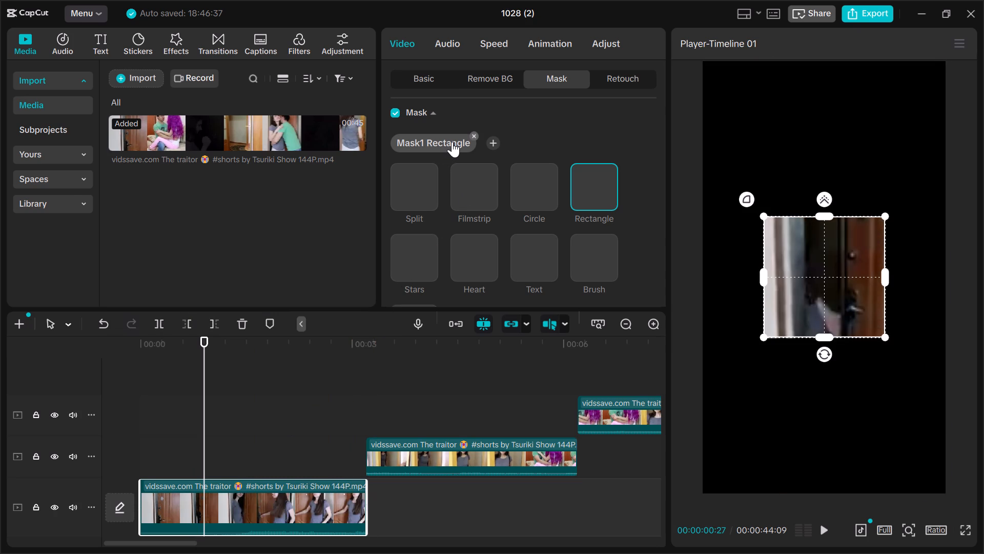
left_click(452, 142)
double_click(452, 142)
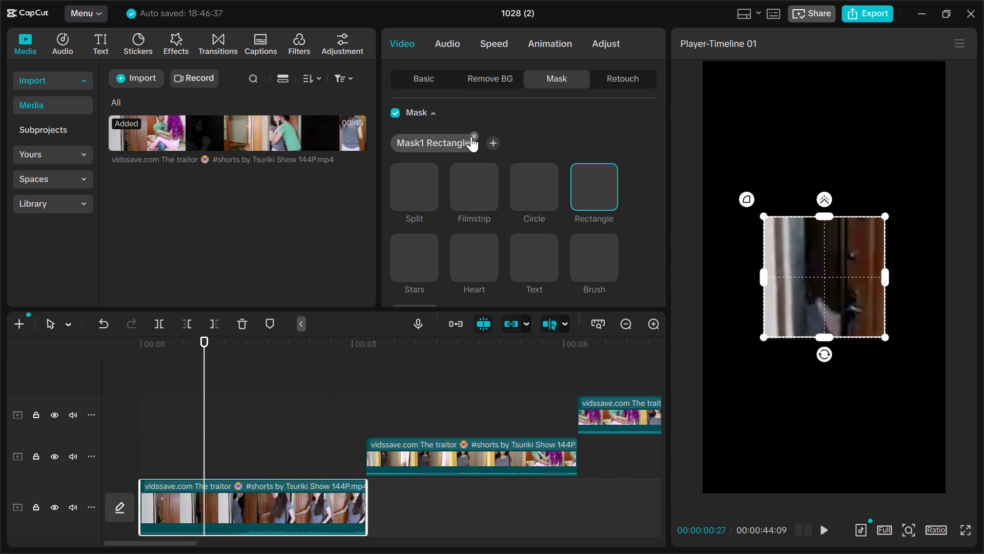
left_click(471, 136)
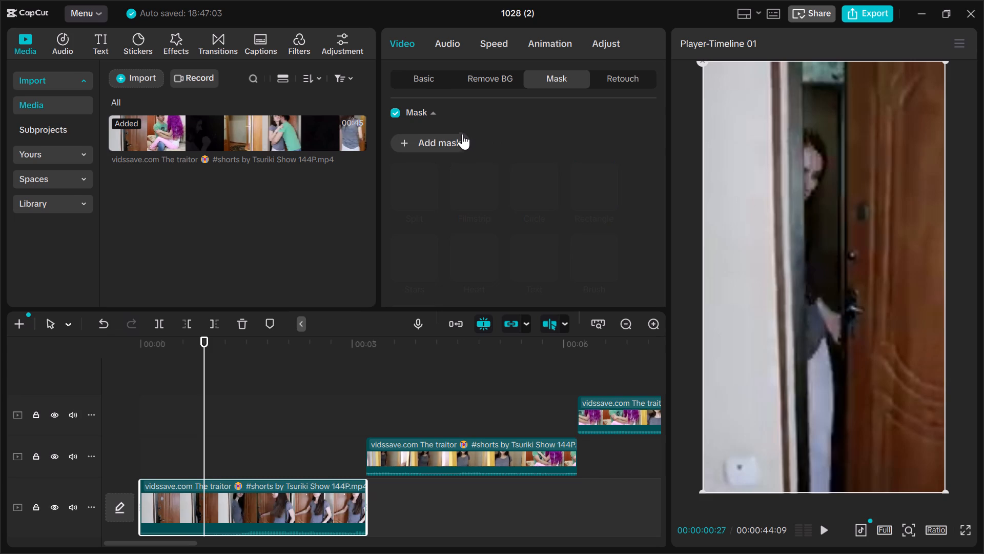
Add a Position keyframe to the first segment at 00:00:27.
scroll(460, 131, "down", 3)
scroll(460, 131, "up", 4)
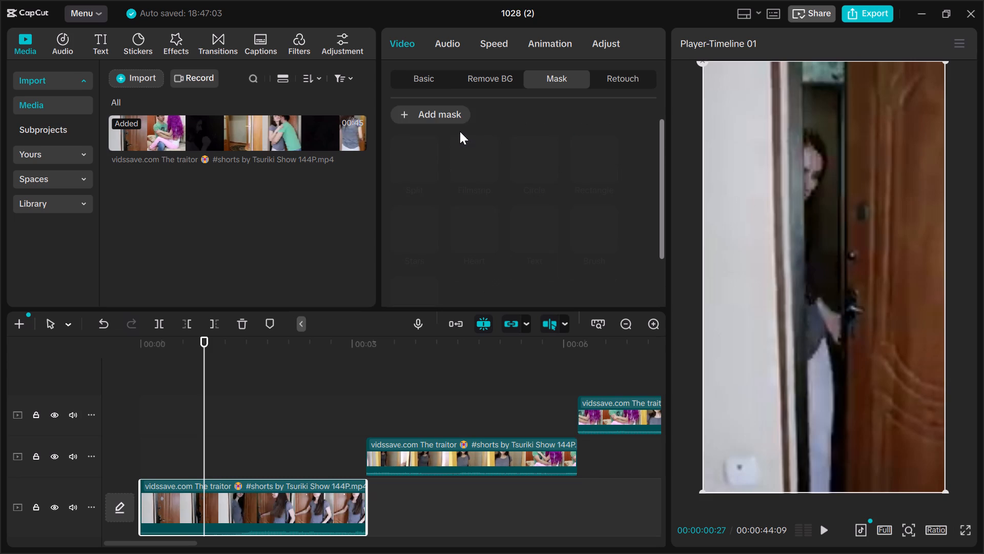
scroll(460, 131, "up", 2)
scroll(460, 131, "down", 10)
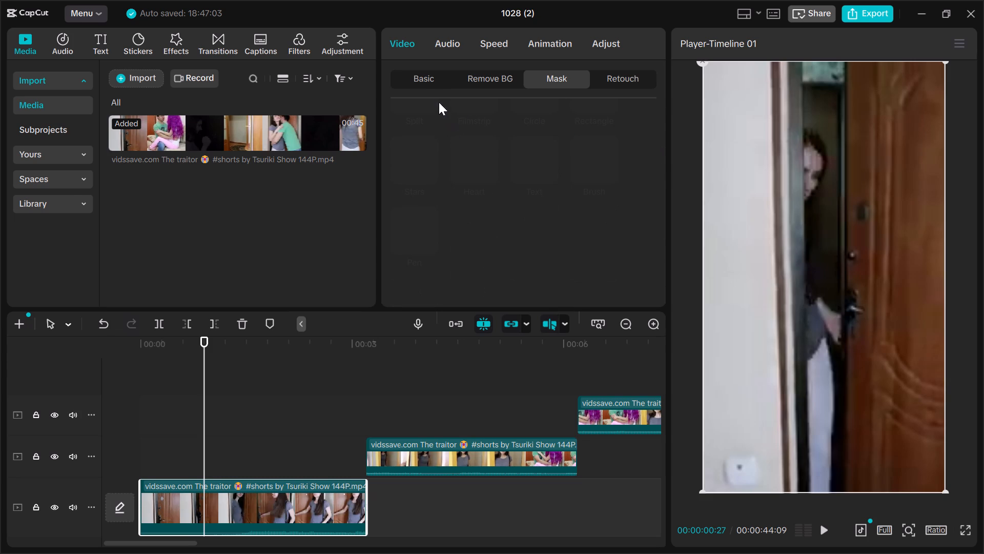
left_click(435, 84)
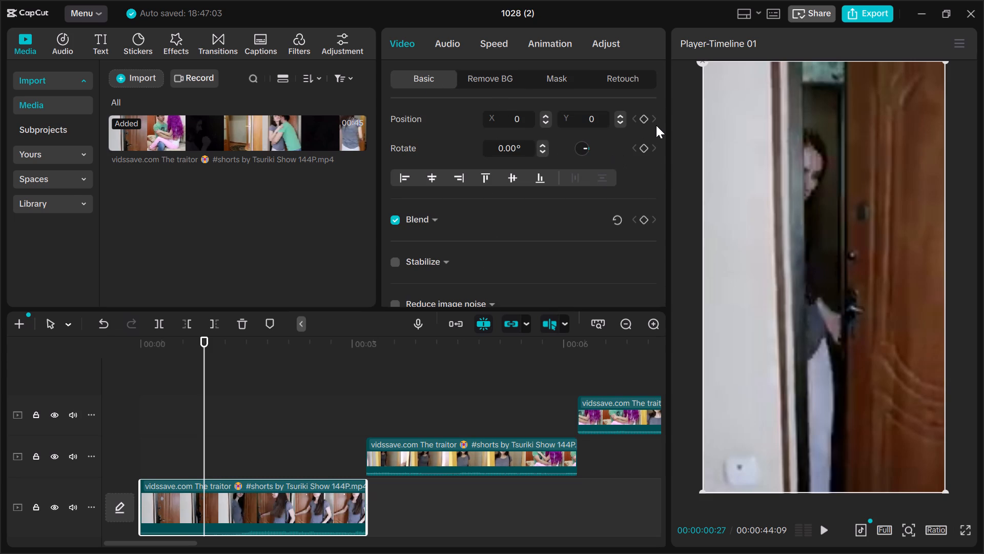
left_click(648, 123)
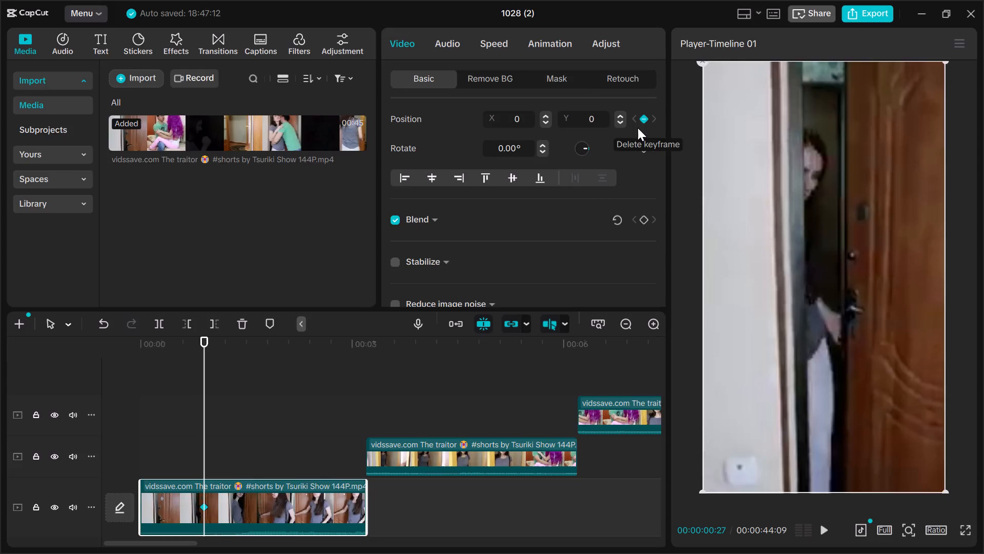
Add a Circle mask to the first segment at 00:01:23.
left_click(264, 513)
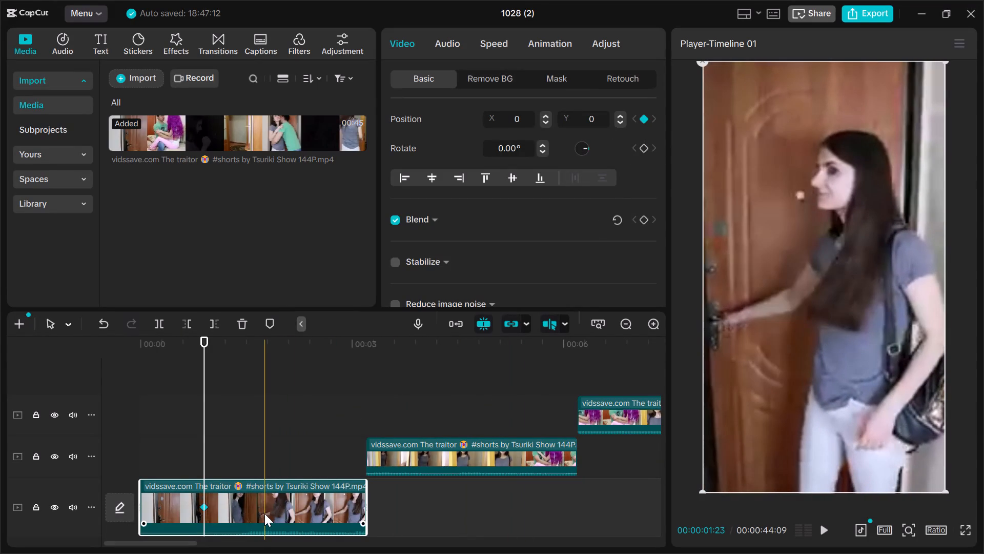
left_click(264, 508)
left_click(264, 496)
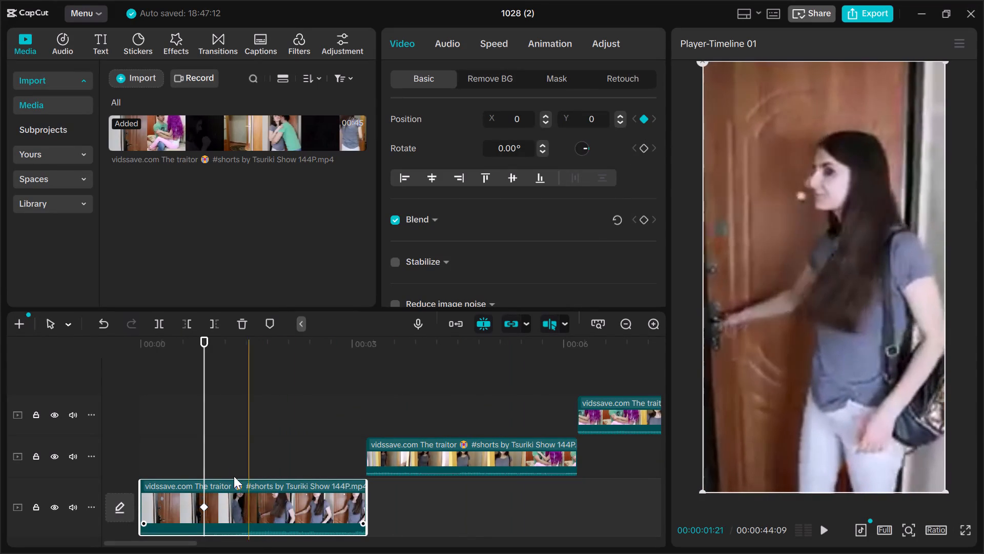
left_click_drag(201, 459, 212, 456)
left_click_drag(212, 456, 229, 459)
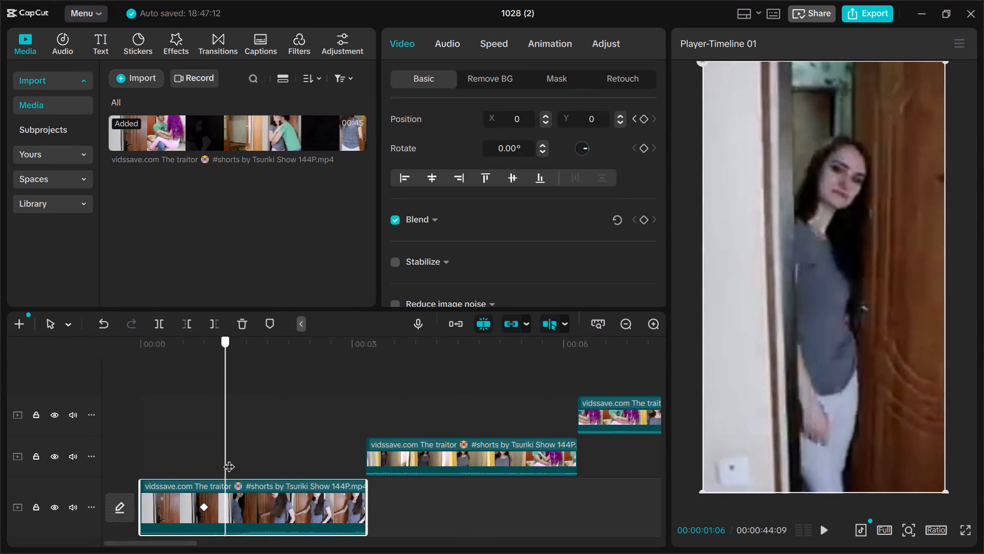
left_click_drag(229, 459, 264, 464)
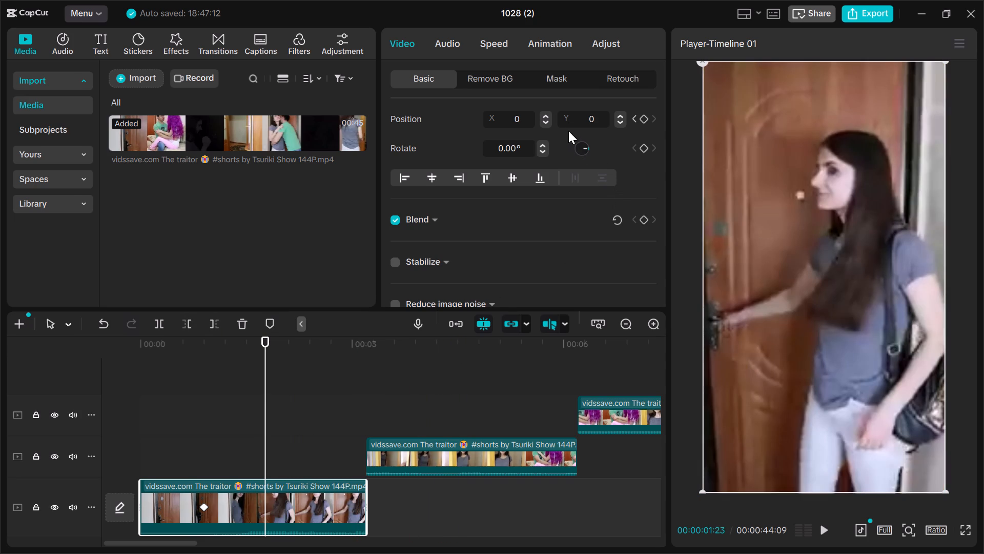
left_click(565, 82)
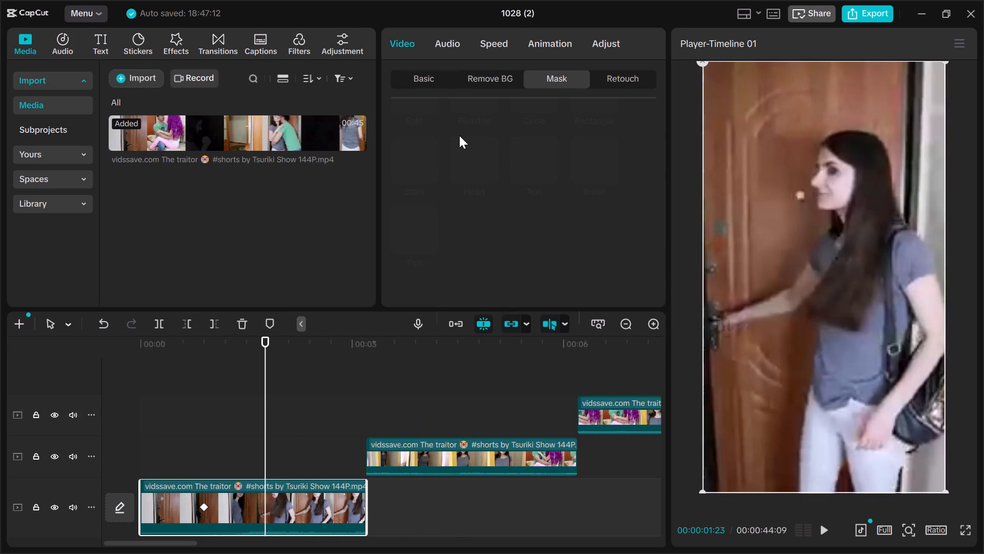
scroll(486, 128, "up", 3)
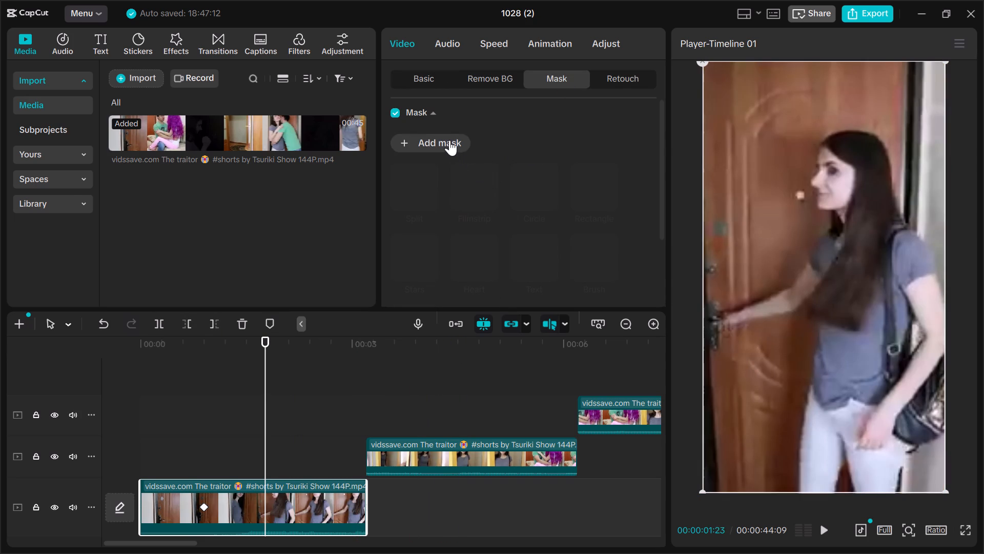
left_click(449, 140)
left_click(470, 189)
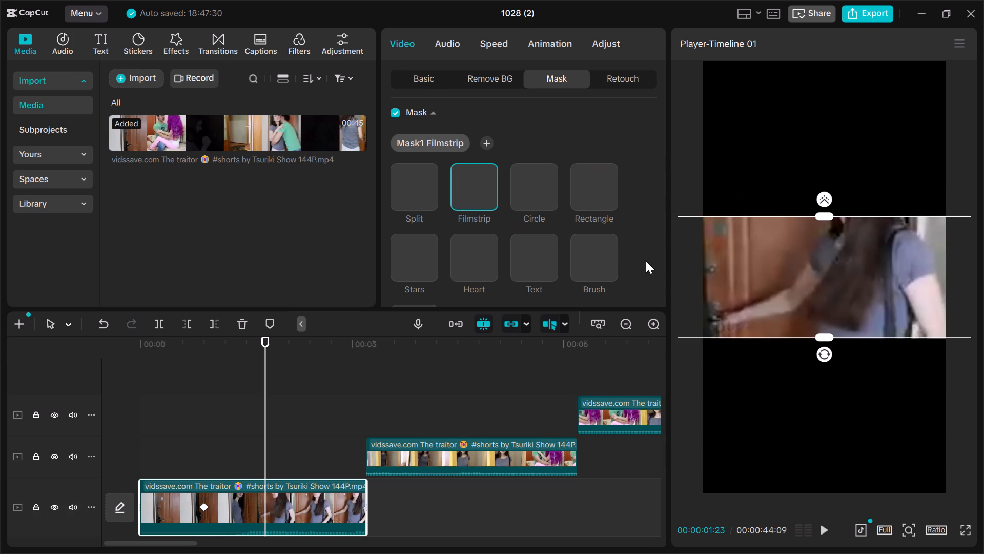
left_click(531, 190)
Move the Circle mask up over the woman's head at 00:01:23, keeping its size.
left_click_drag(845, 277, 848, 261)
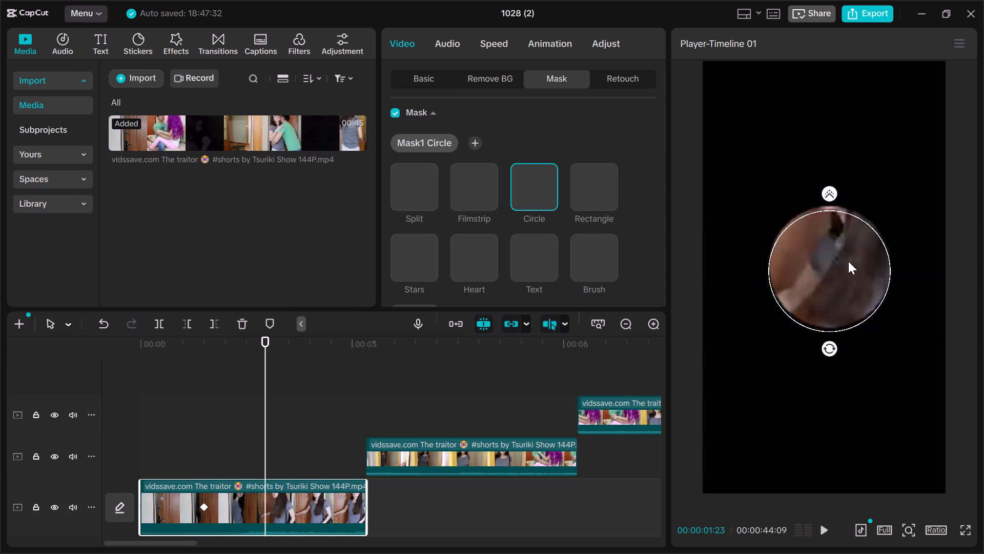
left_click_drag(848, 261, 851, 224)
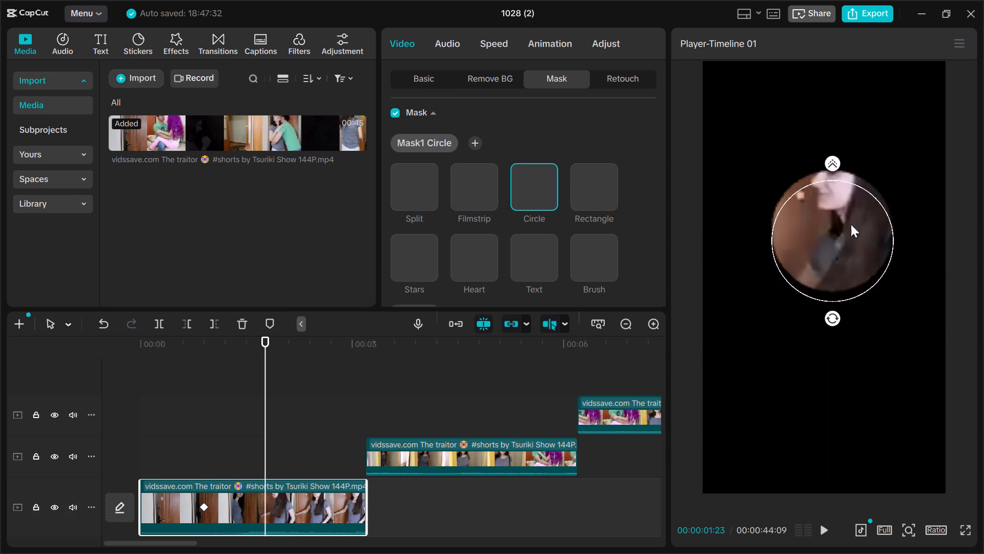
left_click_drag(851, 224, 853, 174)
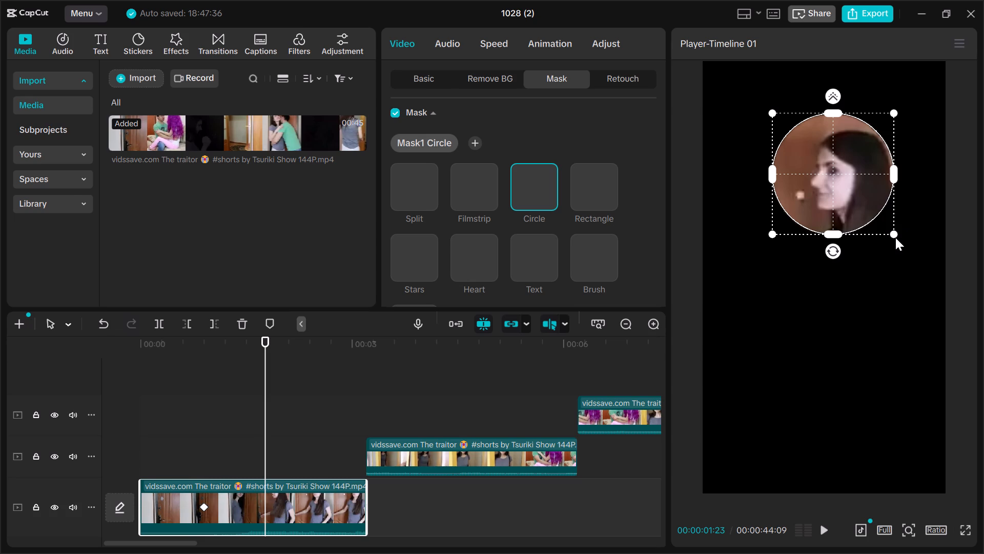
left_click_drag(892, 228, 907, 244)
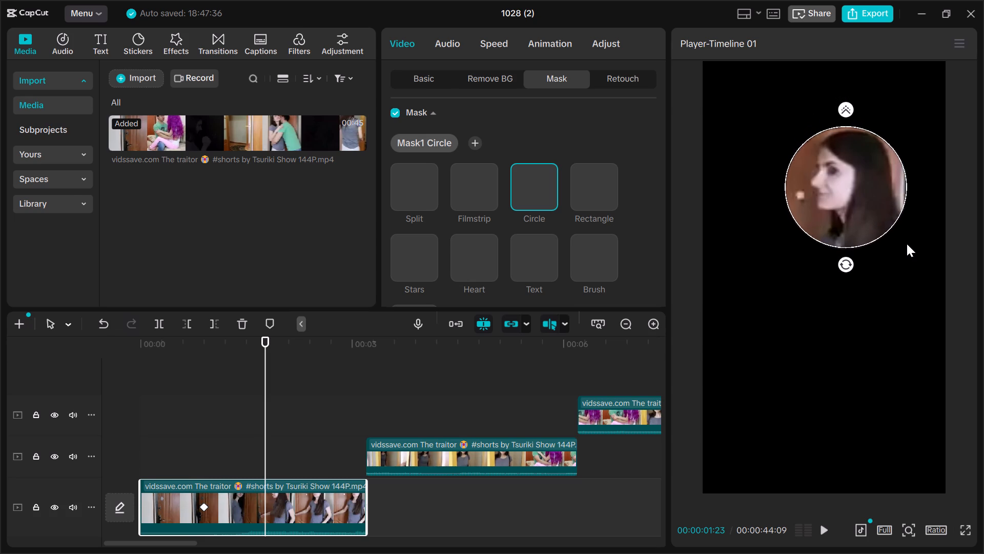
left_click_drag(907, 244, 904, 246)
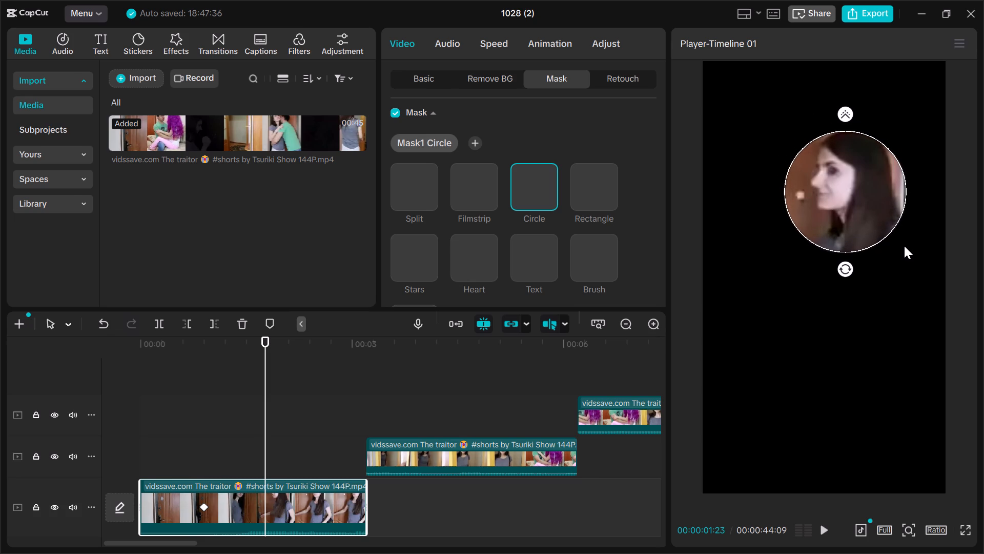
left_click_drag(904, 246, 907, 231)
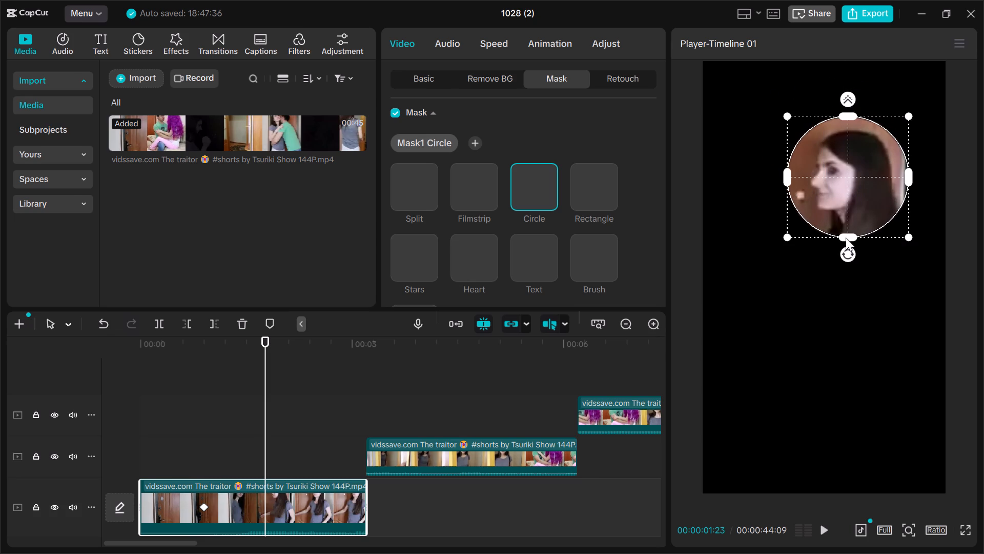
Fine-tune the Circle mask's position around the woman's head at 00:00:01:23, keeping its size.
left_click_drag(906, 233, 908, 233)
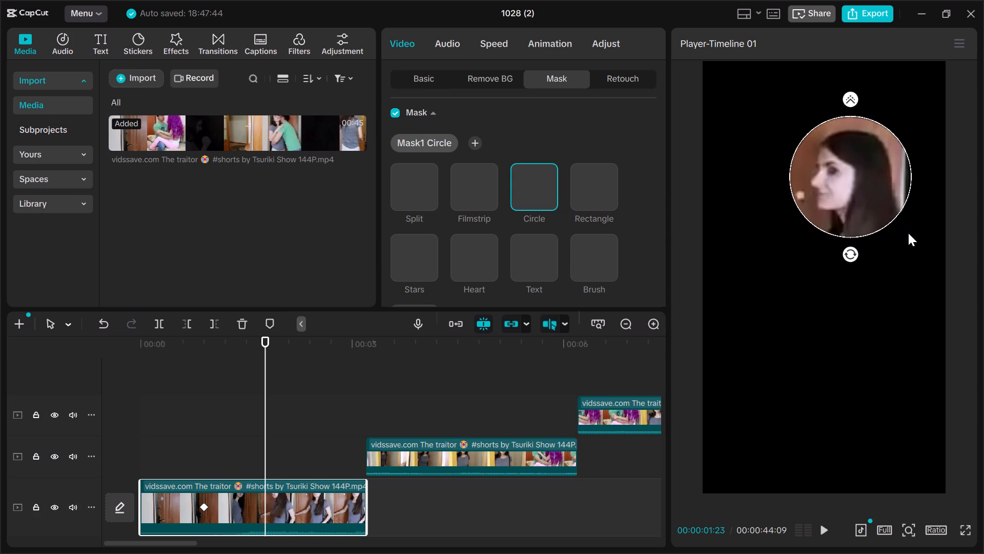
left_click_drag(908, 233, 900, 238)
left_click_drag(907, 246, 905, 243)
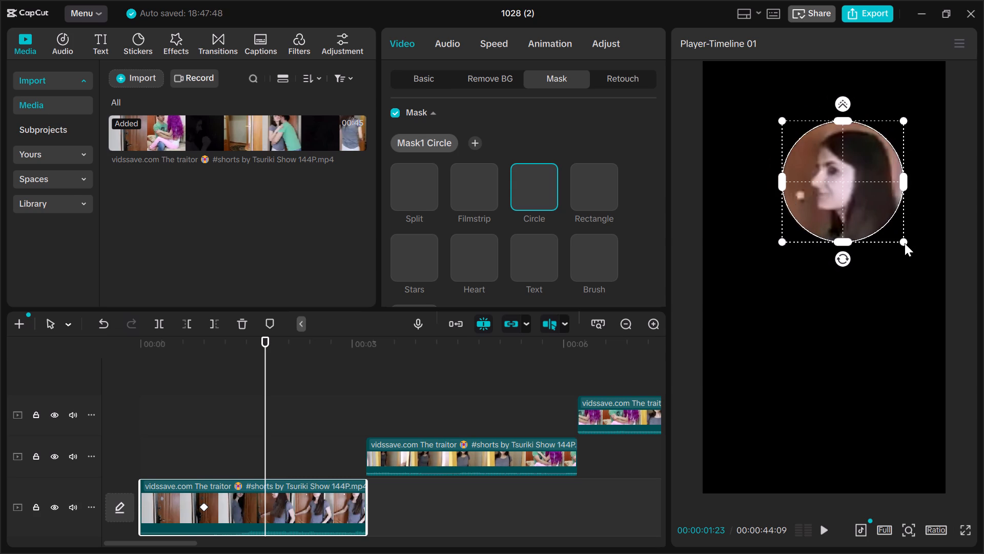
left_click_drag(905, 243, 900, 237)
left_click(899, 238)
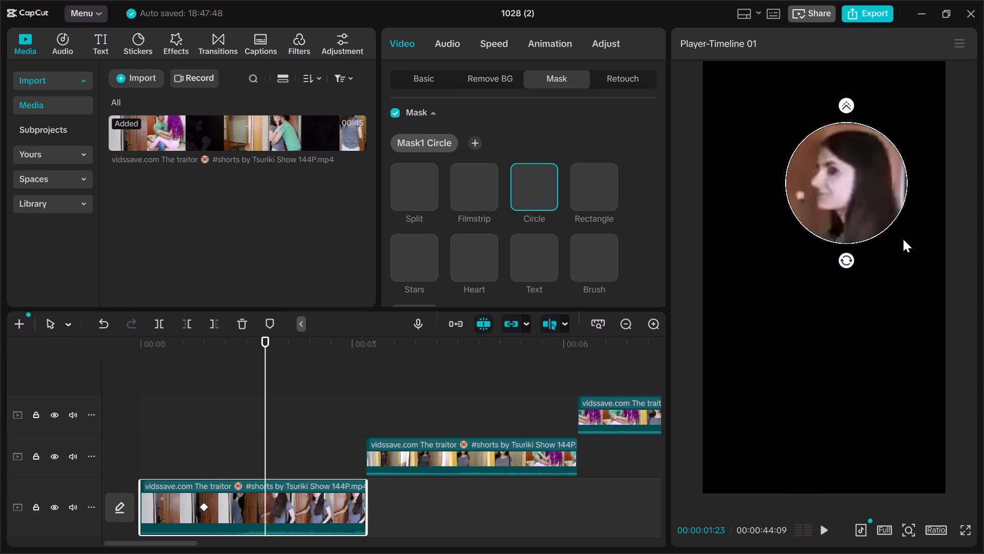
left_click(851, 143)
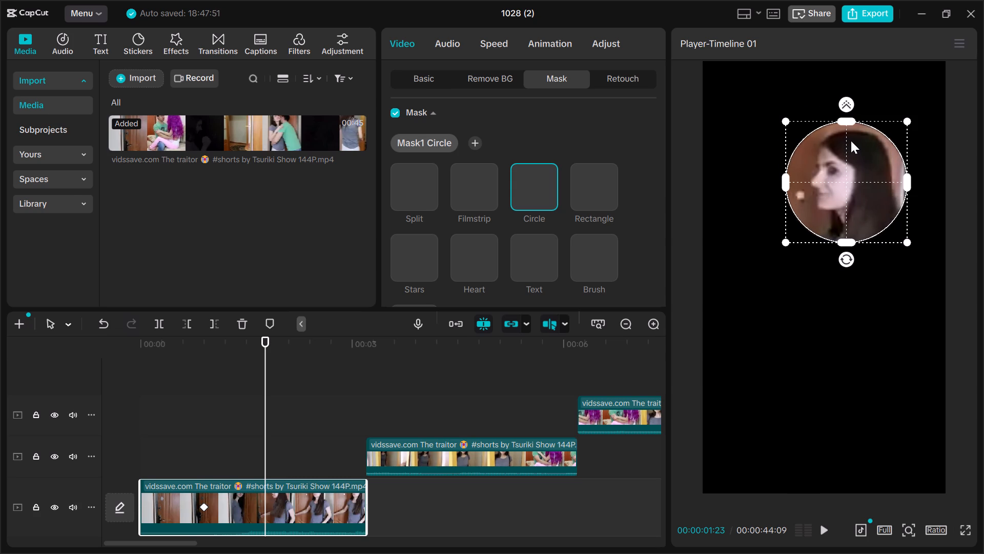
left_click_drag(847, 115, 846, 103)
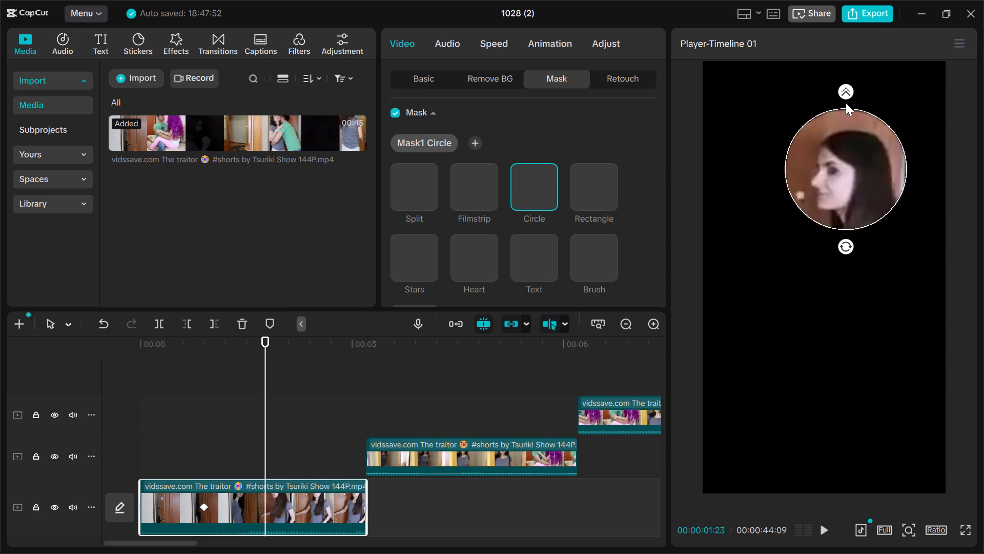
left_click_drag(846, 103, 849, 121)
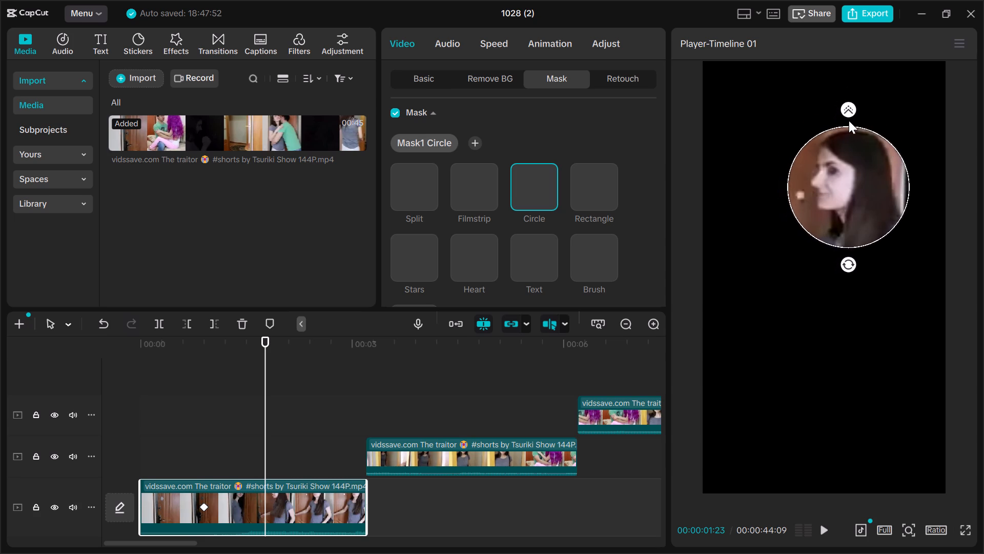
Feather the Circle mask heavily so its edge fades far beyond the circle, and settle it at X 12, Y 55.
left_click_drag(852, 97, 856, 95)
left_click_drag(843, 106, 843, 100)
left_click_drag(843, 100, 803, 47)
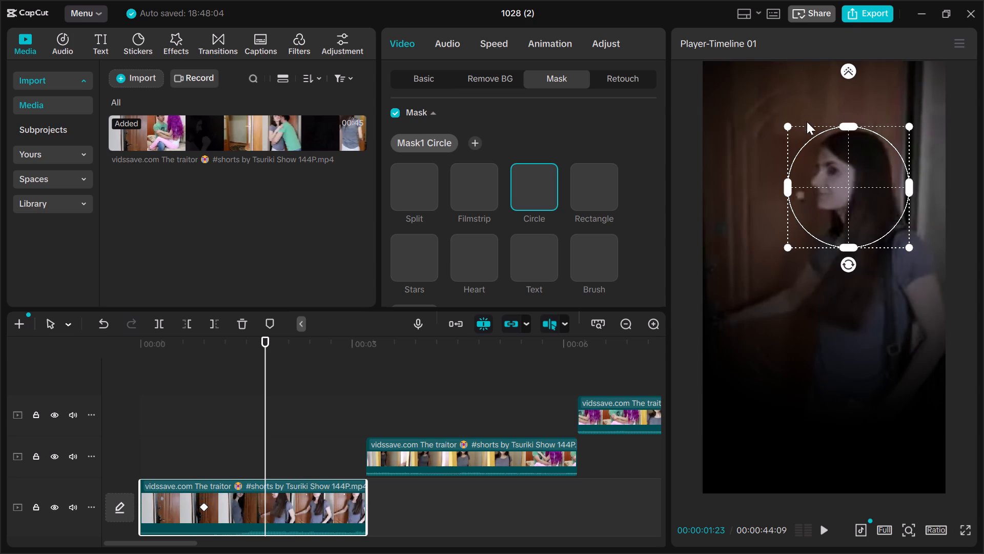
left_click(830, 155)
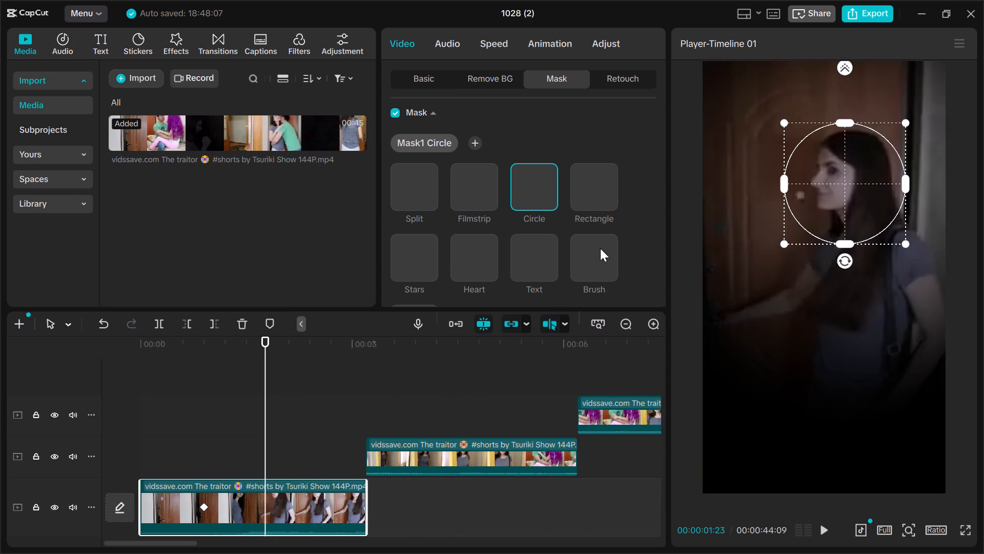
Add a keyframe for all mask settings to the first segment at 00:00:01:23.
scroll(600, 247, "down", 2)
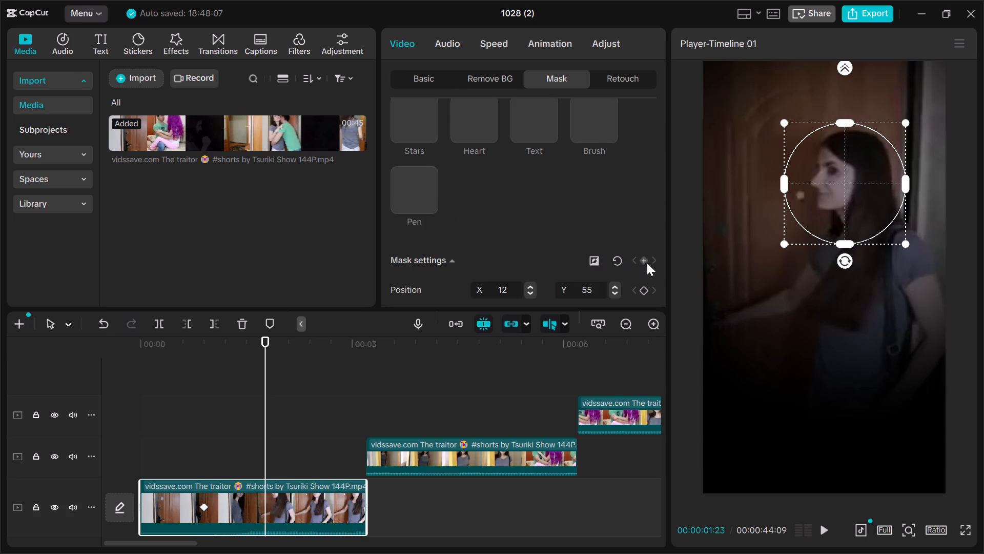
left_click(647, 263)
Add a keyframe for all mask settings to the first segment at 00:00:02:26.
left_click(347, 506)
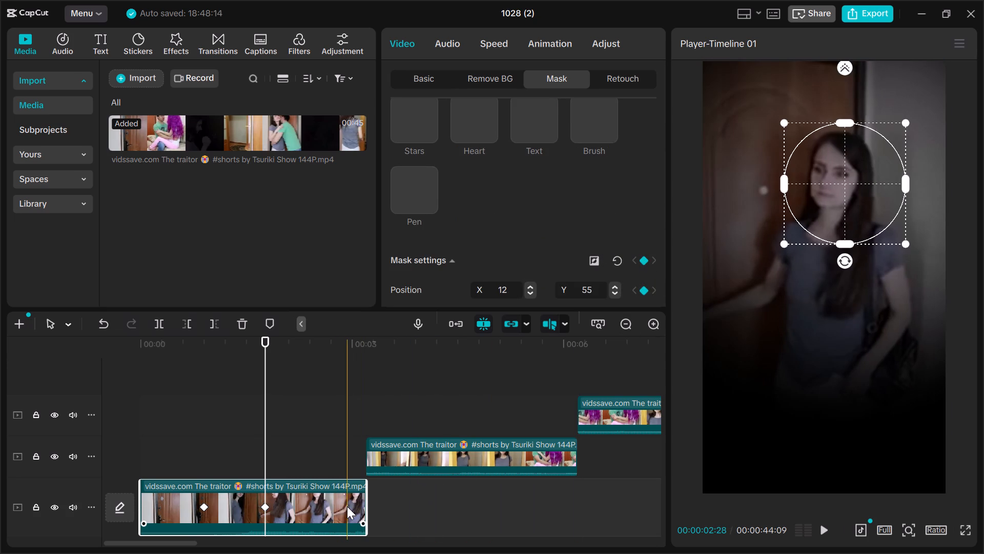
left_click(347, 506)
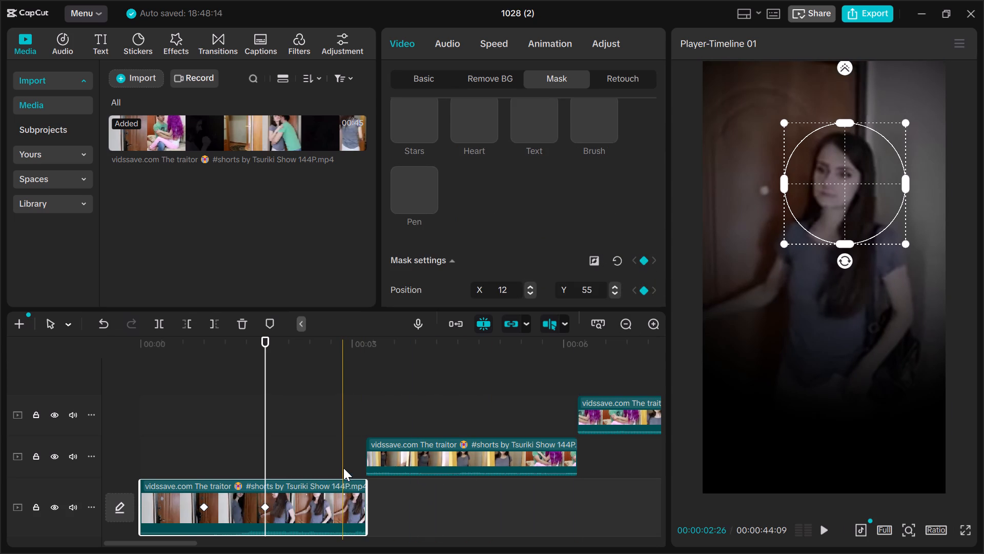
left_click(343, 465)
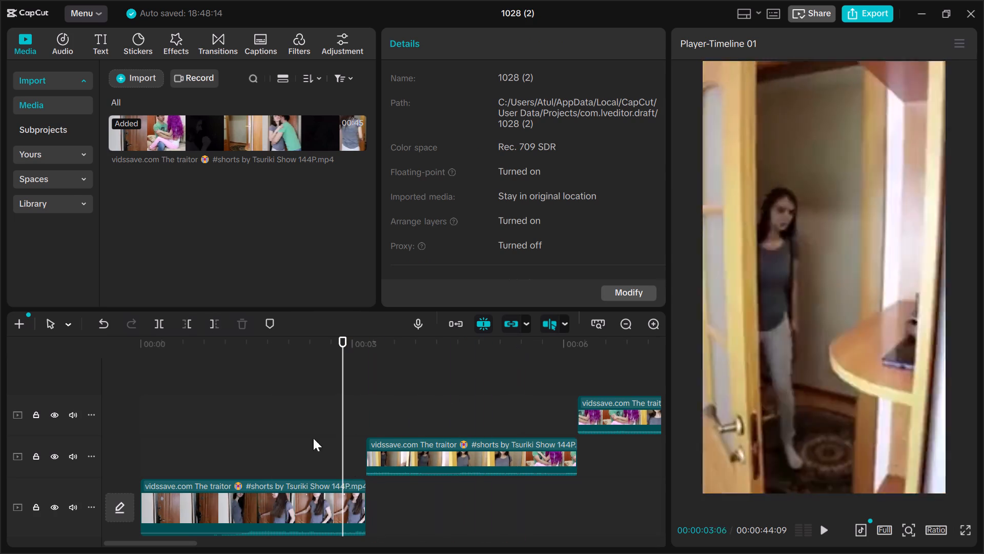
left_click(339, 508)
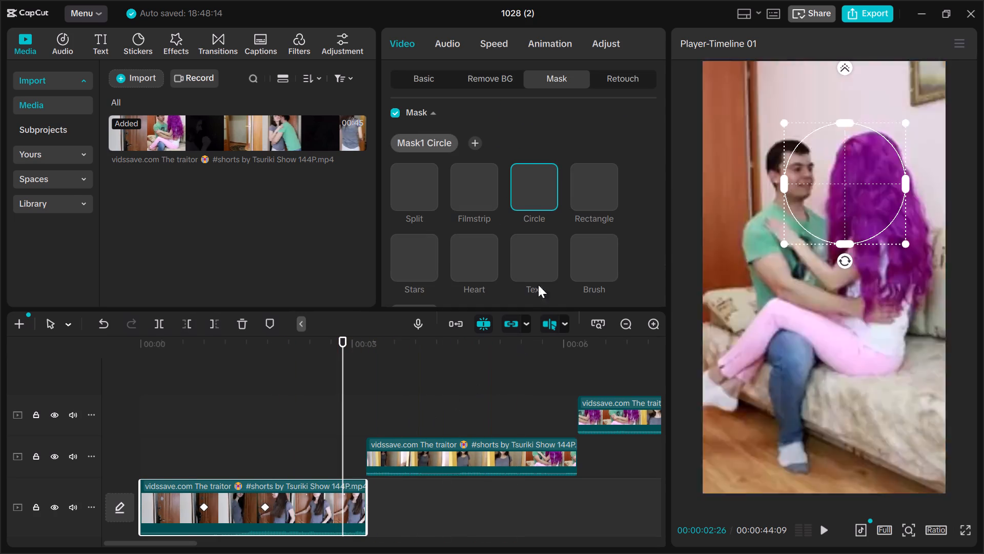
scroll(558, 201, "down", 3)
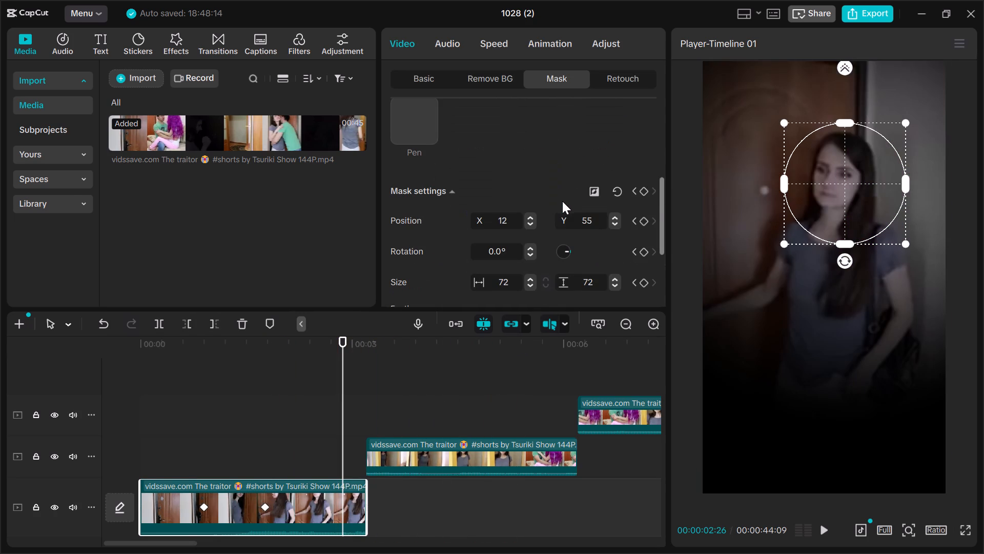
left_click(643, 199)
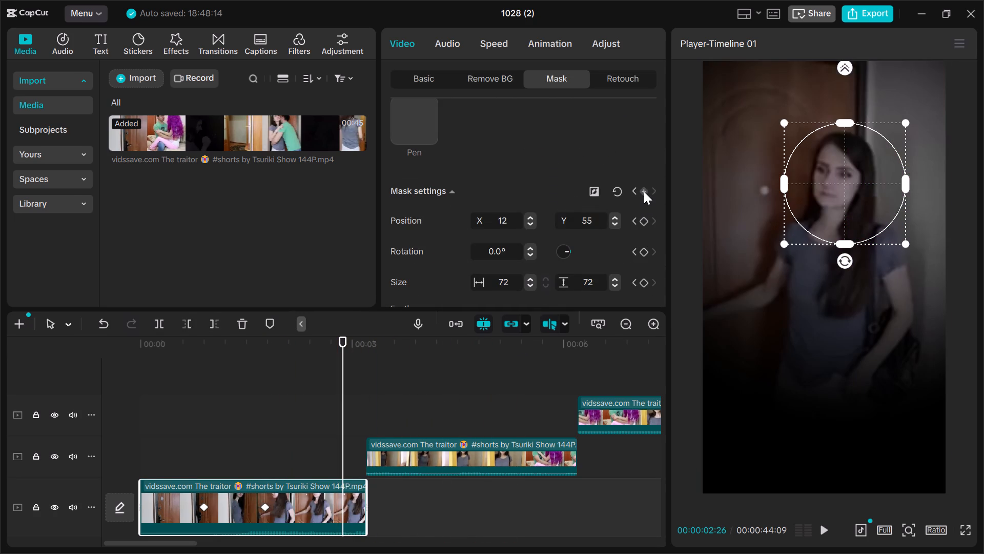
left_click(644, 190)
Scrub and play the timeline from the start into the second segment to review the feathered Circle mask.
scroll(646, 192, "up", 1)
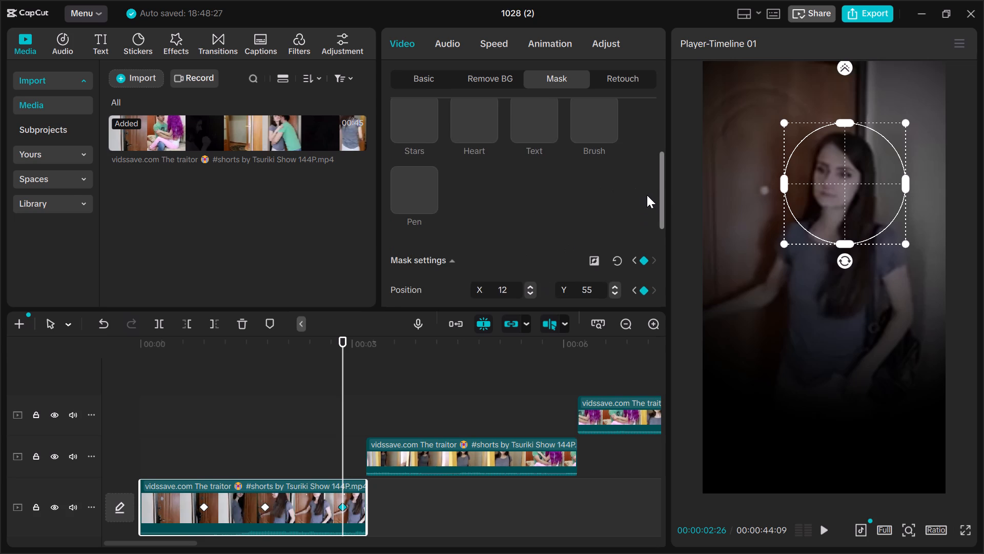
scroll(647, 196, "up", 4)
left_click(98, 424)
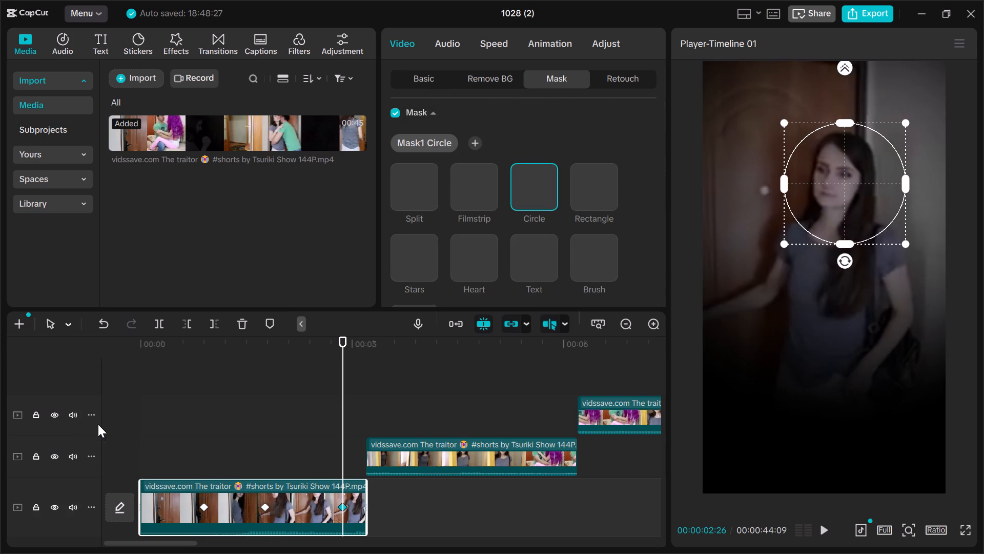
left_click(125, 412)
left_click_drag(132, 408, 179, 406)
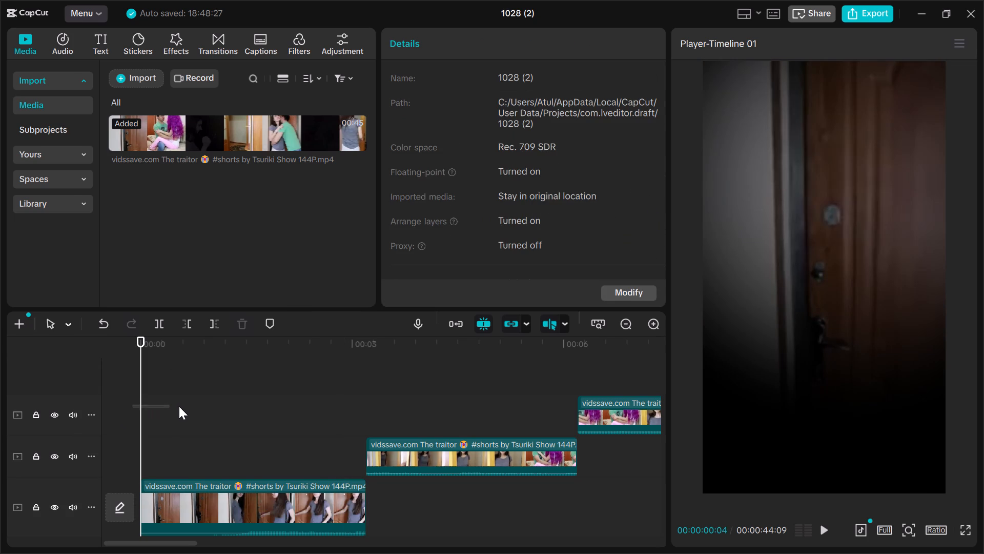
left_click_drag(179, 406, 181, 407)
left_click_drag(142, 385, 213, 380)
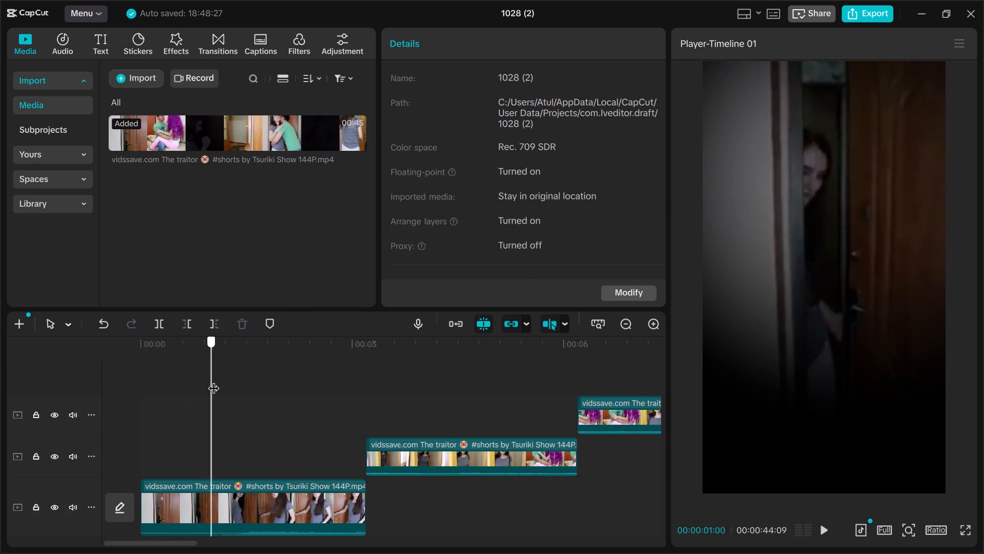
left_click_drag(213, 380, 299, 463)
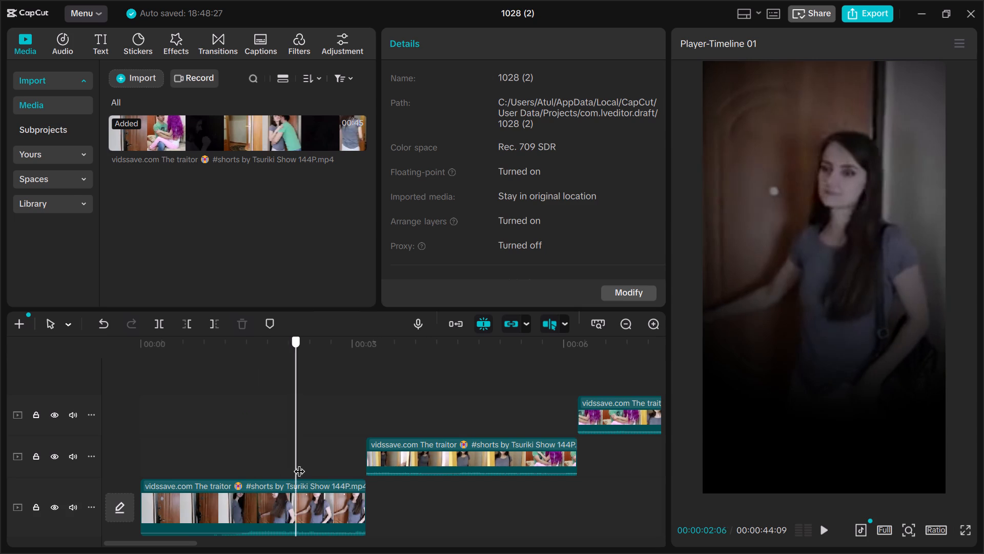
left_click_drag(299, 463, 405, 531)
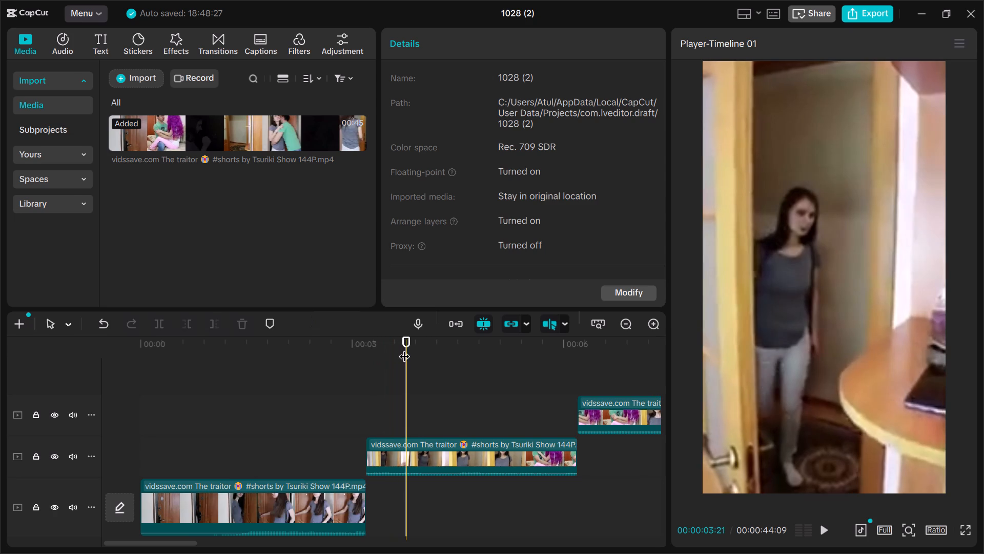
left_click_drag(409, 334, 326, 350)
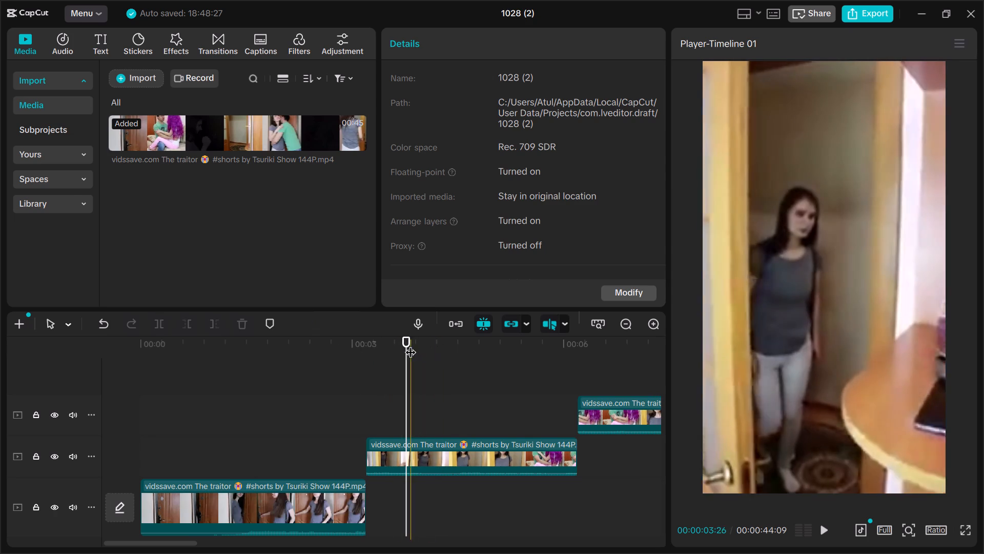
left_click_drag(406, 344, 72, 341)
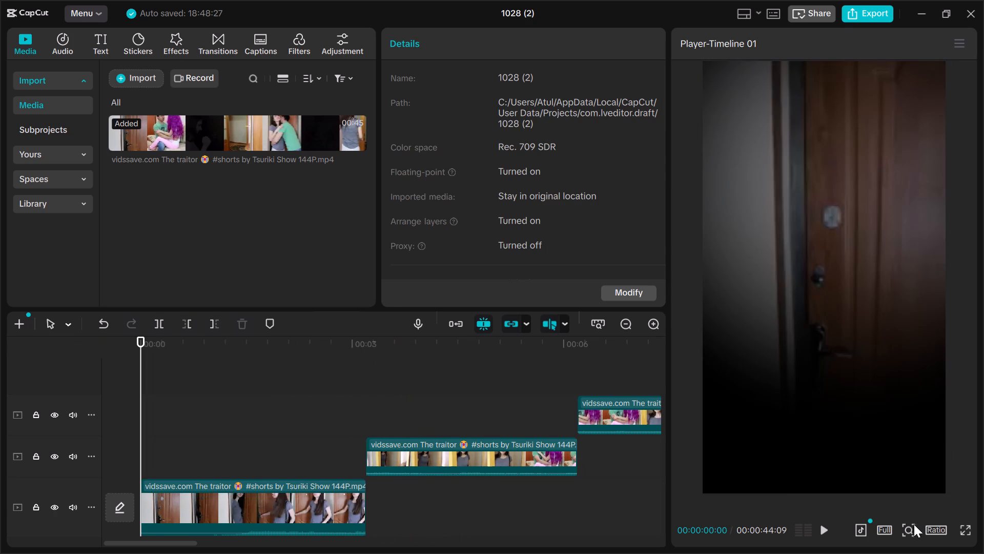
left_click(831, 528)
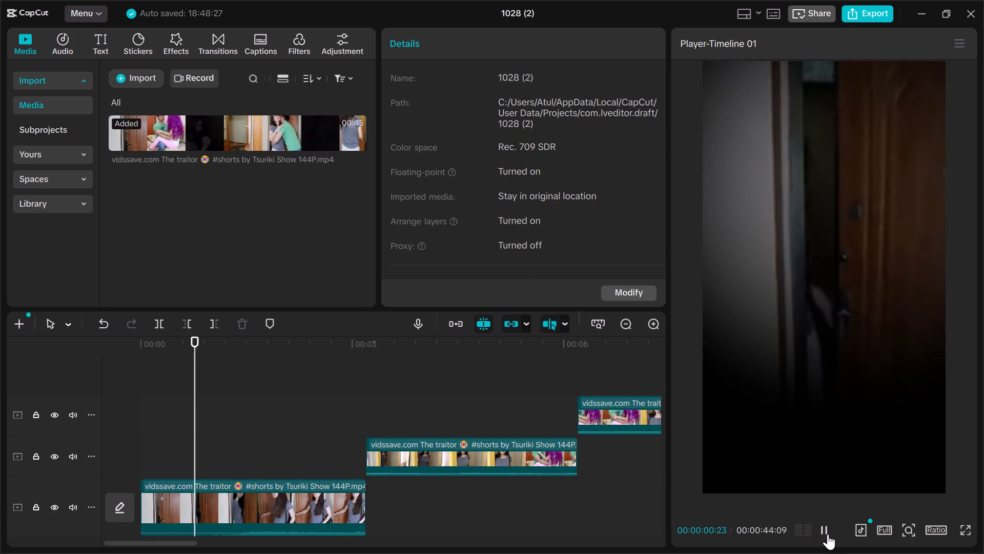
left_click(828, 534)
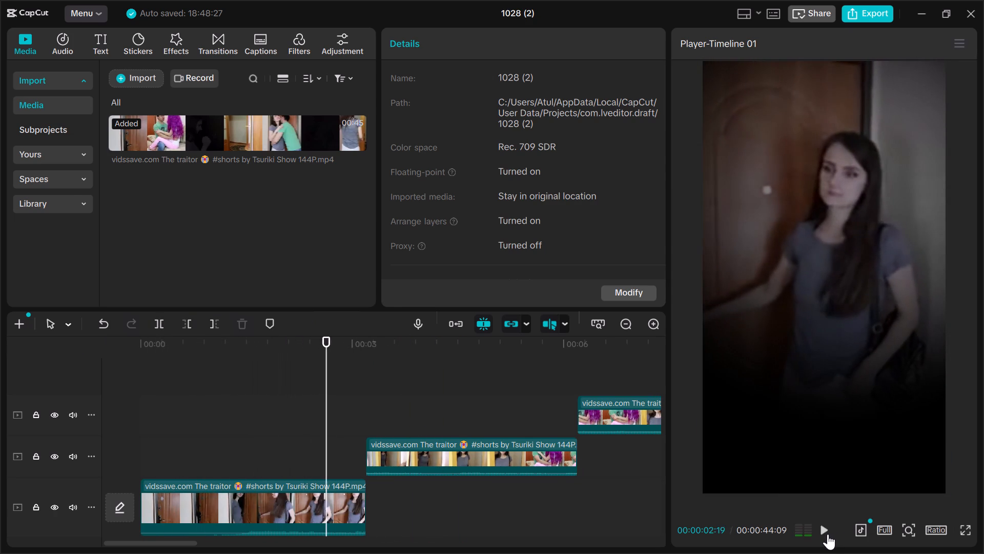
left_click(828, 534)
left_click(828, 534)
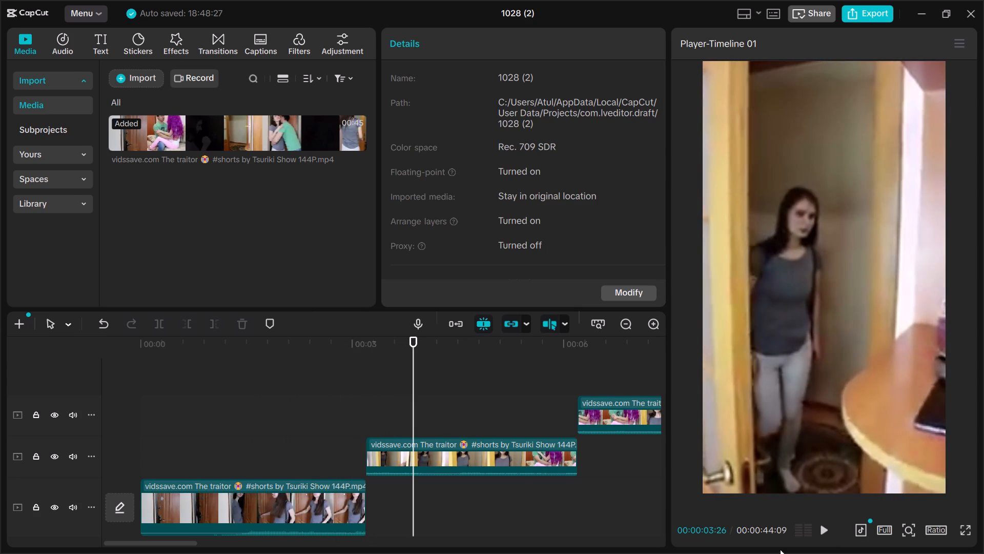
left_click_drag(422, 358, 418, 359)
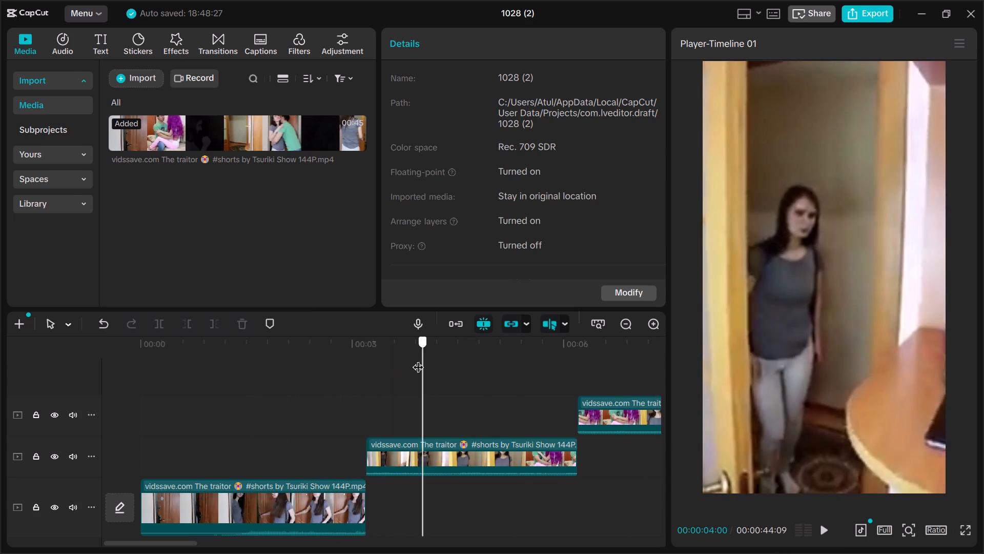
left_click_drag(418, 359, 0, 402)
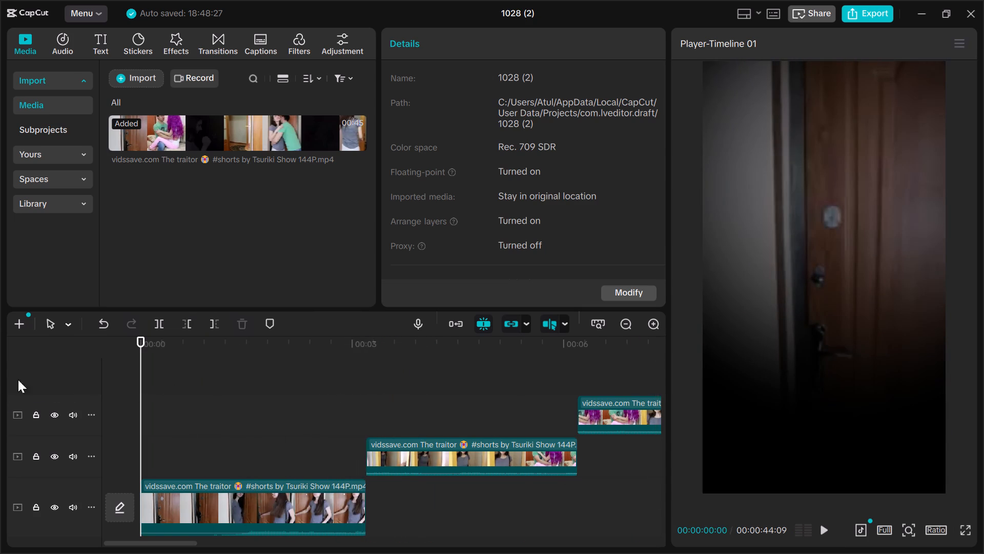
Invert the first segment's Circle mask at the 00:00:01:23 keyframe.
left_click(315, 490)
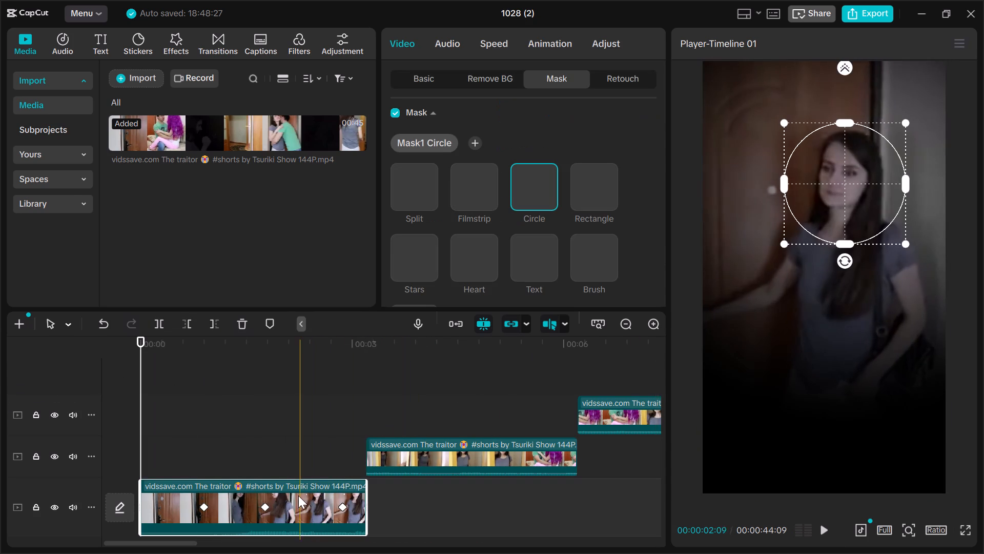
left_click(265, 508)
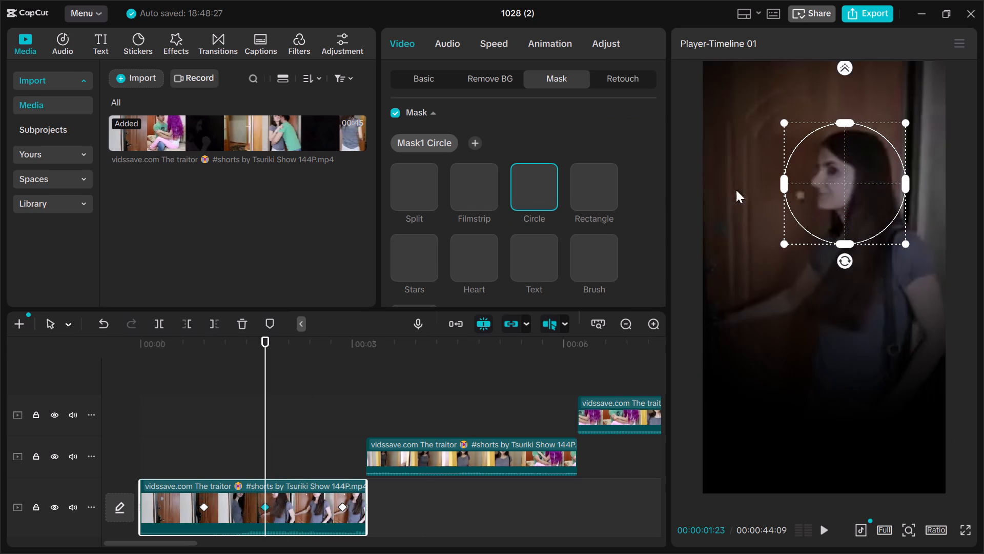
scroll(605, 223, "down", 2)
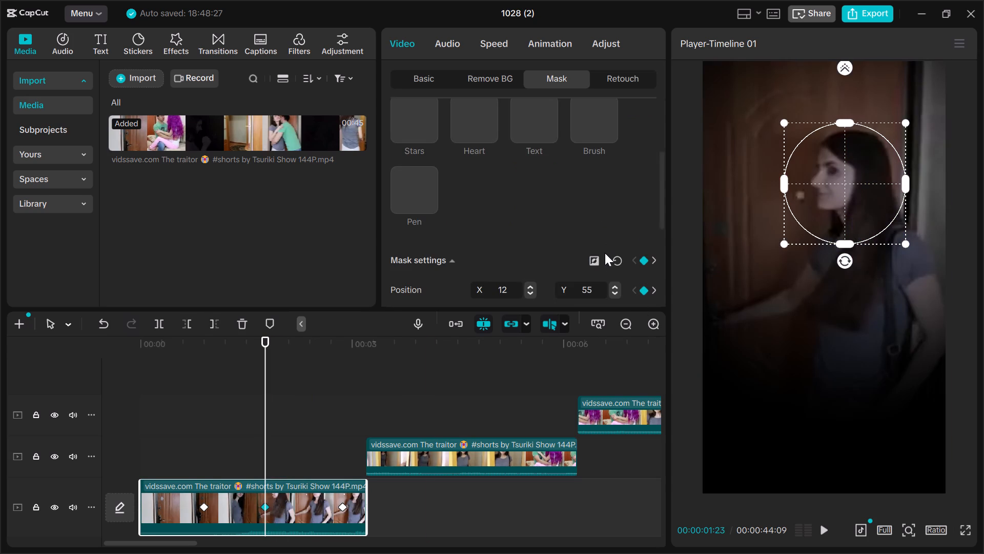
left_click(599, 259)
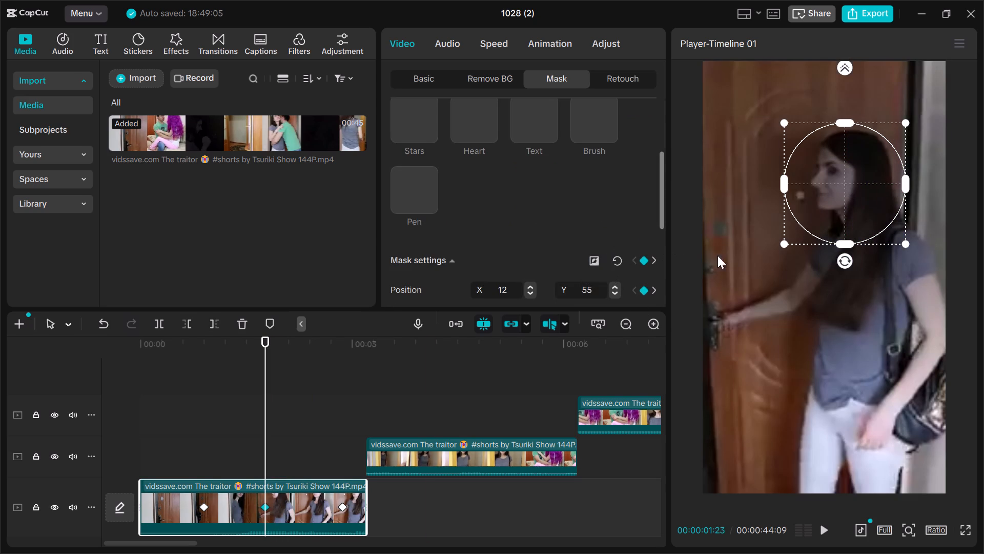
left_click(853, 218)
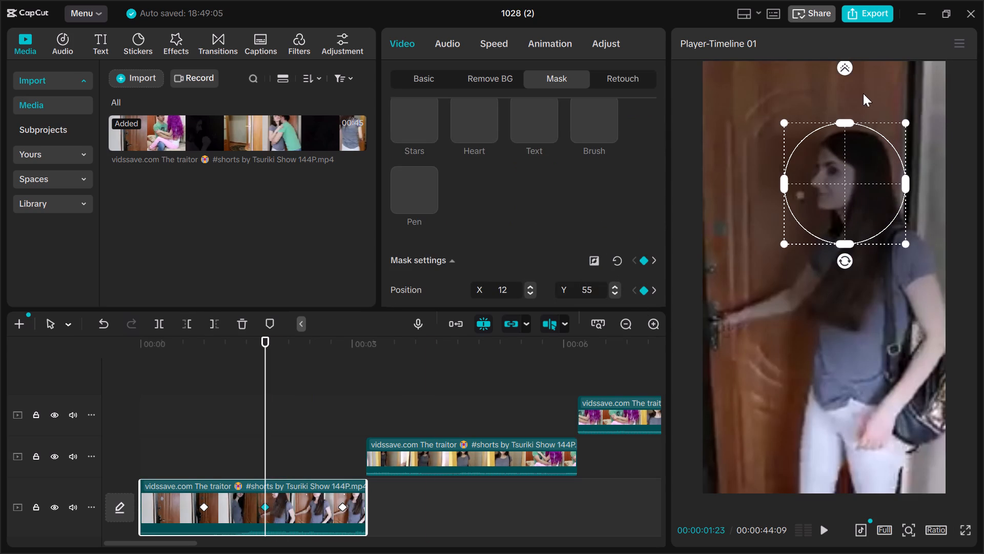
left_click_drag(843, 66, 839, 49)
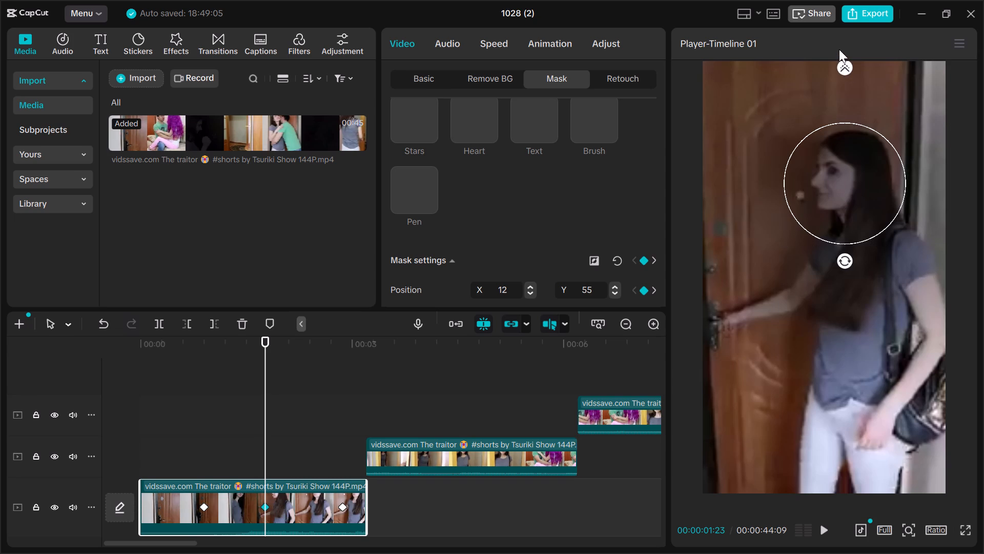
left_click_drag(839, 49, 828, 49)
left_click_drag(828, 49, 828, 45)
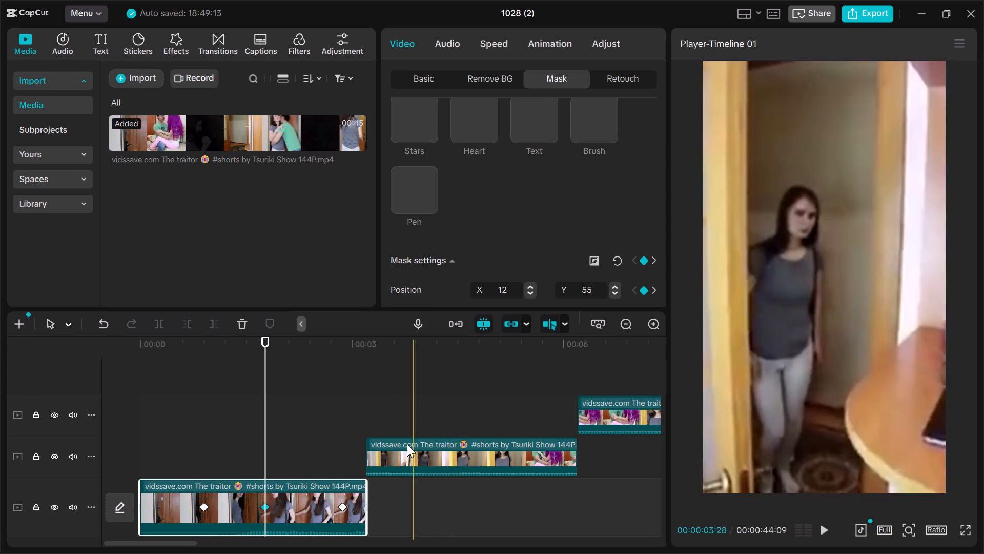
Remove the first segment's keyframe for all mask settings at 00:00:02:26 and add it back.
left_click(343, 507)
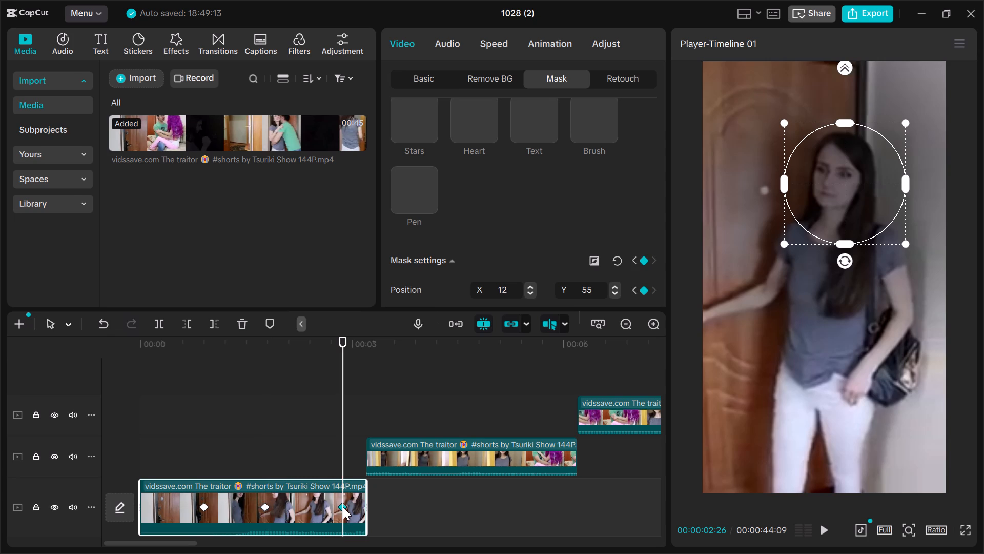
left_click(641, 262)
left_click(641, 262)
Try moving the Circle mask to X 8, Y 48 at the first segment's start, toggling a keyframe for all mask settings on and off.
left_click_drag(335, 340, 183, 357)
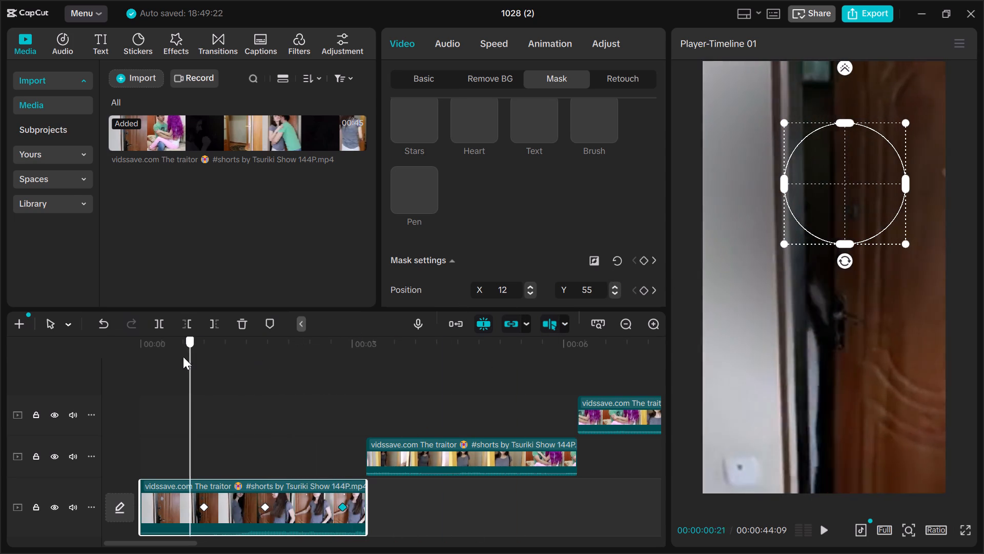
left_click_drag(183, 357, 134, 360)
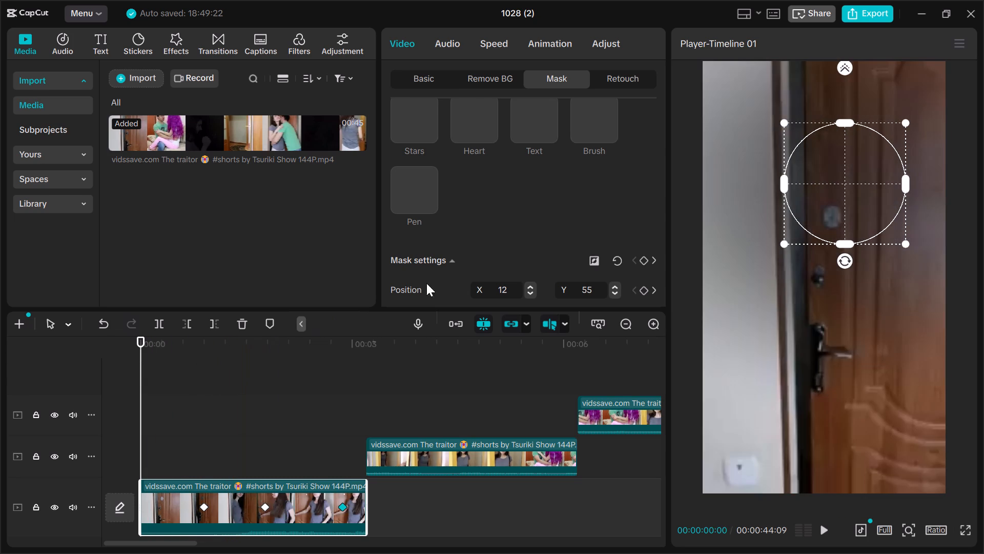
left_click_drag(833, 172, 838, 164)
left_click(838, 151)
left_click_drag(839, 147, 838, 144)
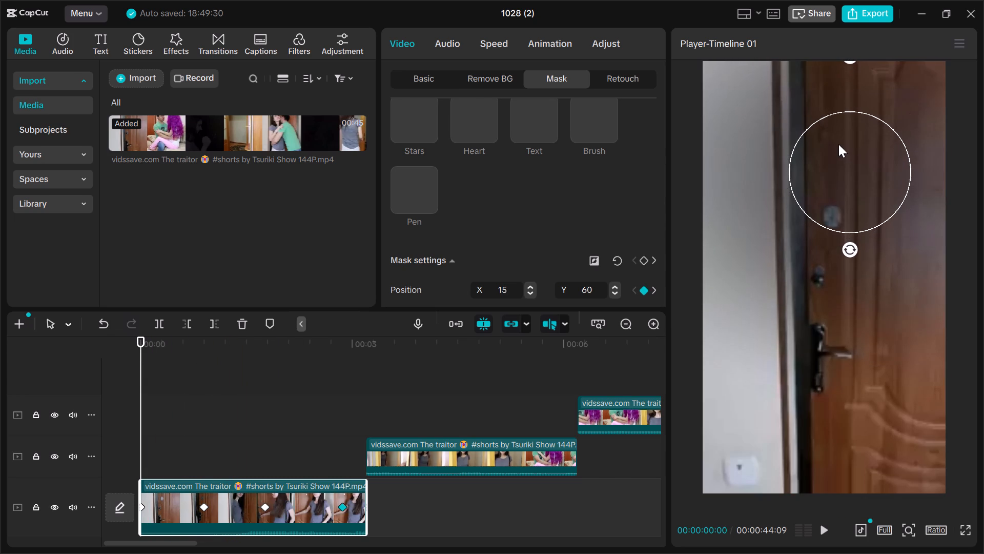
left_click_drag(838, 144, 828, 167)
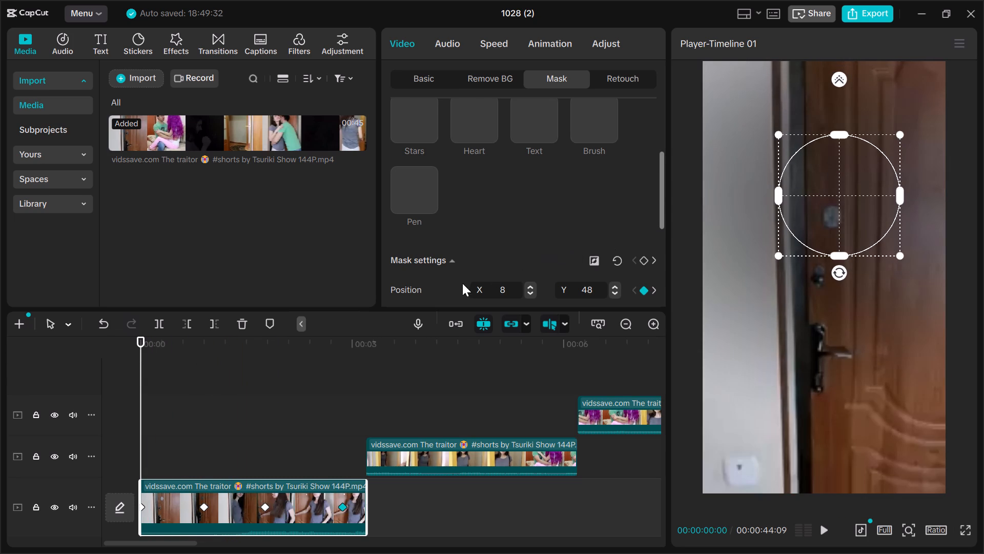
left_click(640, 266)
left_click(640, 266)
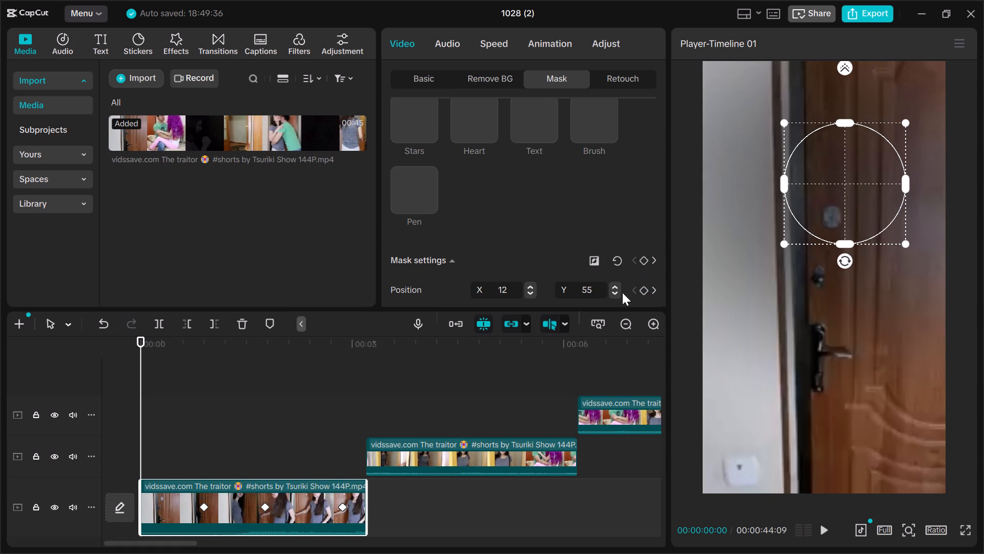
Play the first segment from the start and examine the Circle mask around the 00:00:01:23 keyframe.
left_click(827, 535)
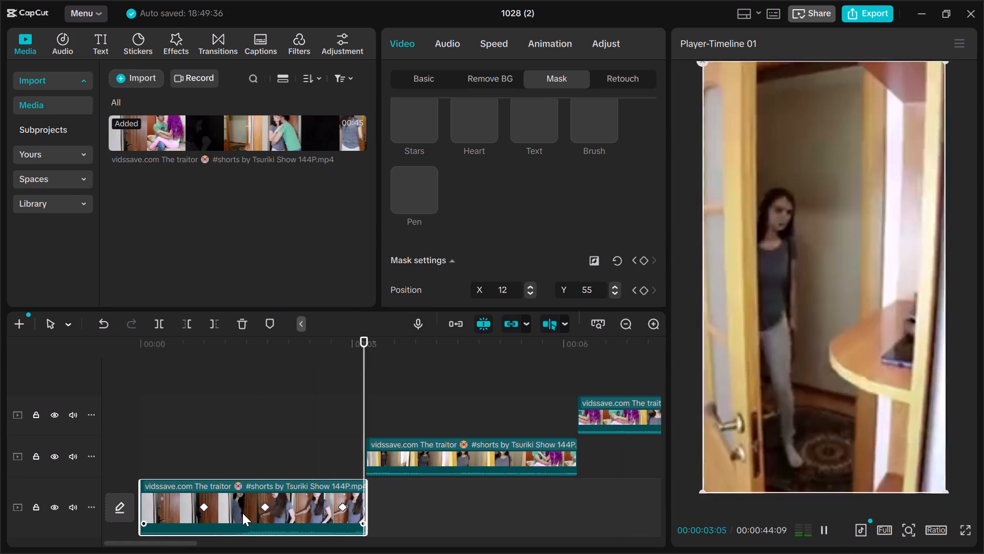
left_click(260, 505)
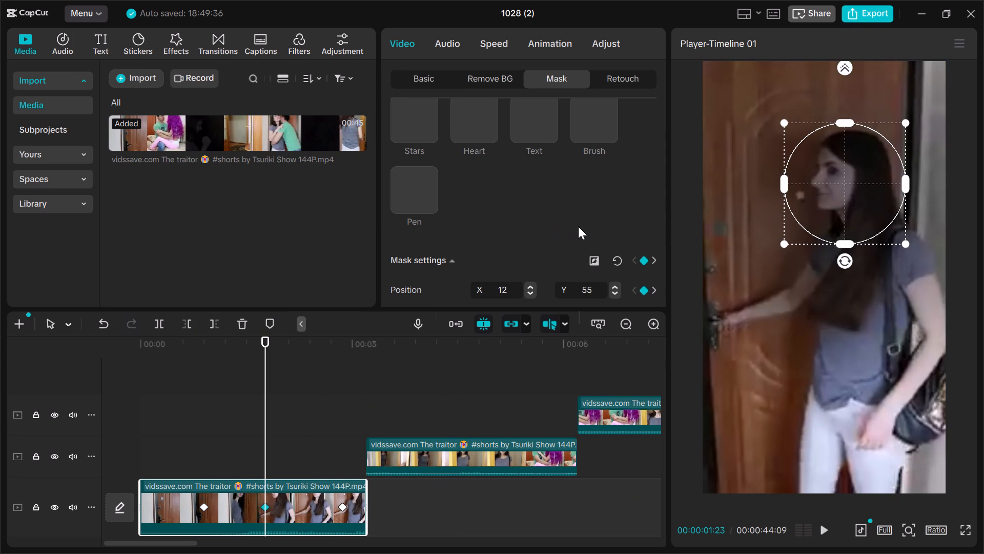
left_click(279, 378)
left_click_drag(278, 374, 274, 370)
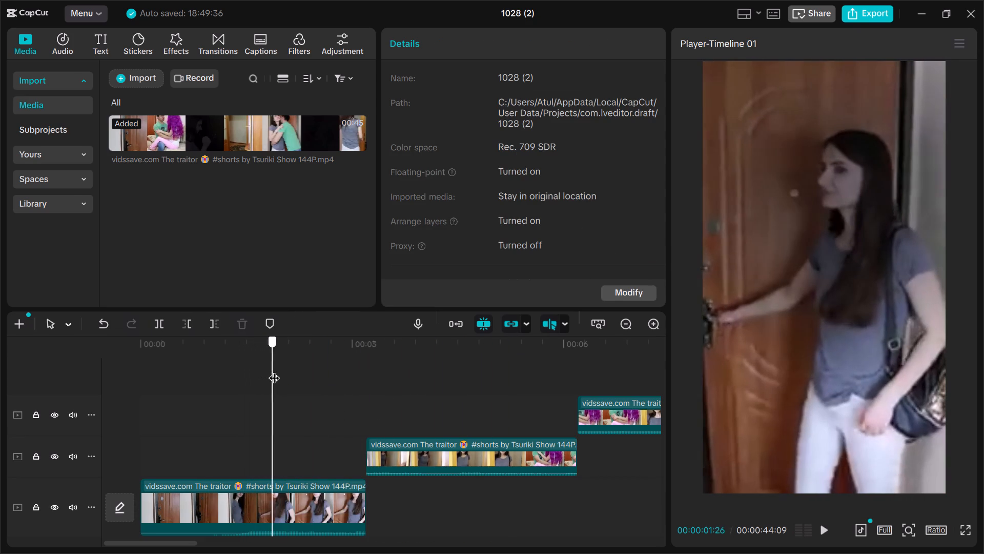
left_click_drag(274, 370, 272, 370)
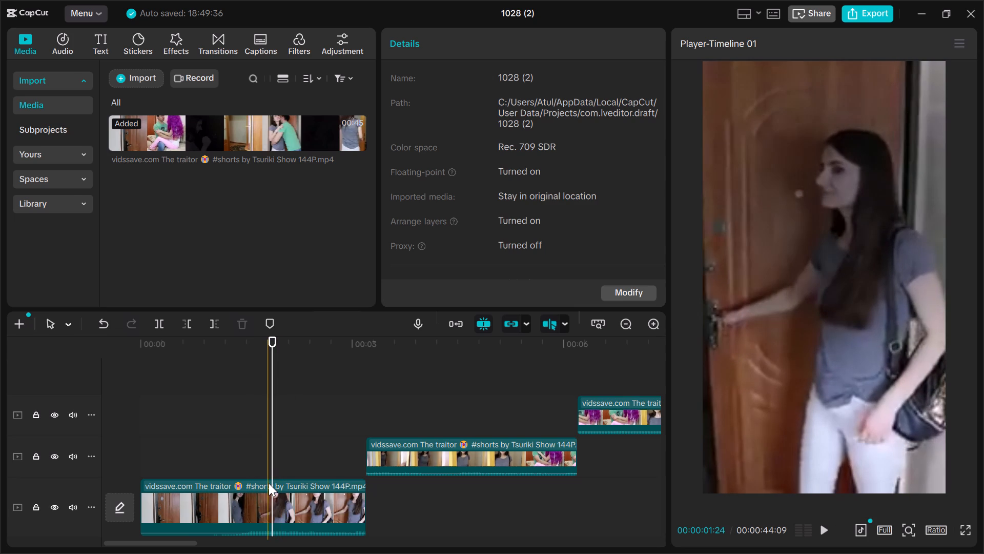
left_click(269, 483)
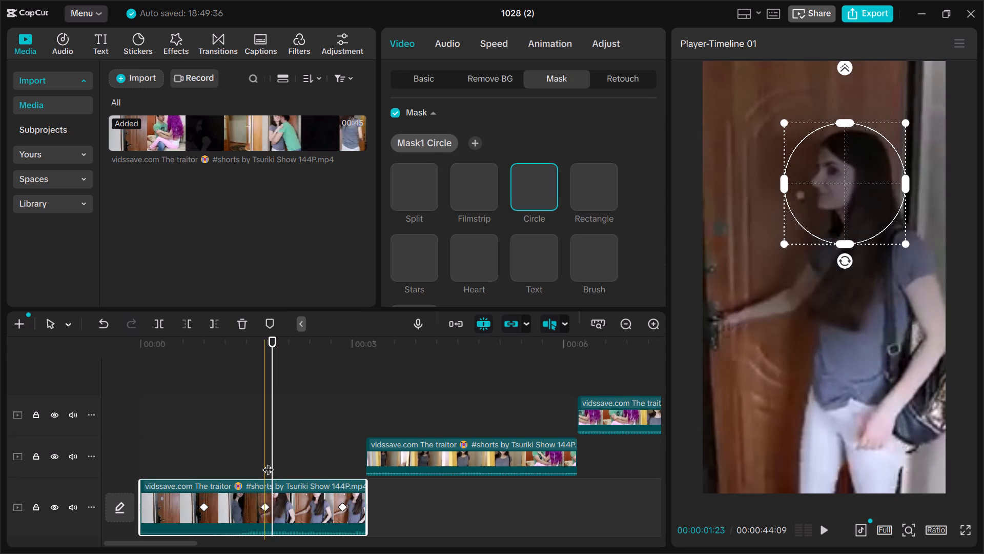
left_click(266, 460)
left_click(265, 498)
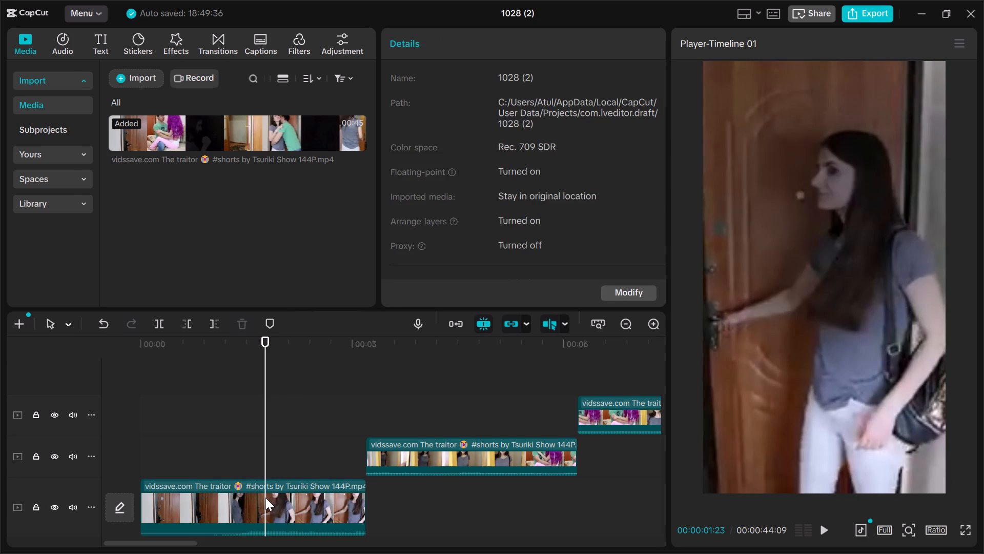
left_click(261, 505)
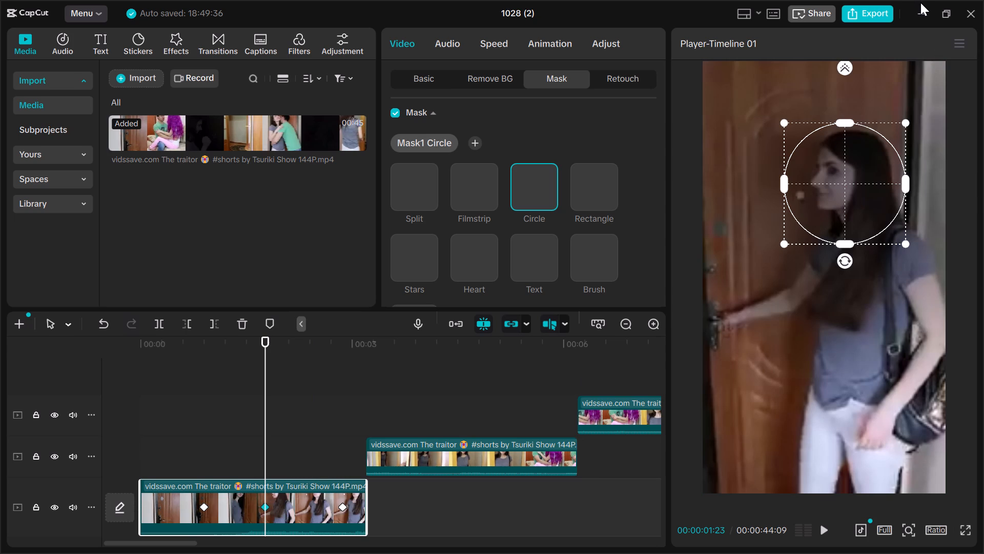
Switch to Chrome to check the YouTube text commentary tutorial, close the browser, and return to CapCut.
left_click(920, 3)
left_click(921, 8)
left_click(650, 542)
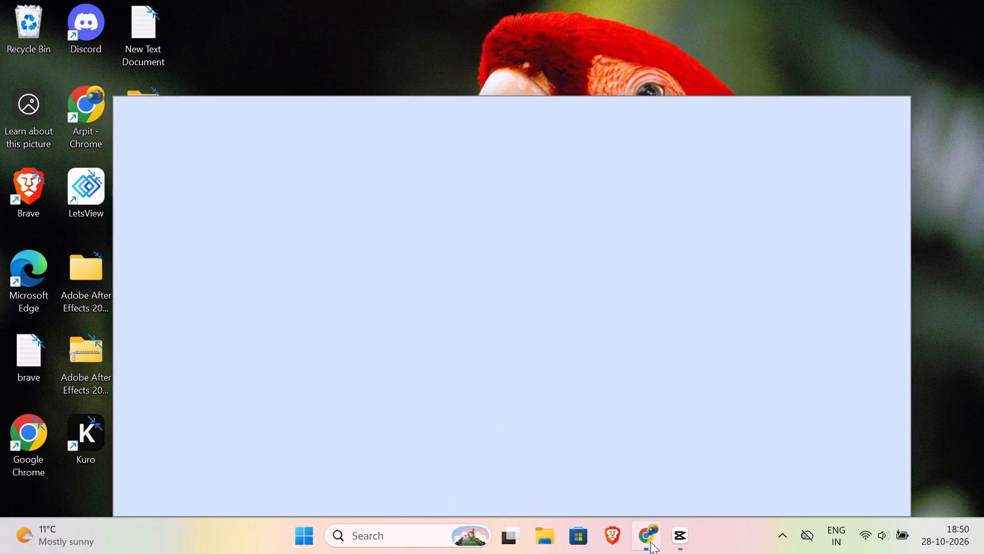
left_click(566, 374)
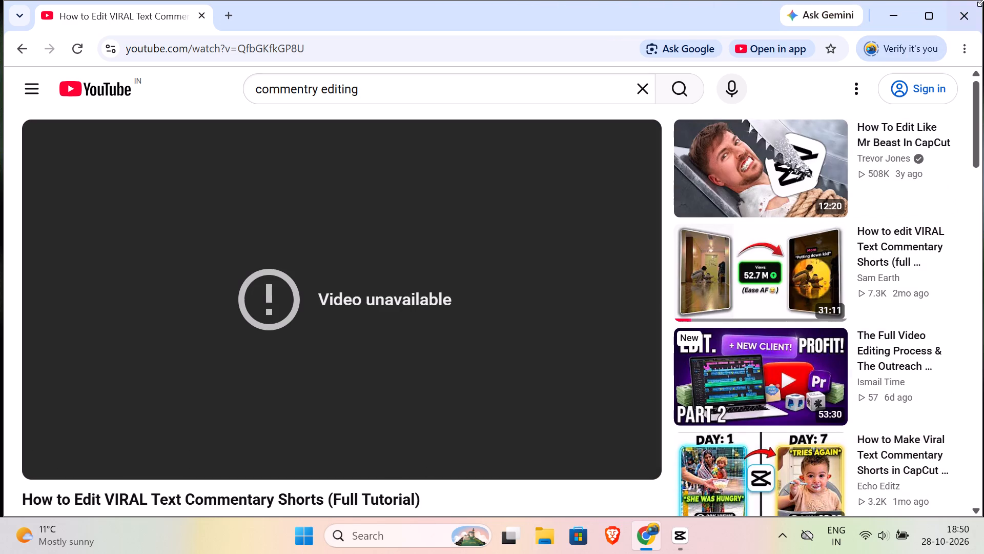
left_click(959, 9)
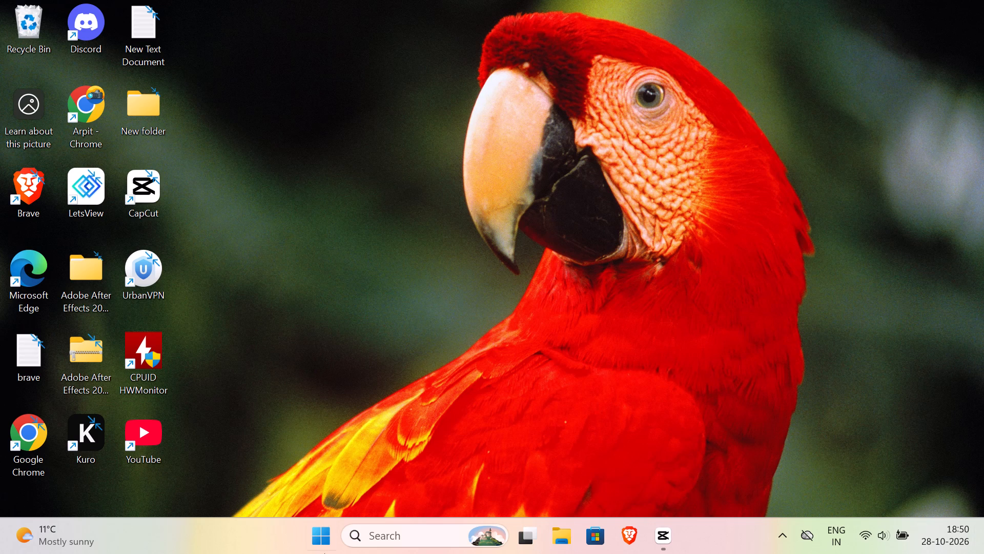
left_click(661, 532)
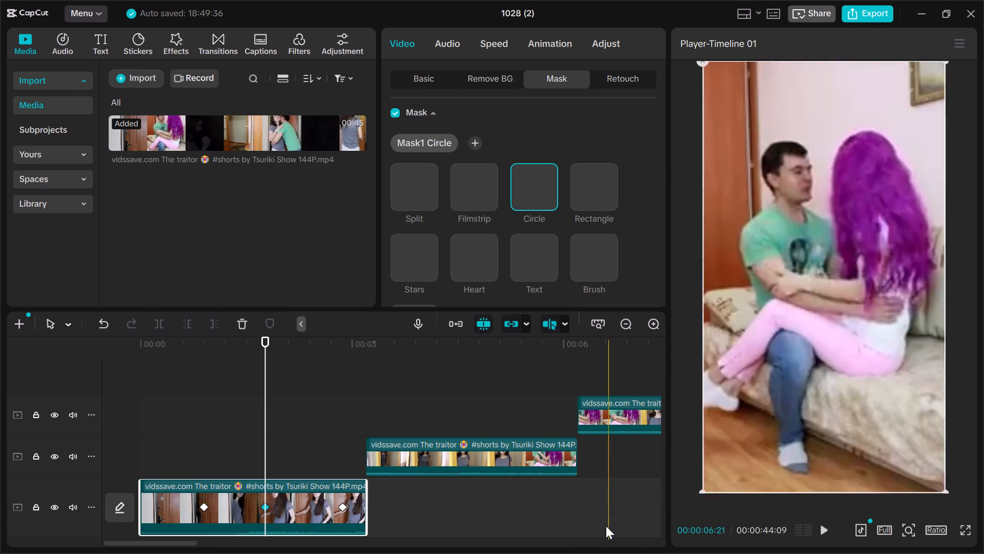
Return the playhead to the timeline start and look through the first segment's mask shapes and mask settings.
left_click_drag(261, 403, 0, 304)
scroll(257, 403, "down", 1)
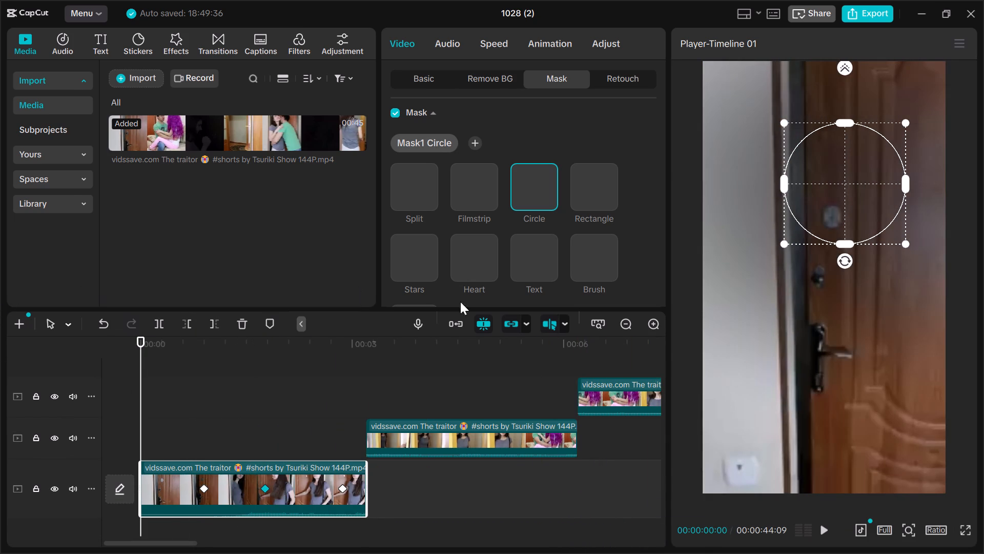
scroll(523, 166, "down", 2)
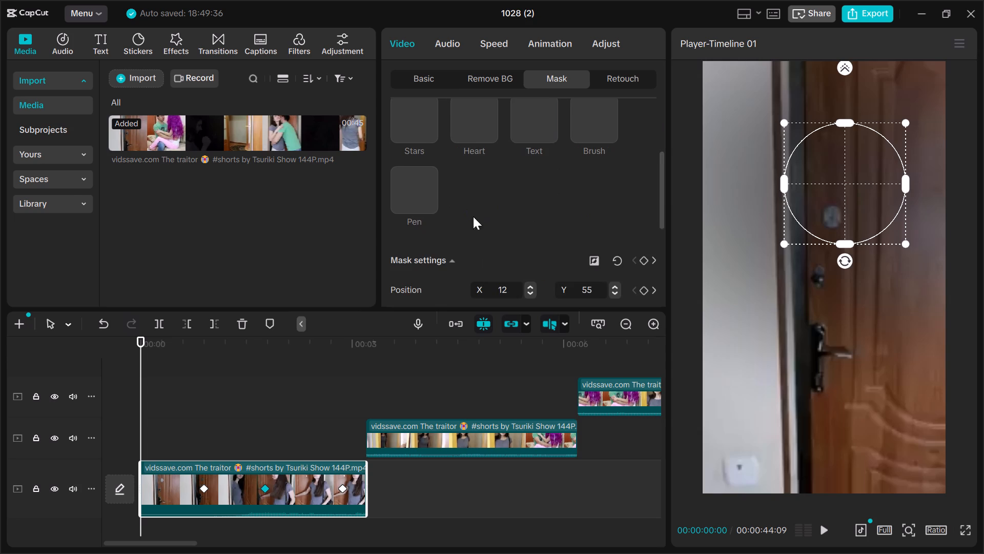
scroll(460, 250, "down", 5)
scroll(470, 238, "up", 2)
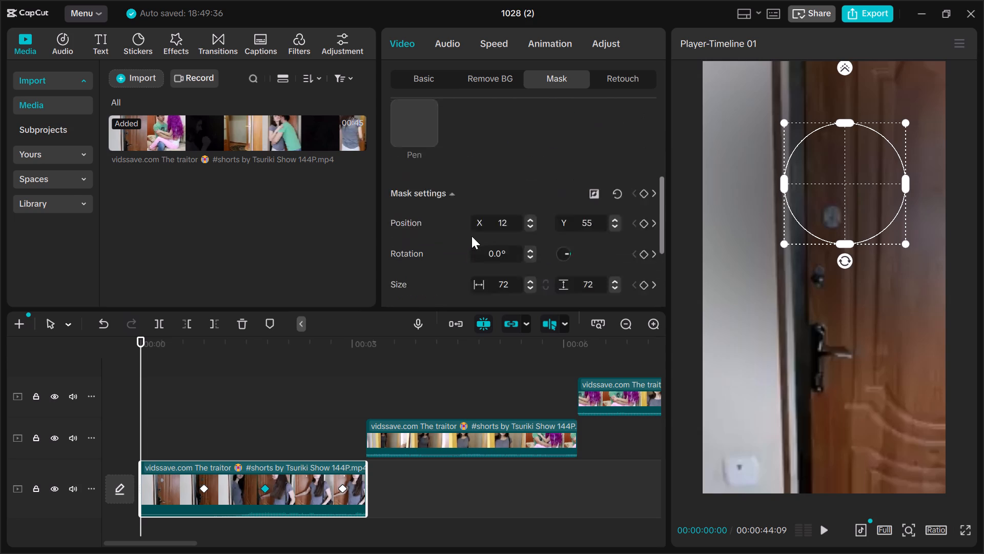
scroll(471, 236, "up", 10)
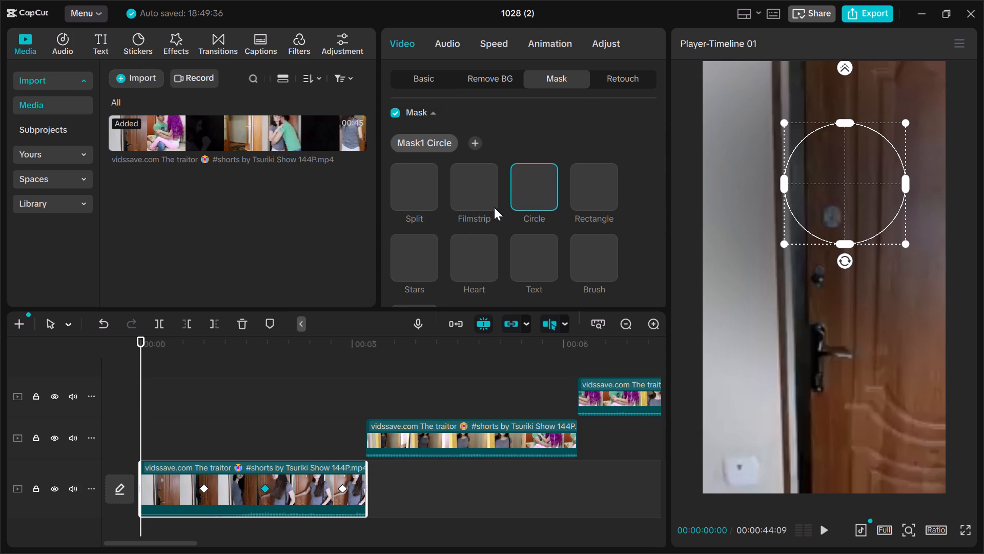
scroll(495, 204, "up", 12)
scroll(433, 368, "down", 1)
scroll(427, 361, "up", 1)
scroll(384, 308, "up", 1)
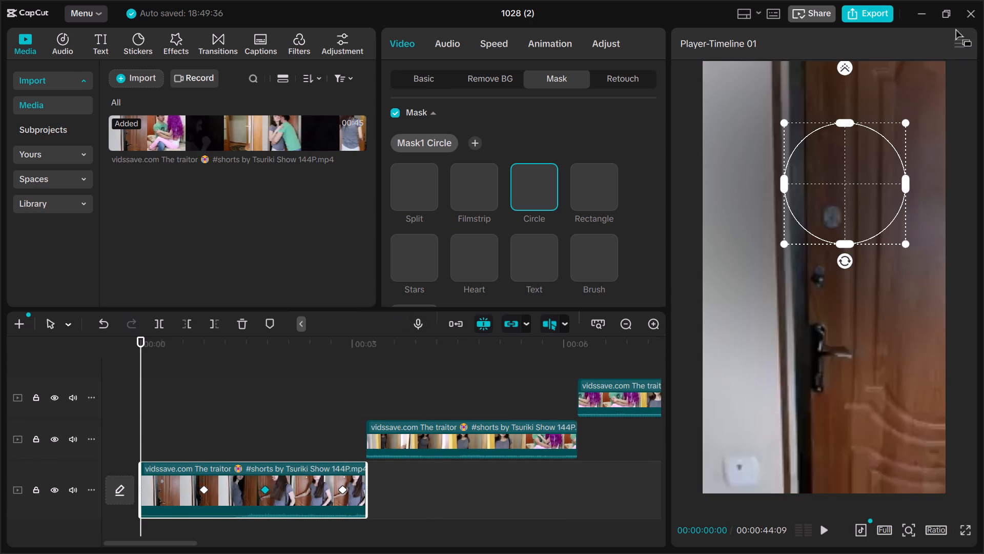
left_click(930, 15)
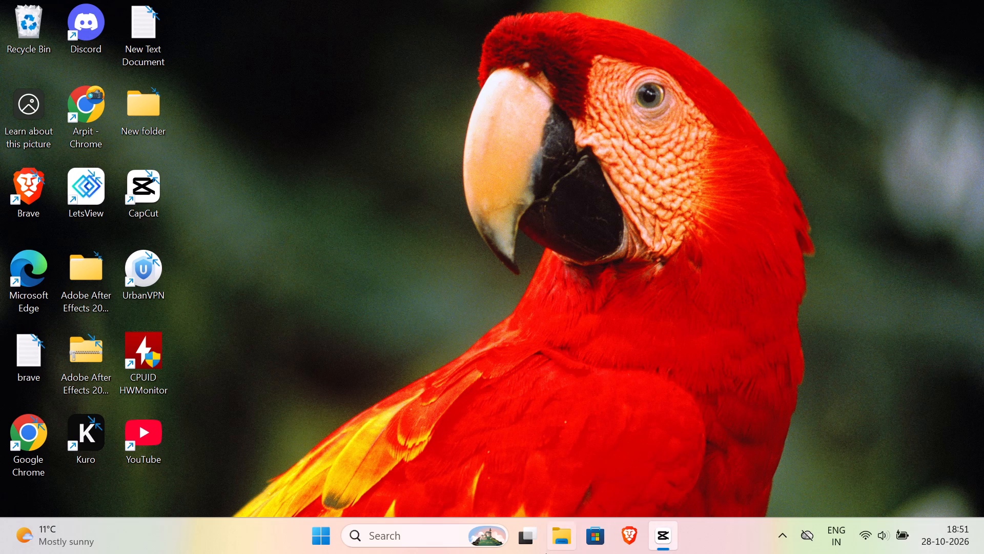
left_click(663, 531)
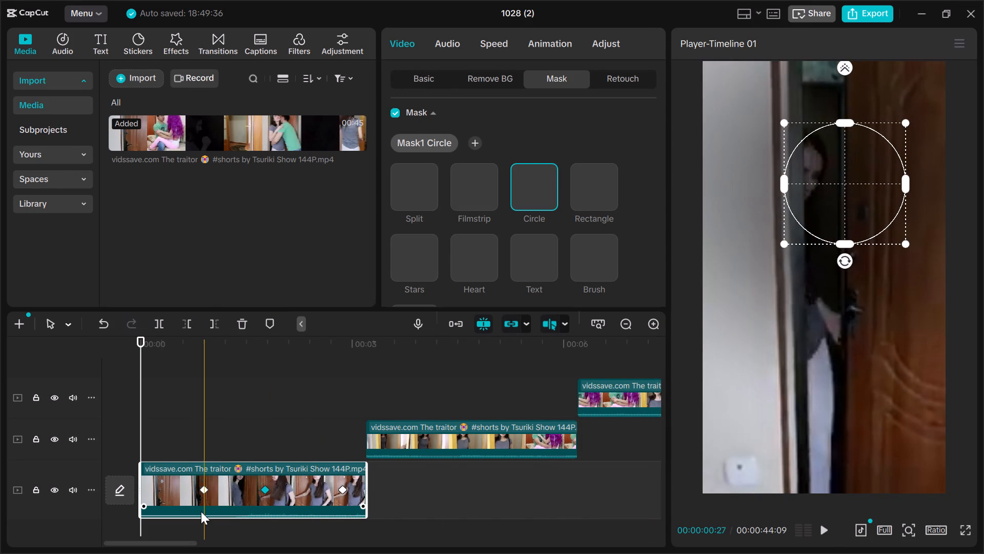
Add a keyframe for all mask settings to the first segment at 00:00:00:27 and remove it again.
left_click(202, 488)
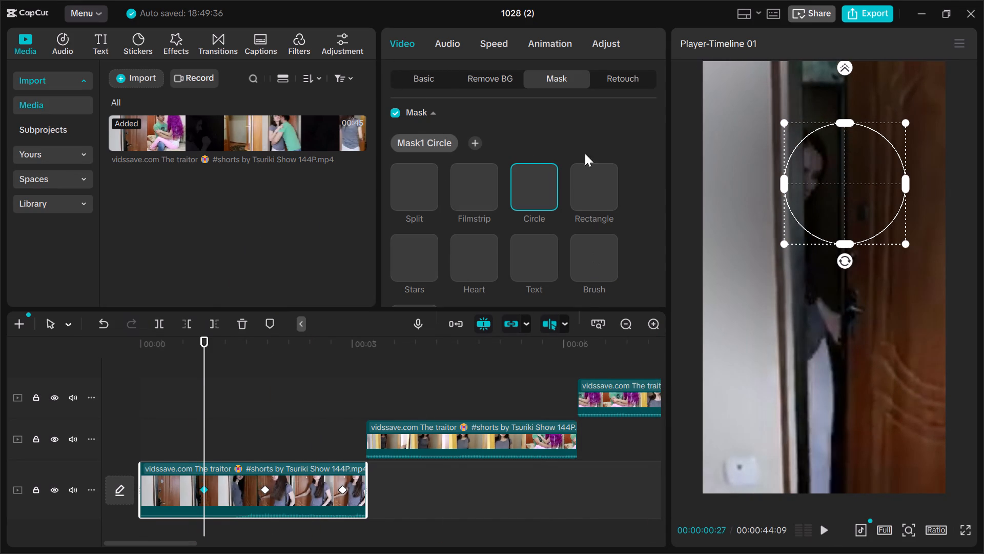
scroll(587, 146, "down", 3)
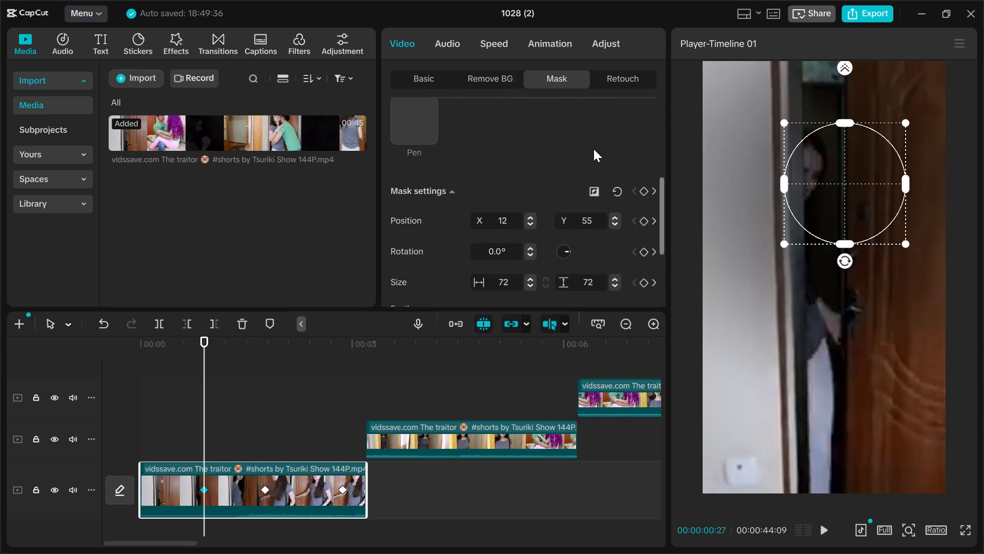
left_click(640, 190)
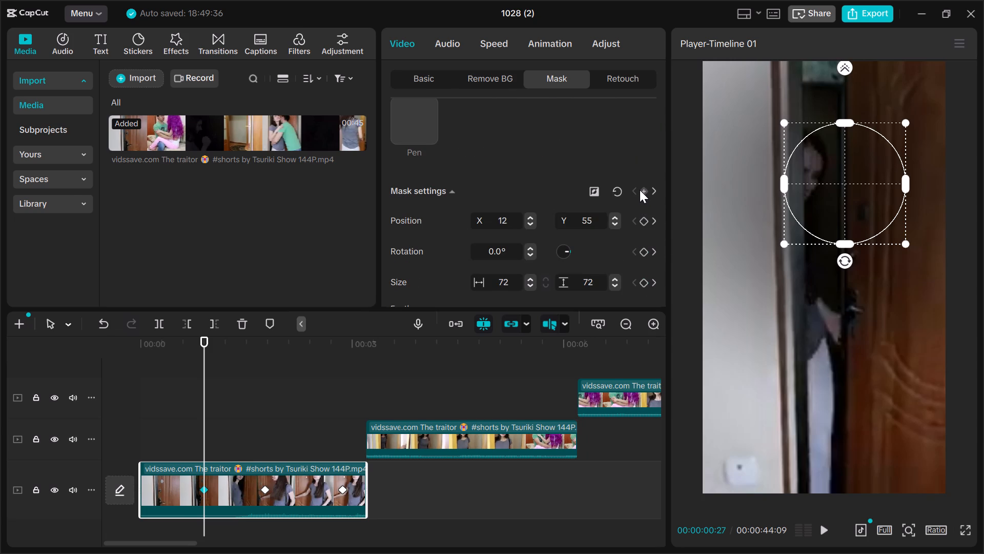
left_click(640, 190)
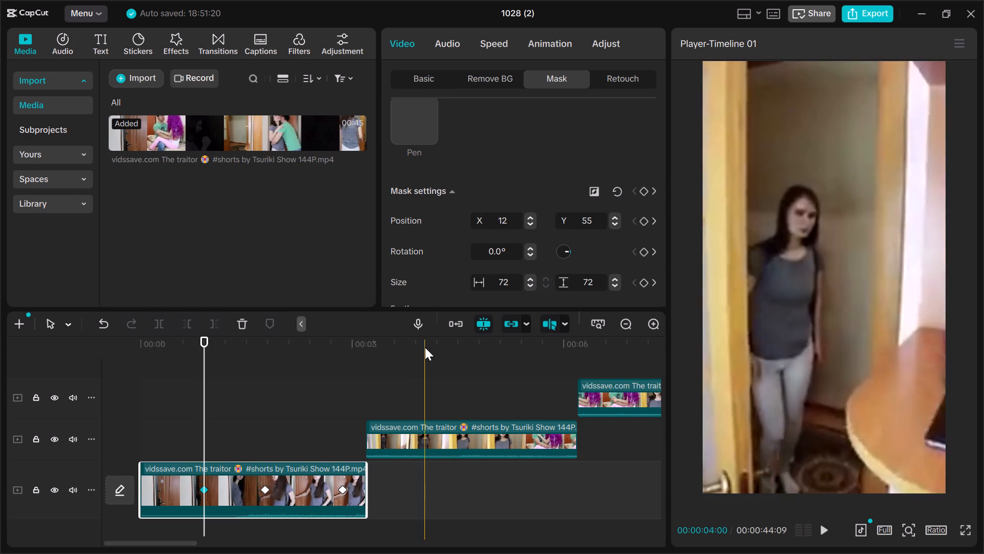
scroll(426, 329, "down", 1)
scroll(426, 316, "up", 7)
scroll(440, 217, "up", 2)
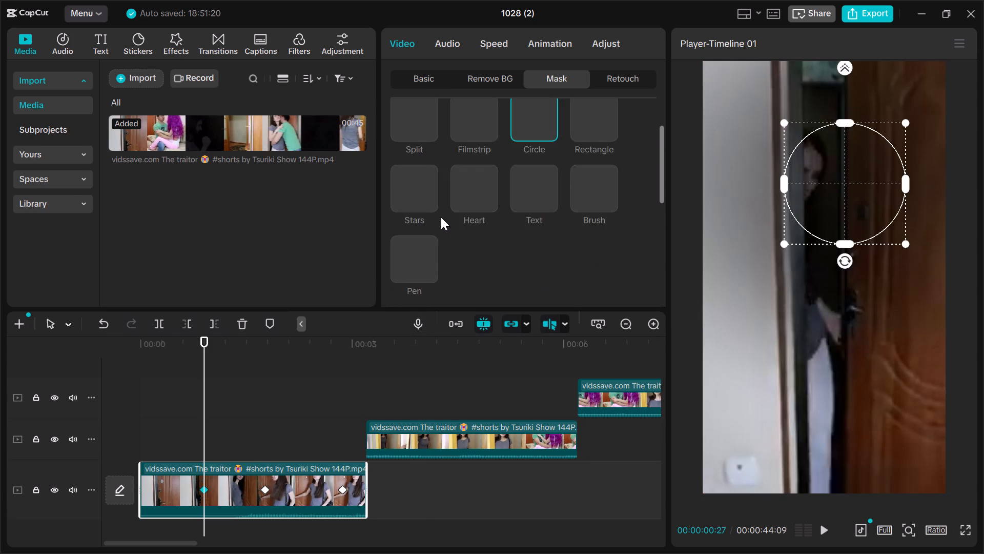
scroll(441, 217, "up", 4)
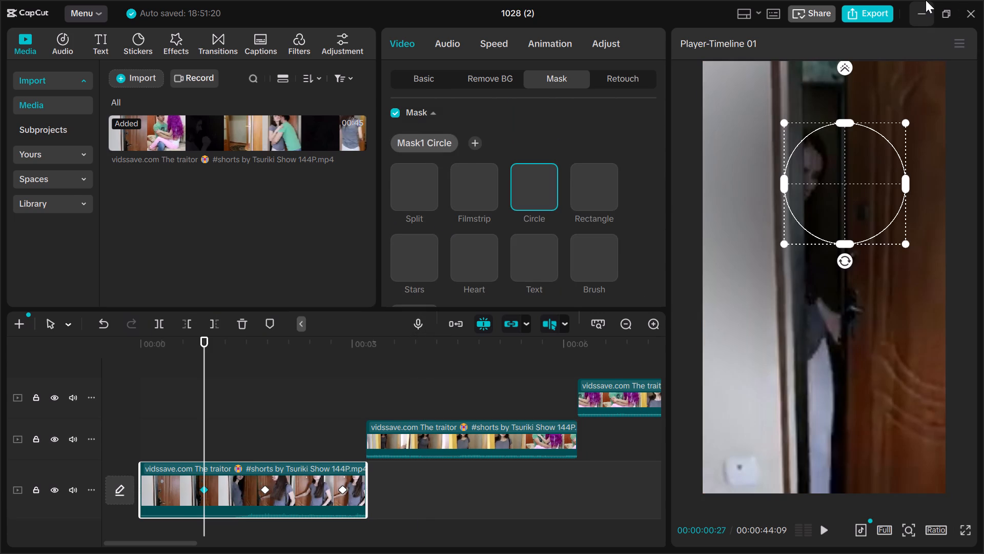
Close the 1028 (2) project and exit CapCut completely, including its home window.
left_click(925, 22)
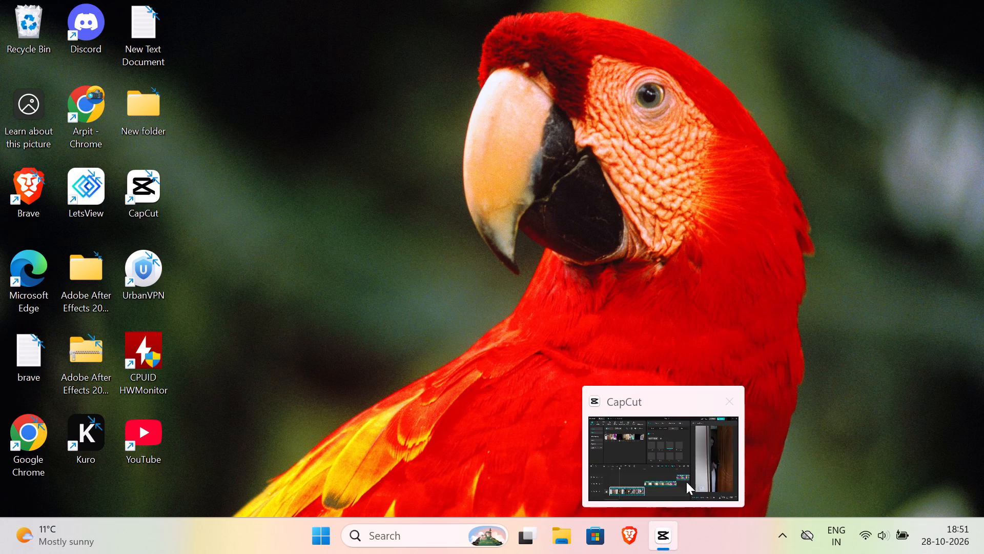
left_click_drag(733, 408, 737, 406)
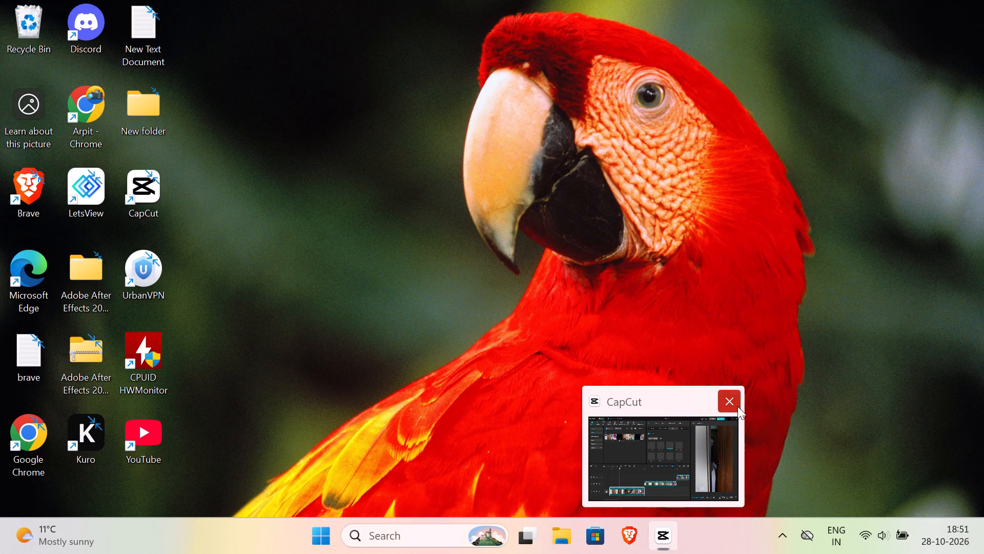
left_click_drag(737, 406, 739, 406)
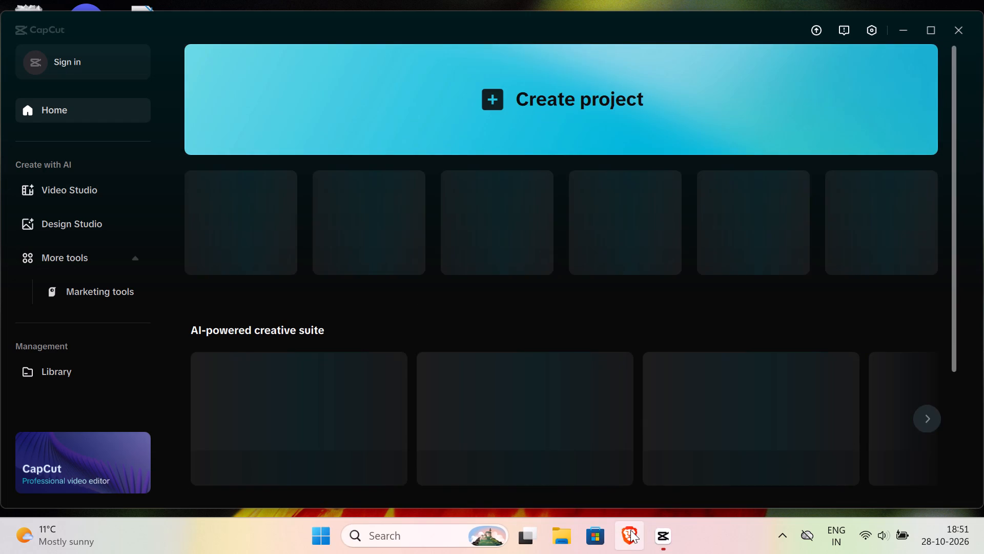
left_click(666, 533)
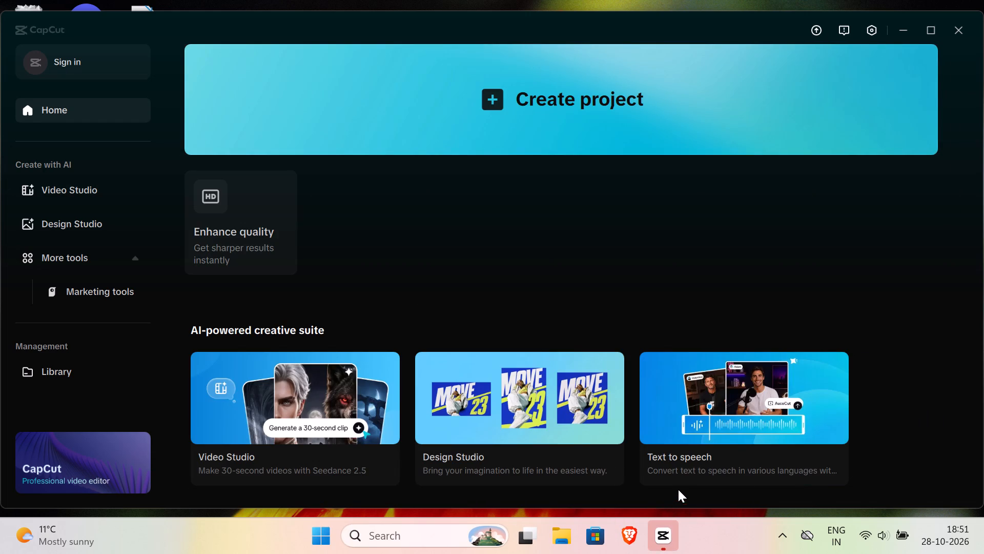
left_click(960, 32)
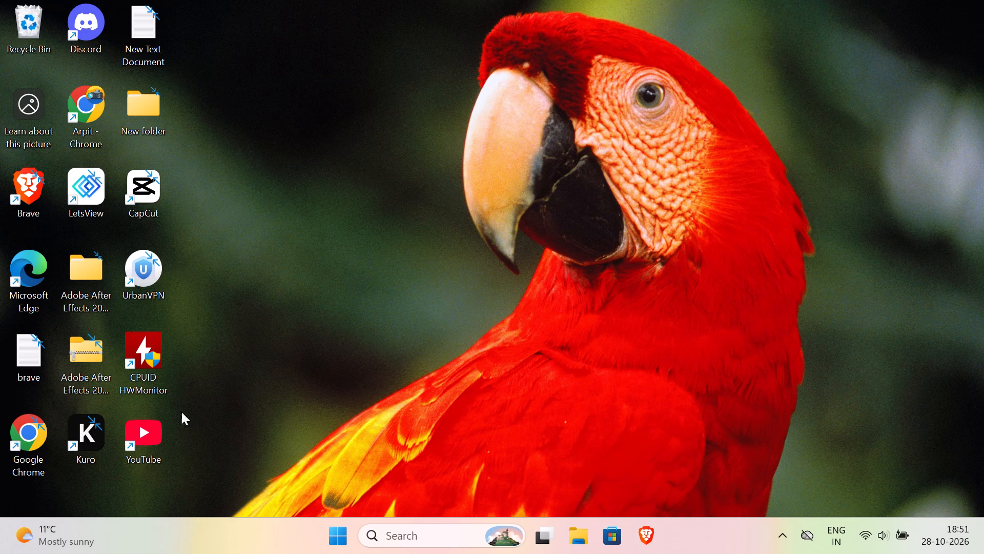
Open UrbanVPN from the desktop, disconnect the United States VPN connection, and close its window.
left_click(151, 272)
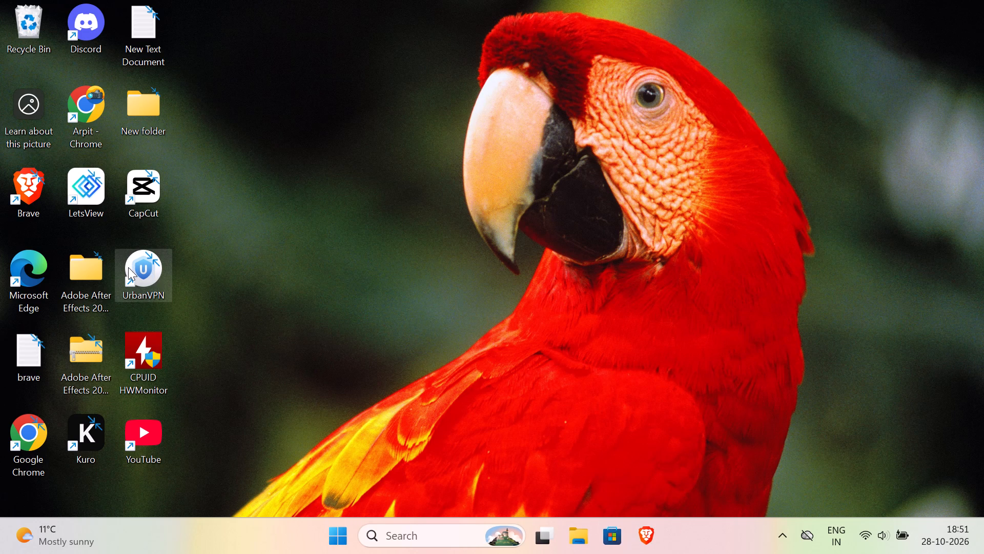
left_click(128, 267)
double_click(140, 267)
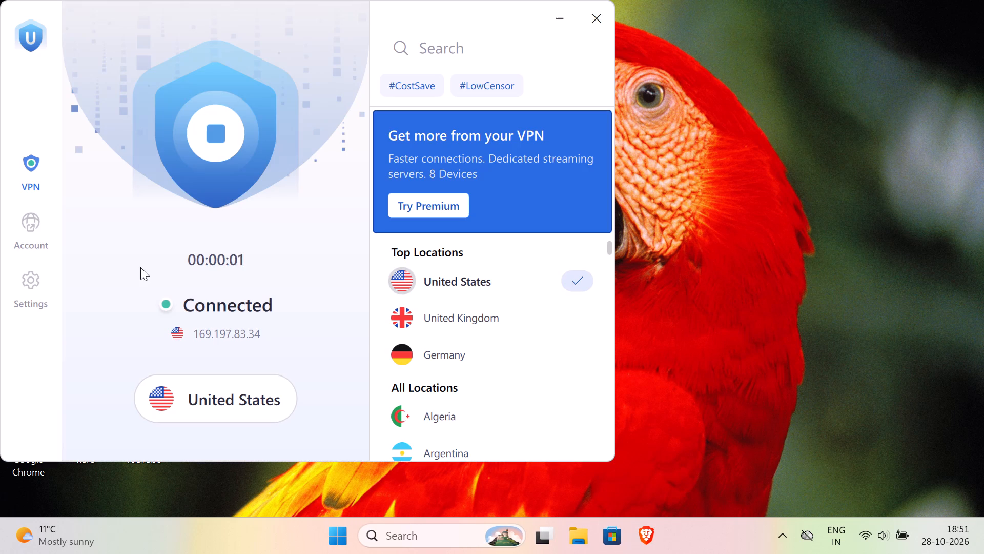
left_click(215, 131)
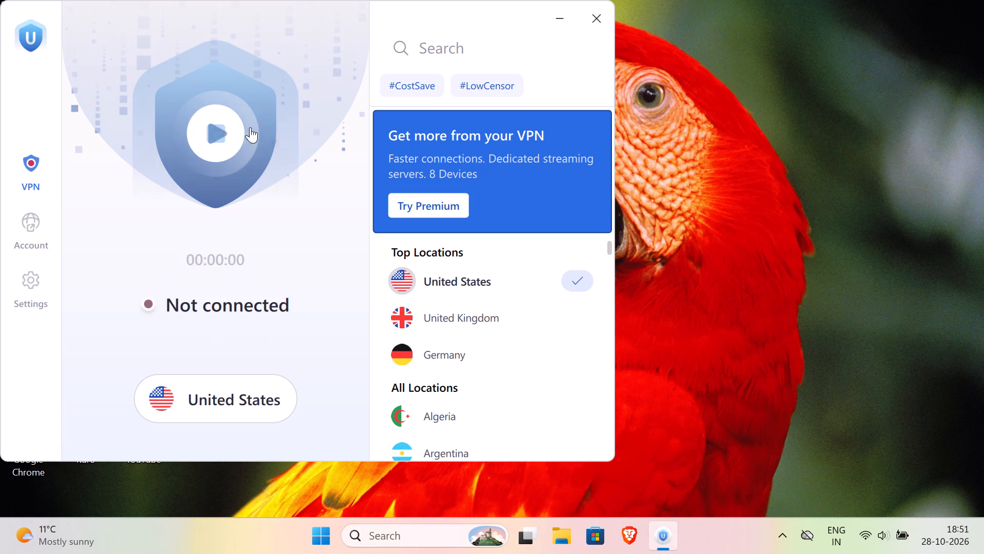
left_click(598, 14)
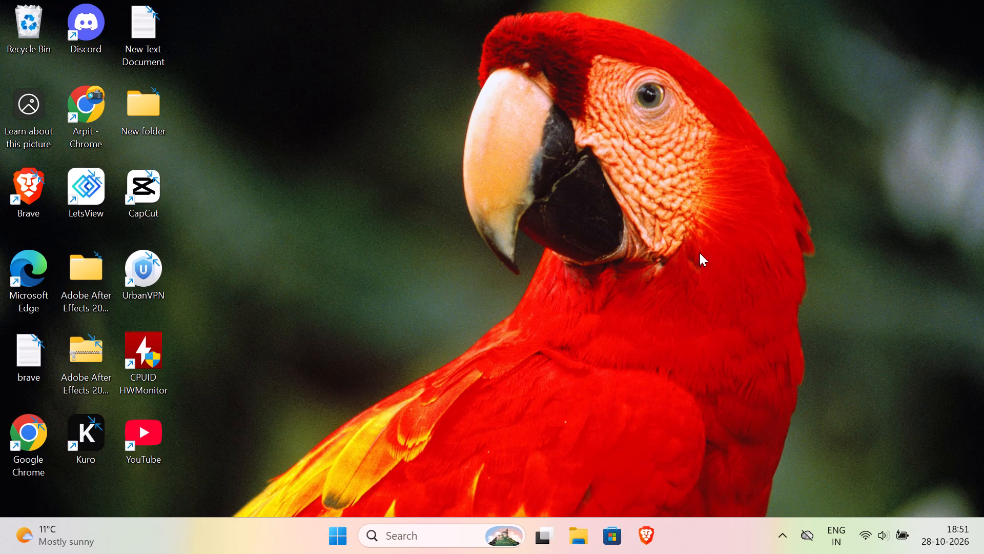